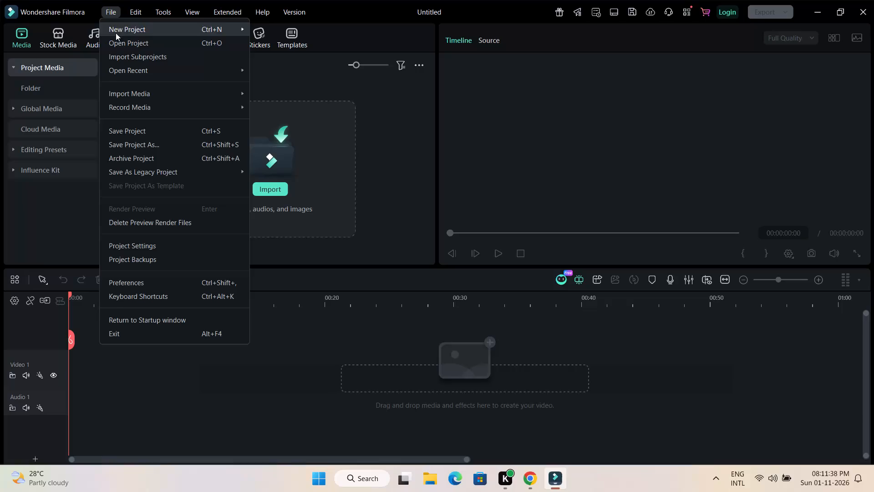
Open the existing project file haloween from the 5 halloween folder.
click(116, 40)
click(144, 102)
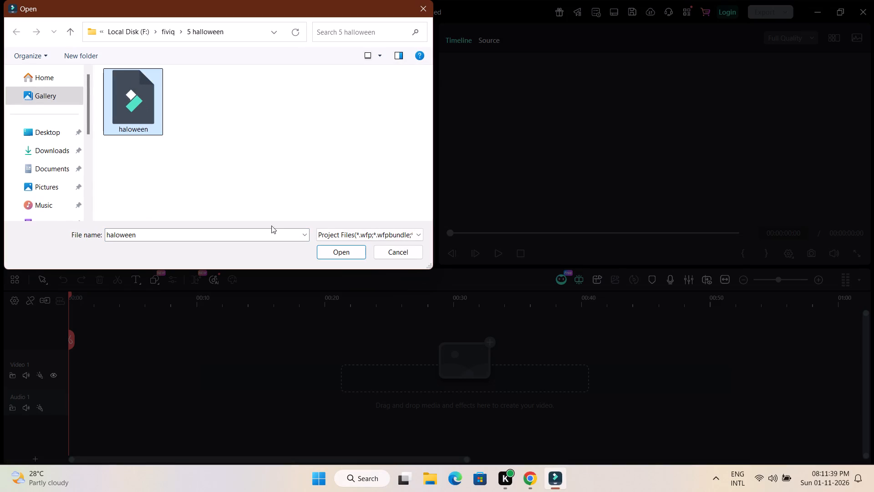
click(341, 250)
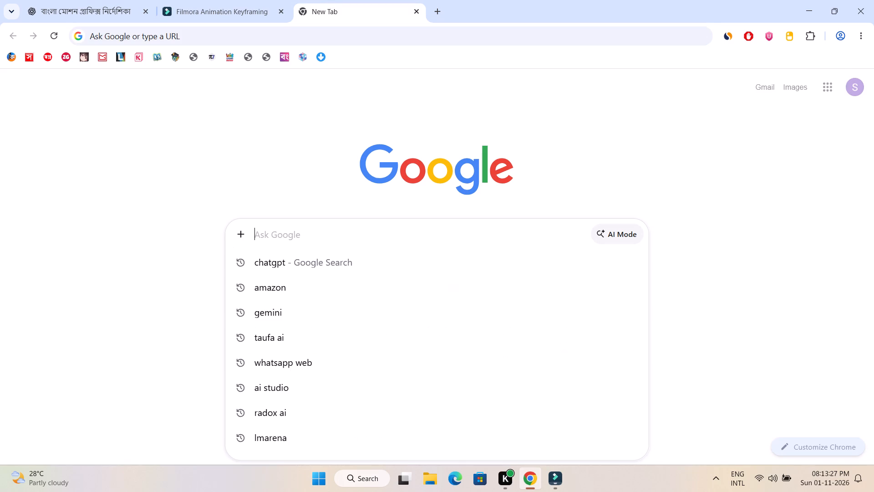
text(crime in 1974)
key(Return)
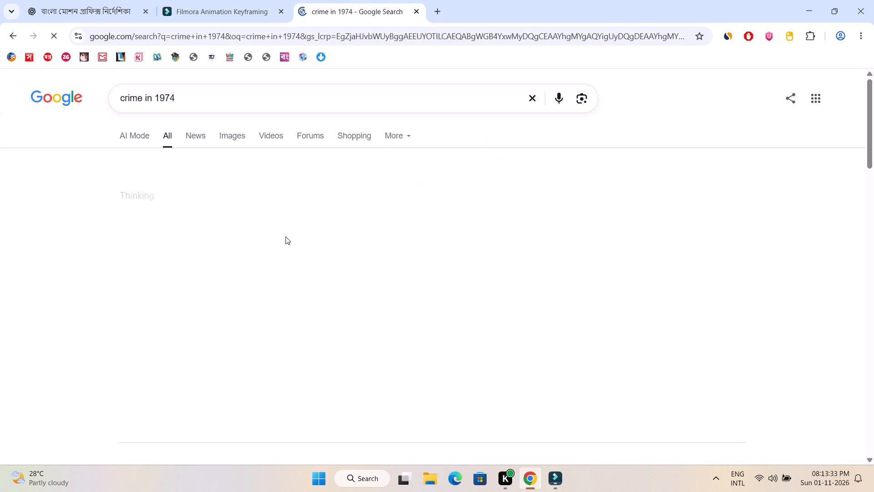
scroll(271, 253, down, 2)
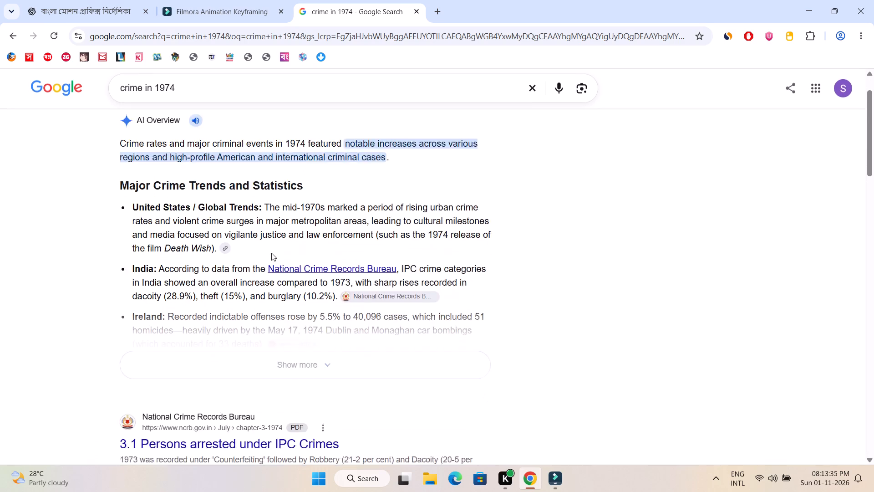
scroll(271, 253, down, 1)
scroll(271, 253, up, 2)
scroll(221, 205, up, 4)
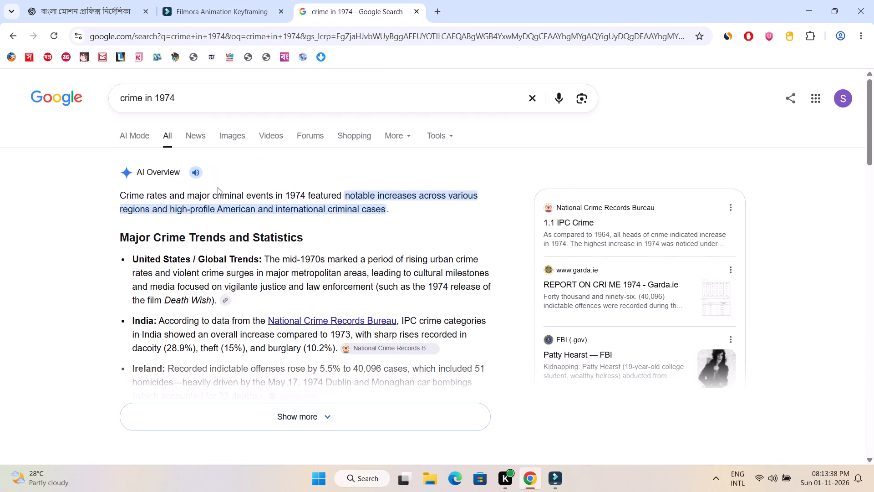
Browse the image results for "crime in 1974" for possible historical newspaper visuals.
click(224, 134)
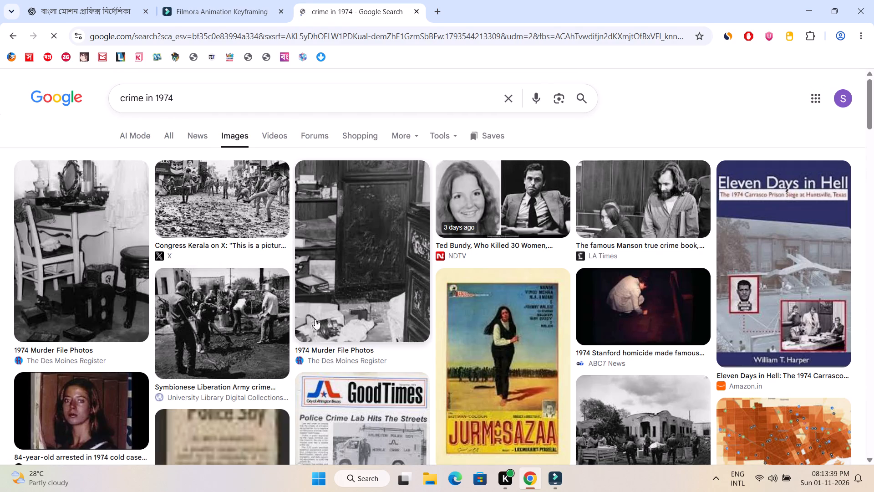
scroll(570, 344, down, 2)
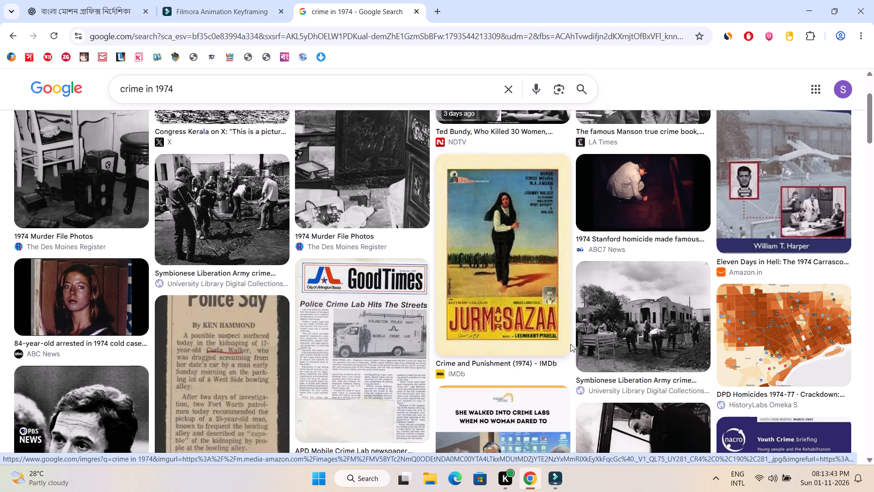
scroll(570, 344, down, 1)
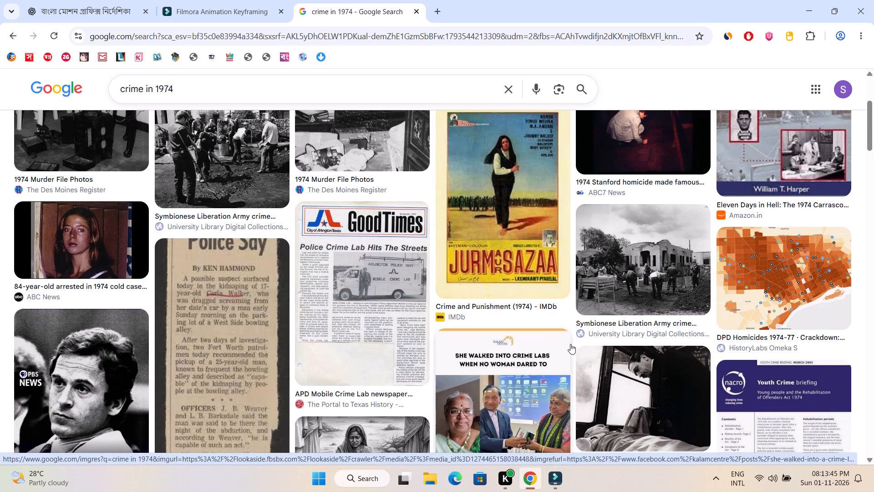
scroll(570, 344, down, 1)
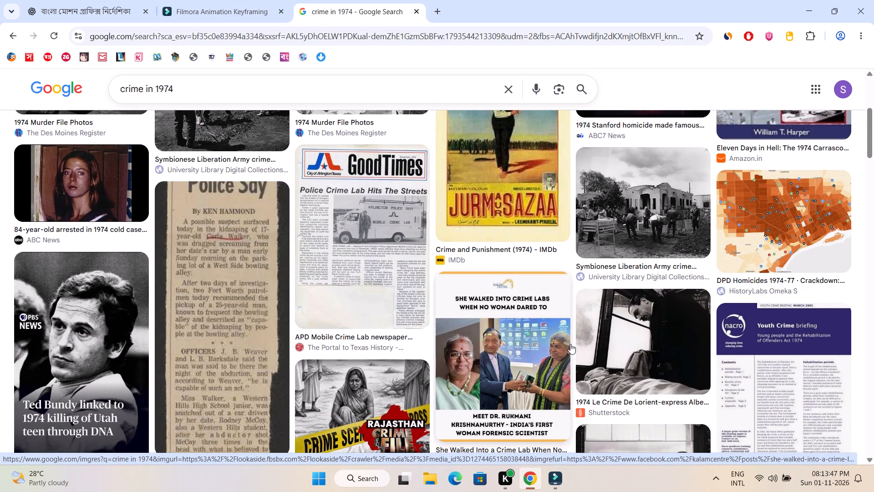
scroll(570, 344, down, 3)
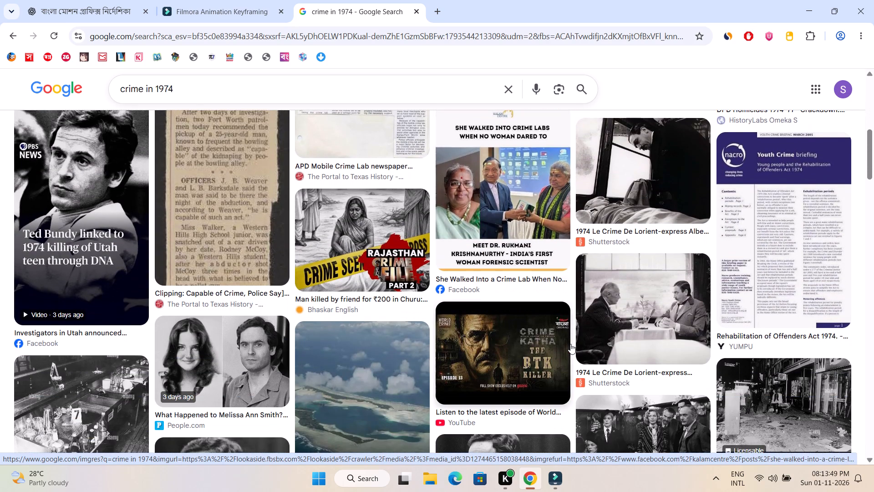
scroll(570, 344, down, 2)
scroll(570, 344, up, 5)
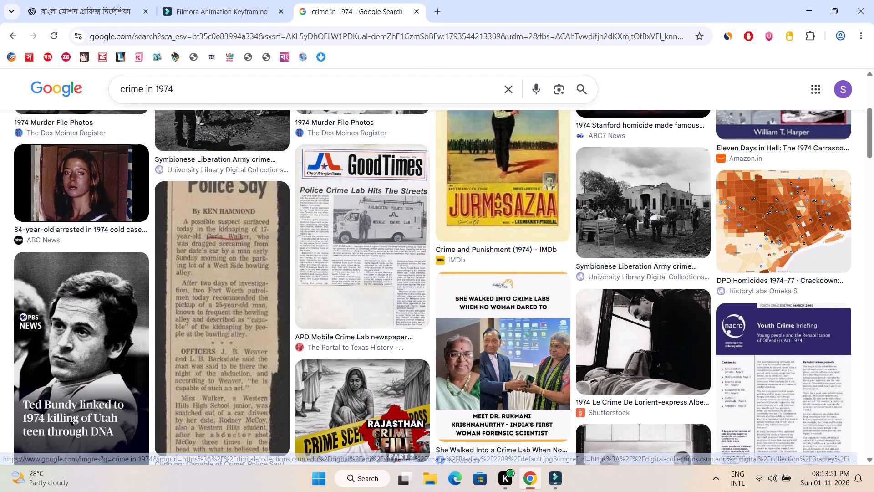
Refine the image search to "crime in 1974 haloween", check the Spotify podcast result's page and look over the other images.
click(203, 86)
key(space)
text(haloween)
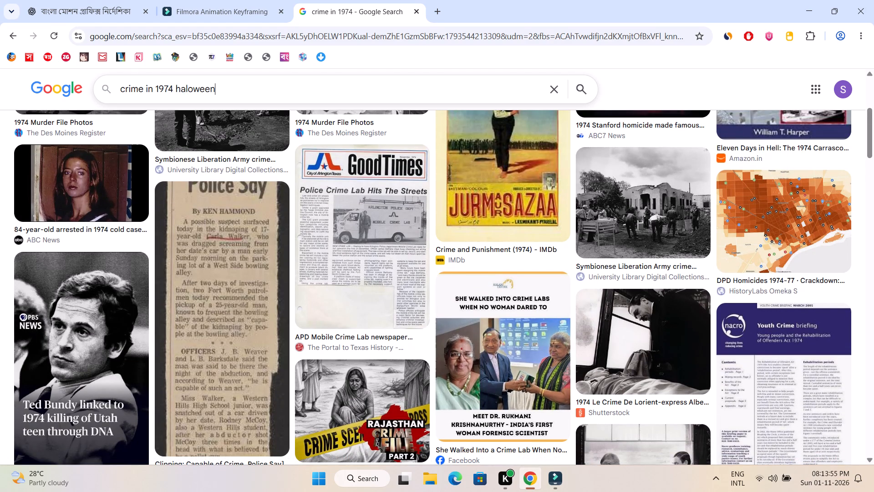
key(Return)
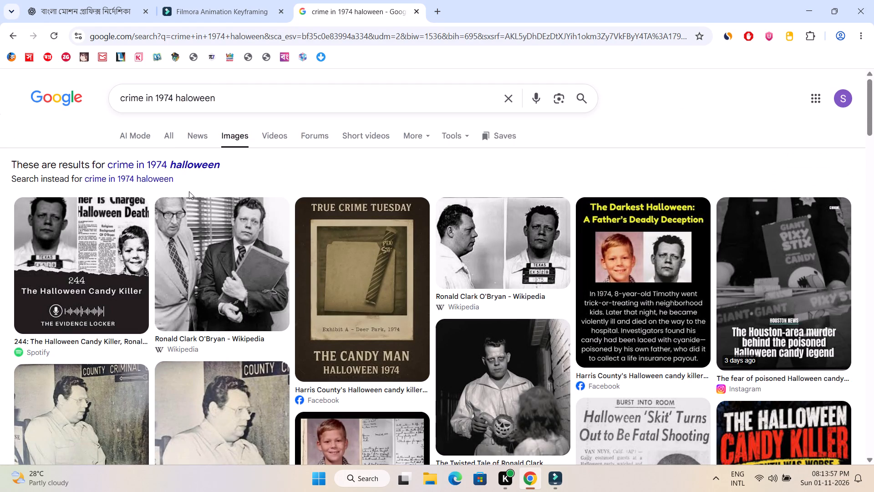
click(110, 228)
click(727, 222)
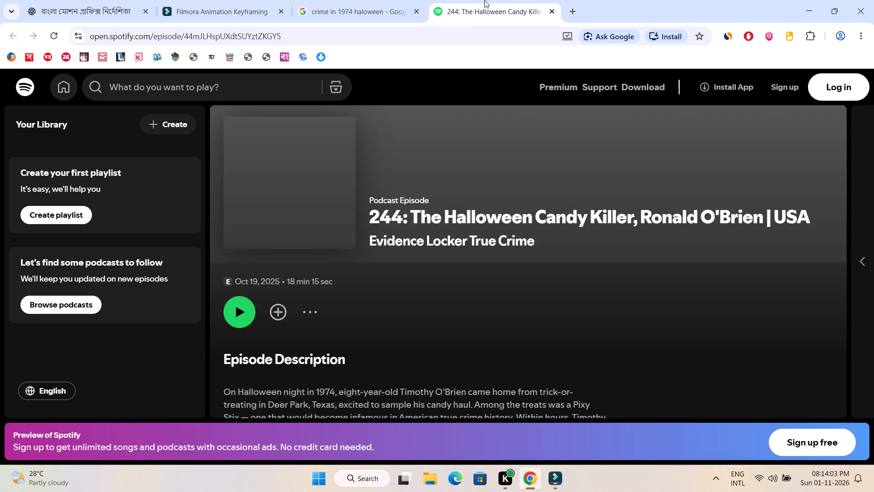
middle_click(484, 5)
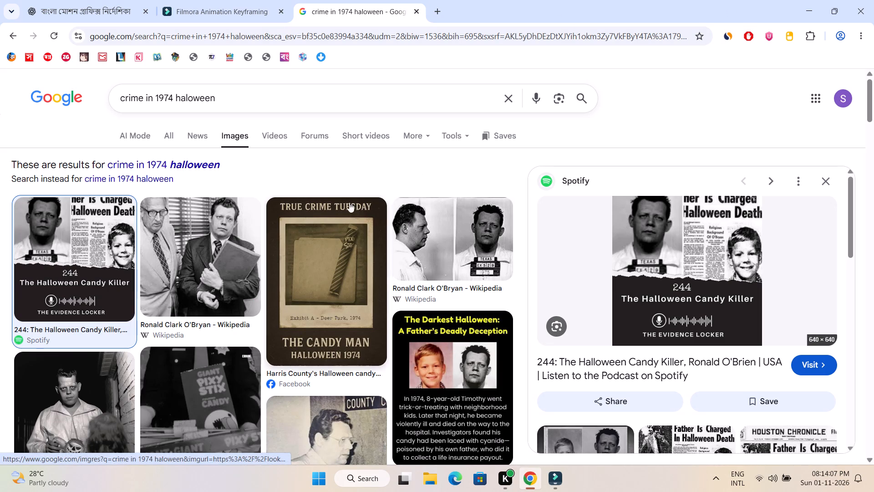
scroll(279, 195, down, 3)
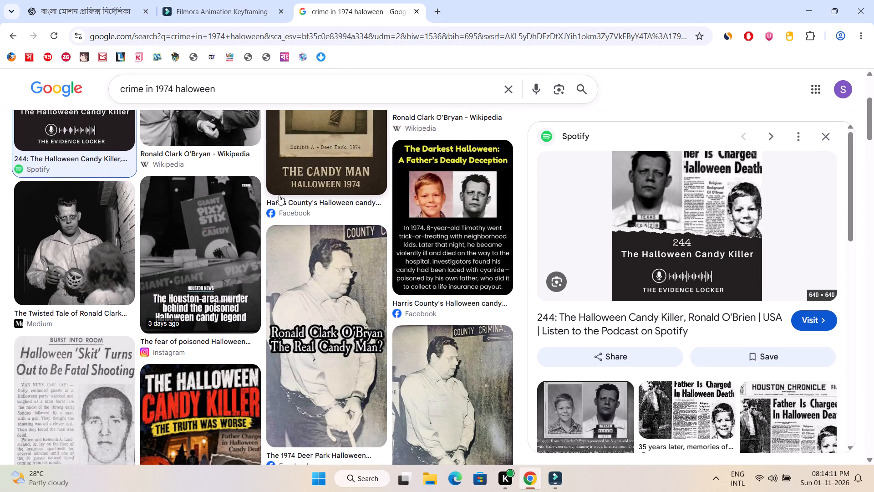
scroll(279, 195, down, 1)
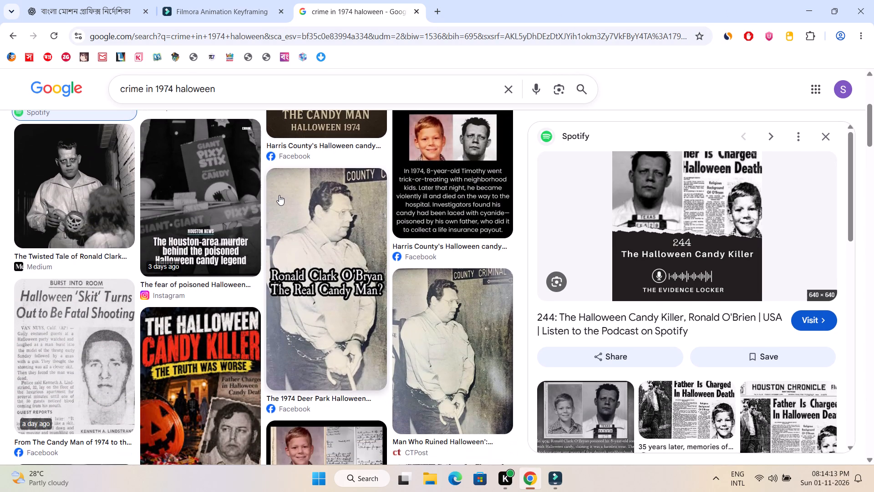
scroll(279, 195, up, 1)
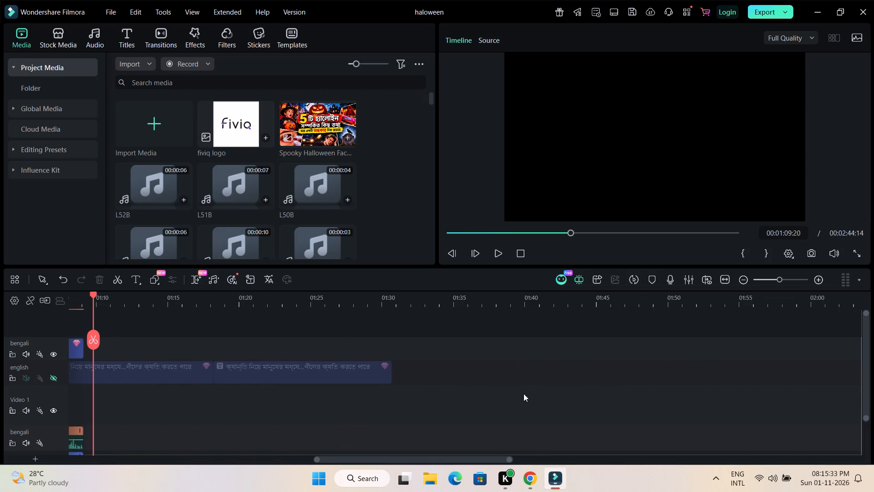
drag(574, 300, 508, 302)
drag(597, 352, 210, 354)
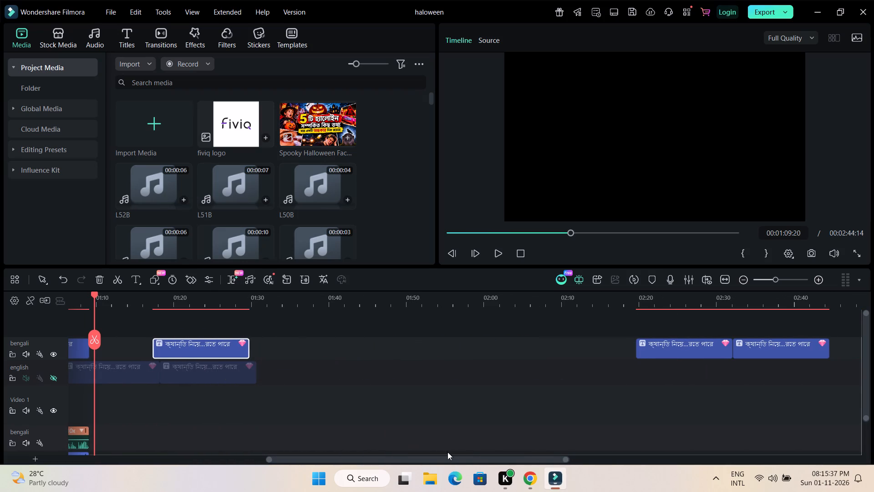
drag(449, 460, 308, 447)
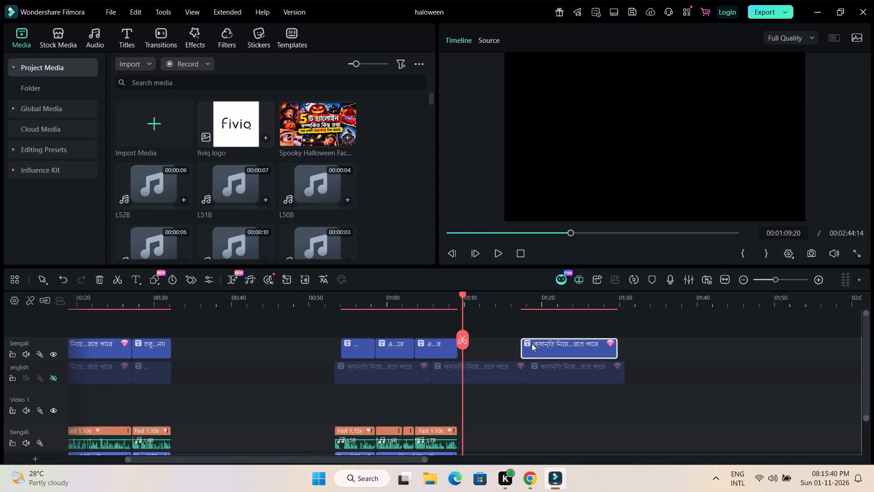
drag(539, 350, 501, 353)
Find voice-over L8B, preview it against the copied Bengali sentence, and place it on the bengali audio track at 01:10:15.
scroll(527, 381, down, 2)
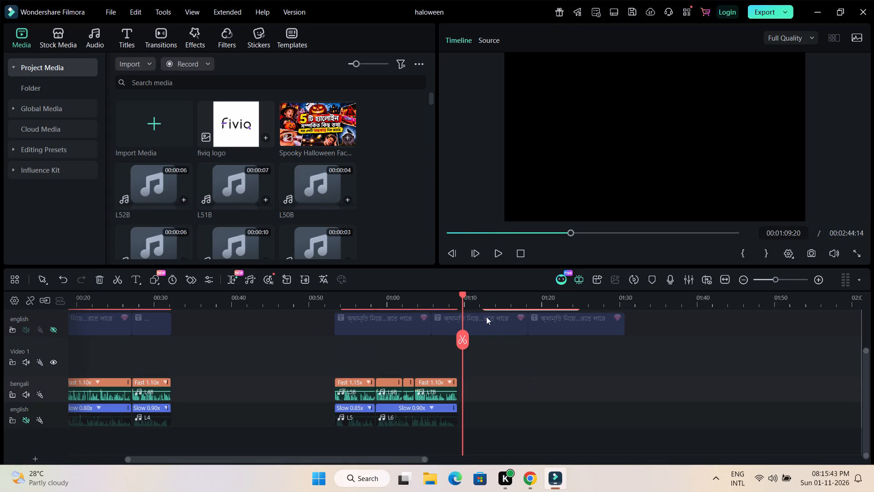
drag(462, 296, 449, 297)
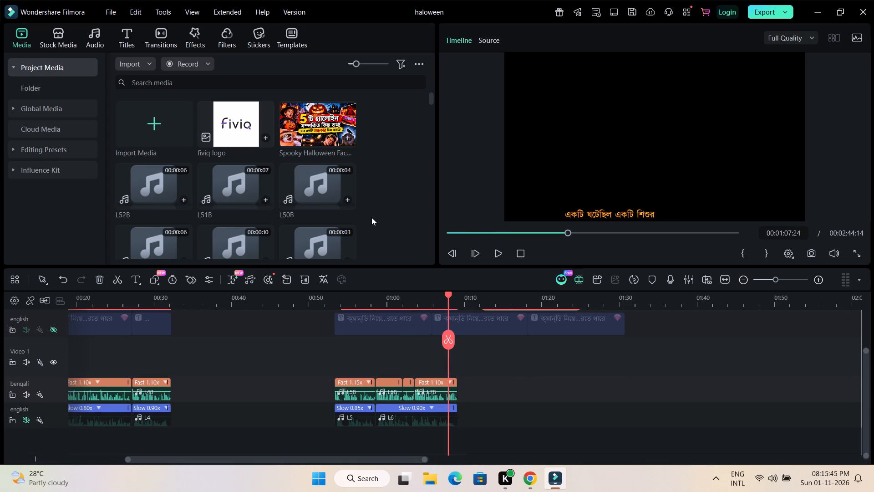
drag(448, 295, 468, 297)
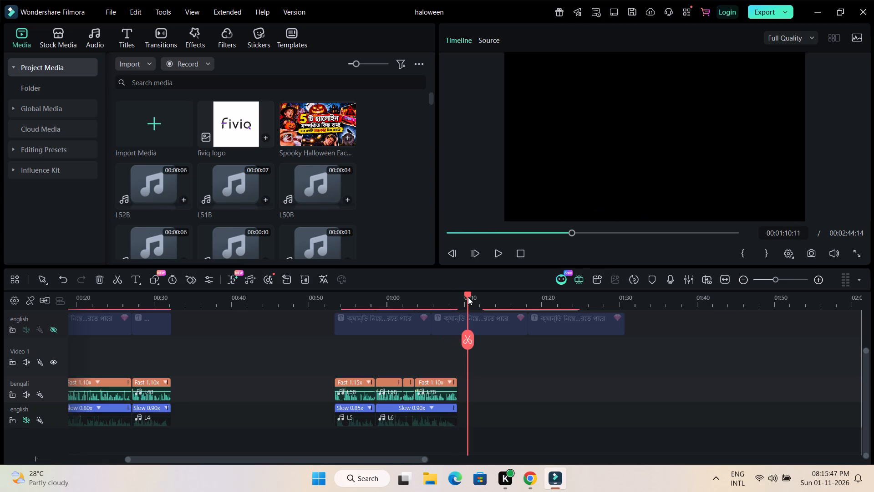
drag(468, 297, 469, 297)
scroll(373, 190, down, 6)
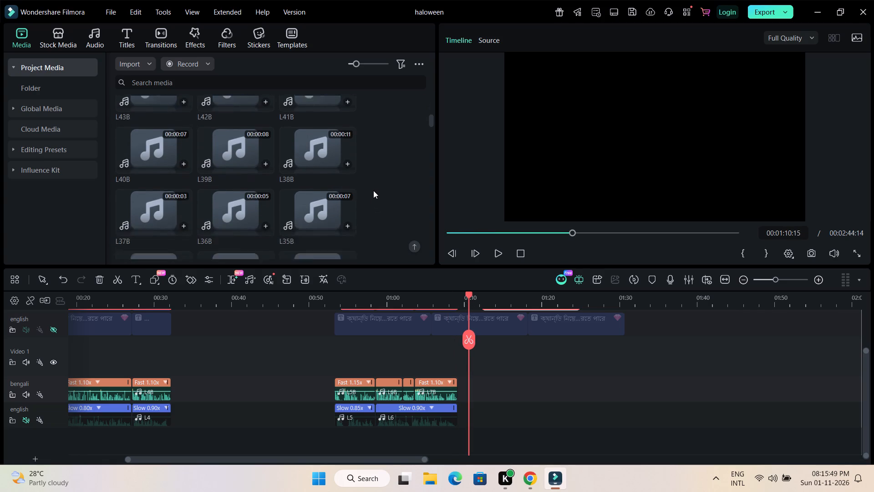
scroll(373, 190, down, 6)
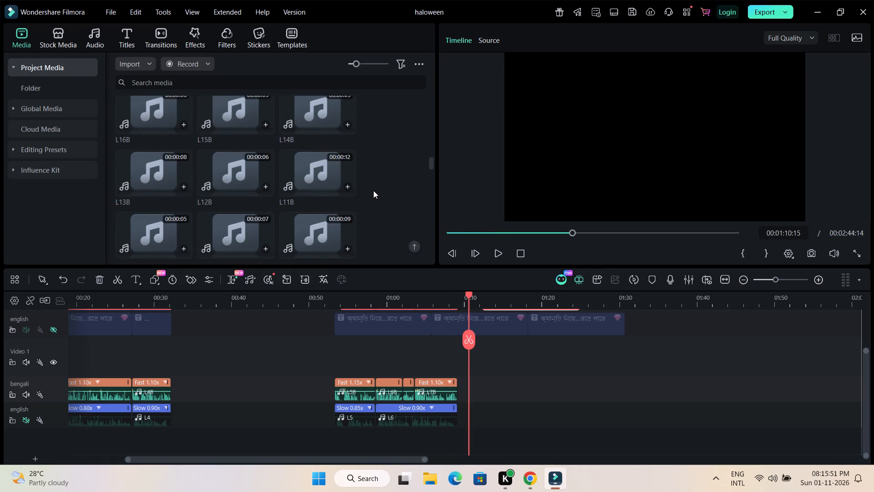
scroll(373, 190, down, 1)
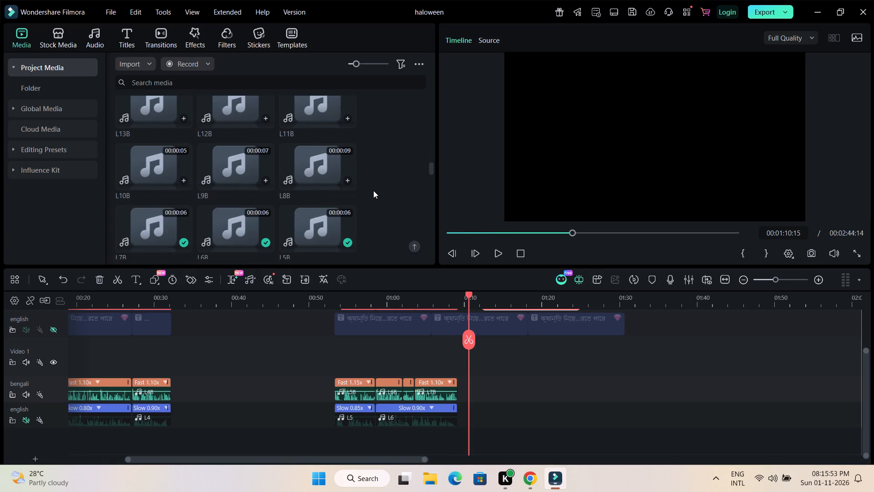
scroll(373, 190, down, 1)
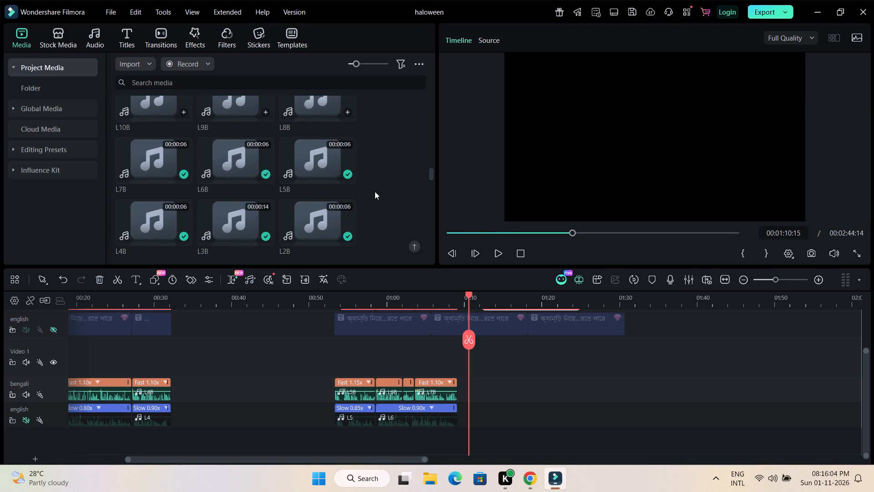
click(307, 106)
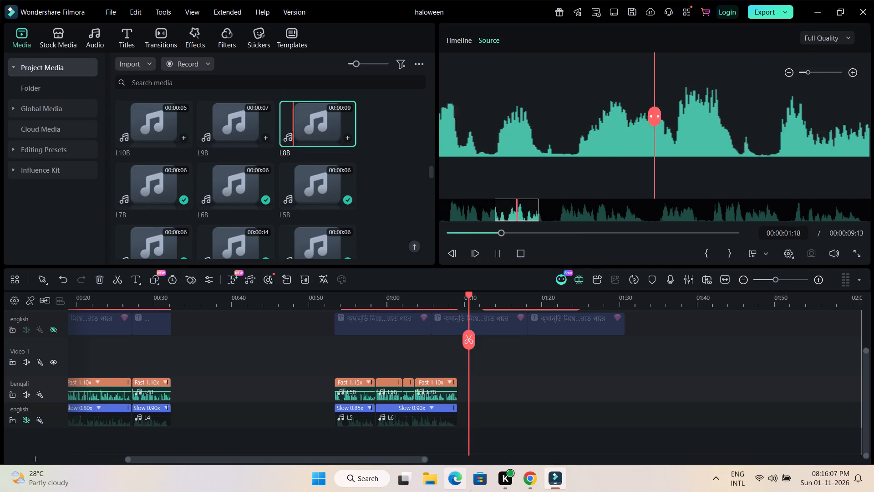
click(528, 478)
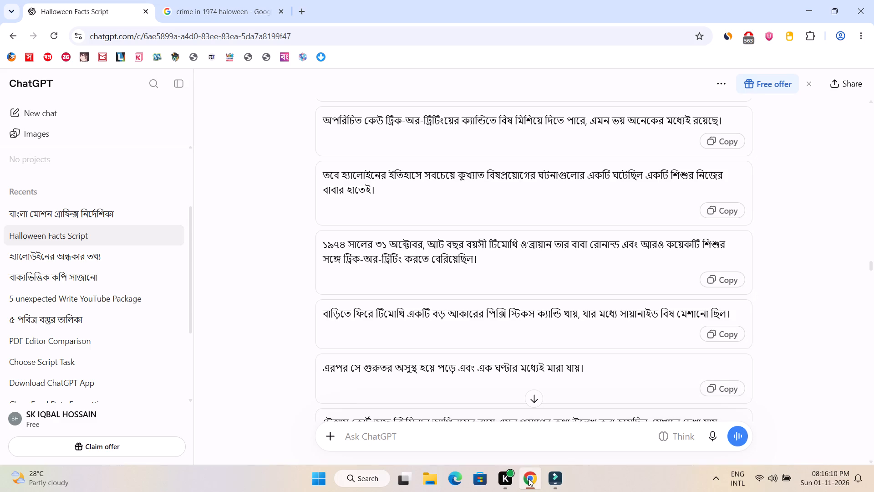
click(528, 478)
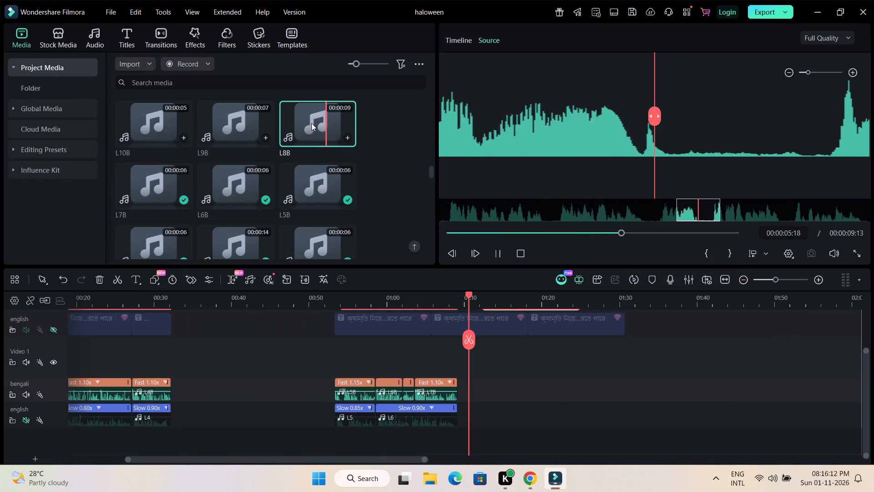
drag(311, 123, 468, 377)
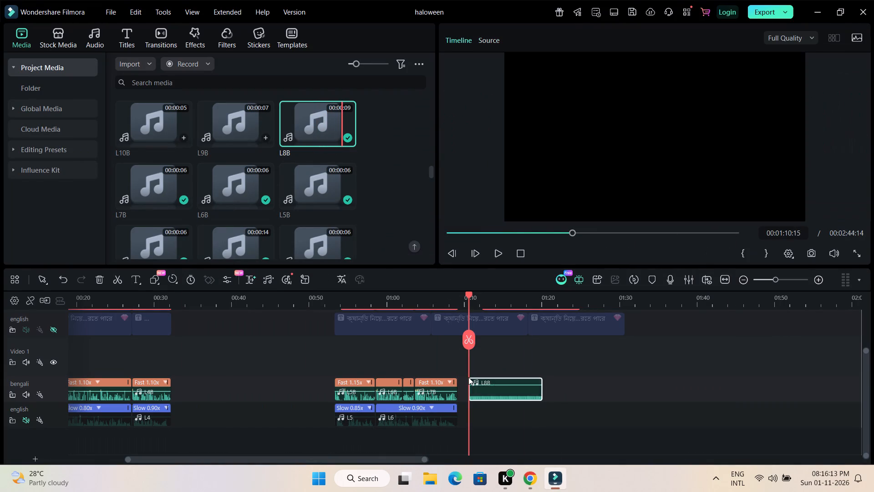
Place voice-over L7 on the english audio track at 01:10:15, directly beneath L8B.
scroll(403, 204, down, 5)
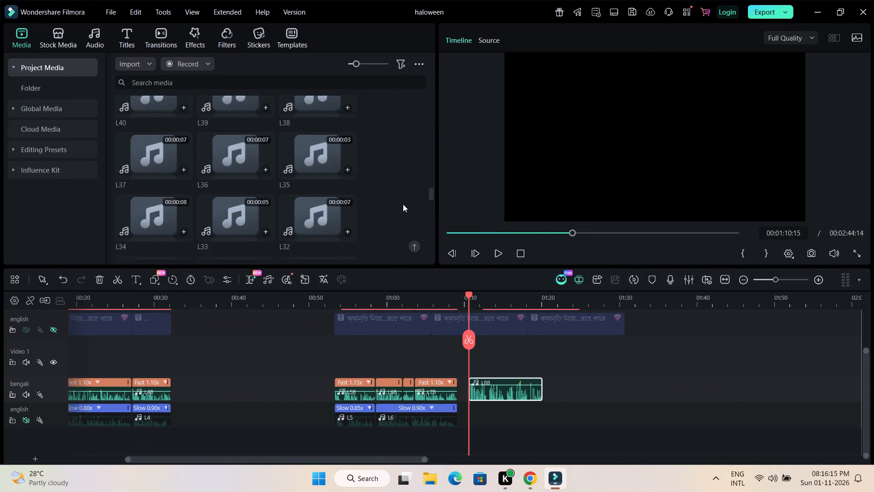
scroll(403, 204, down, 8)
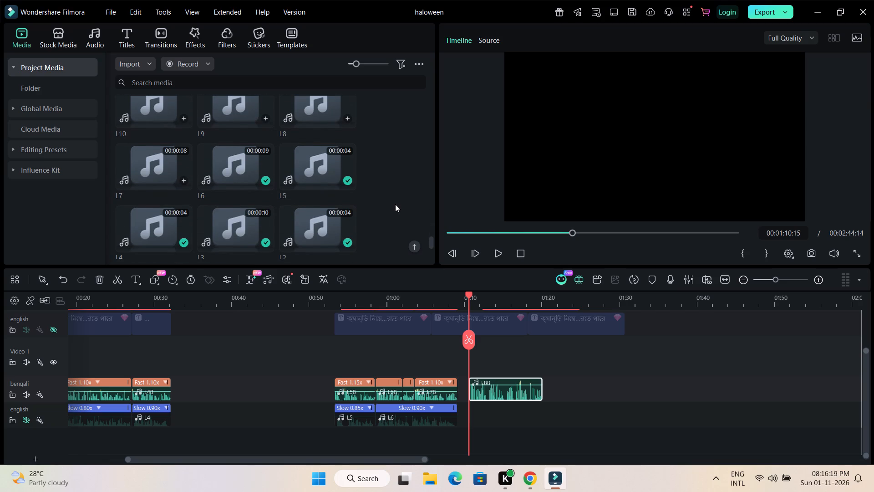
drag(152, 172, 467, 420)
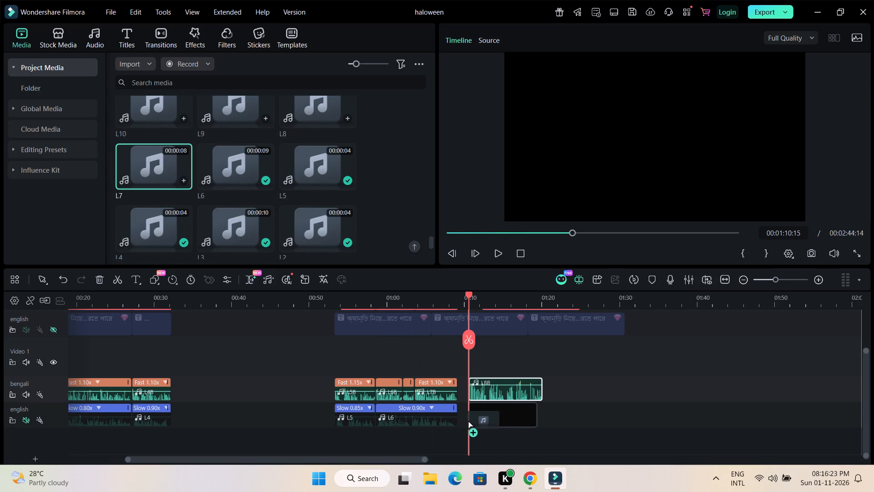
drag(467, 420, 468, 422)
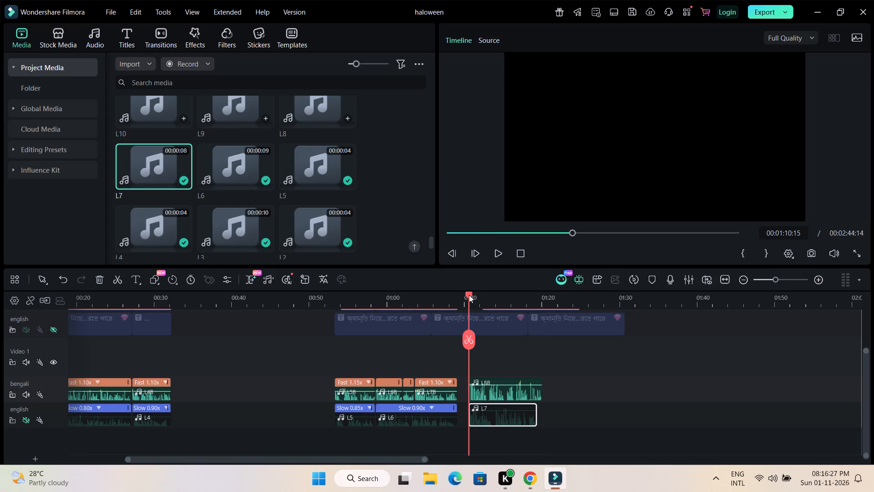
Check the preceding title around 01:06 and open voice-over L7 for preview.
drag(469, 295, 437, 299)
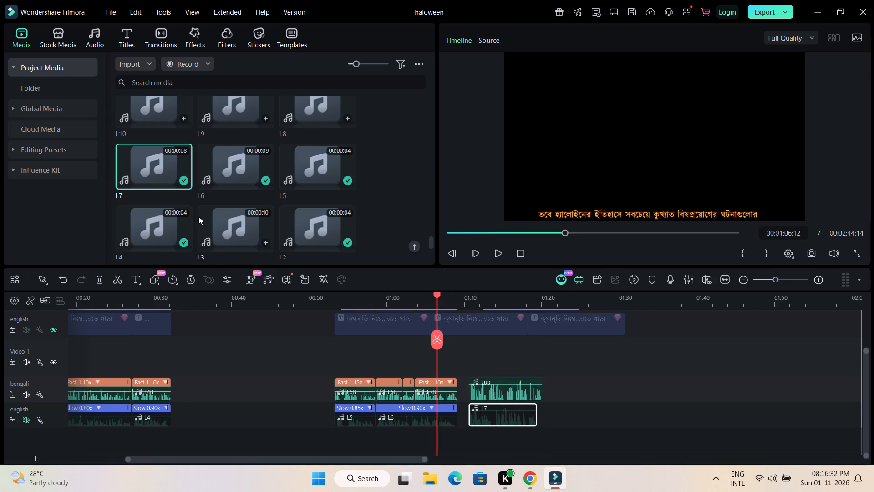
click(143, 151)
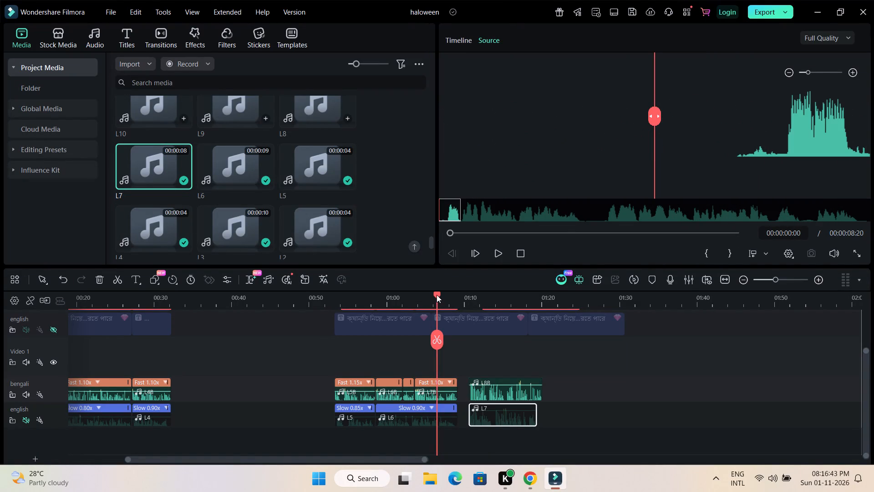
Trim the silent start of clip L8B on the bengali audio track to a duration of 00:00:09:10.
drag(437, 295, 457, 300)
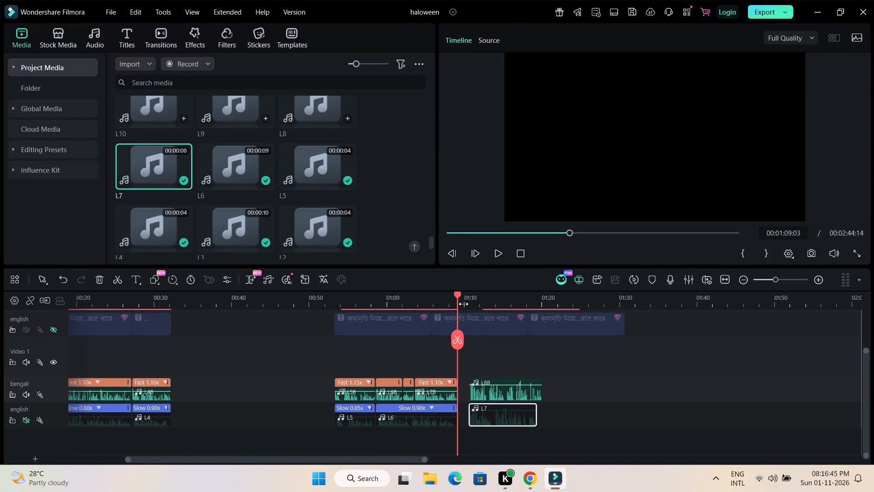
drag(463, 304, 664, 316)
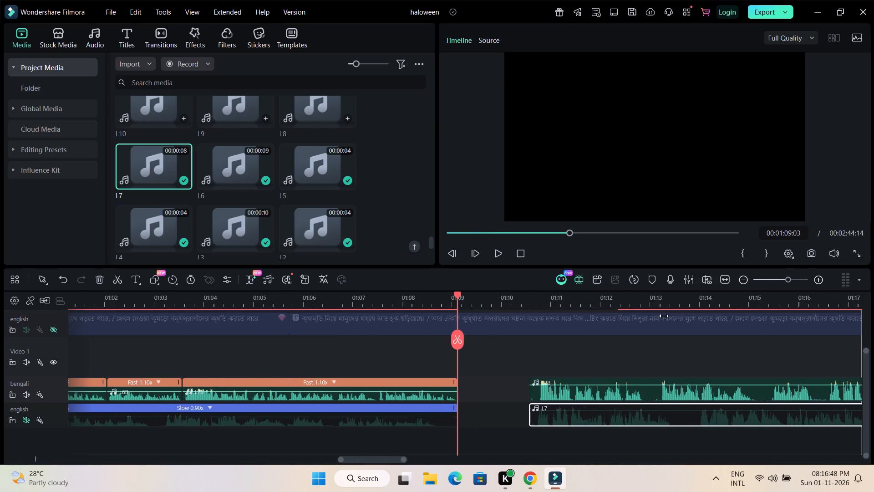
drag(664, 316, 695, 318)
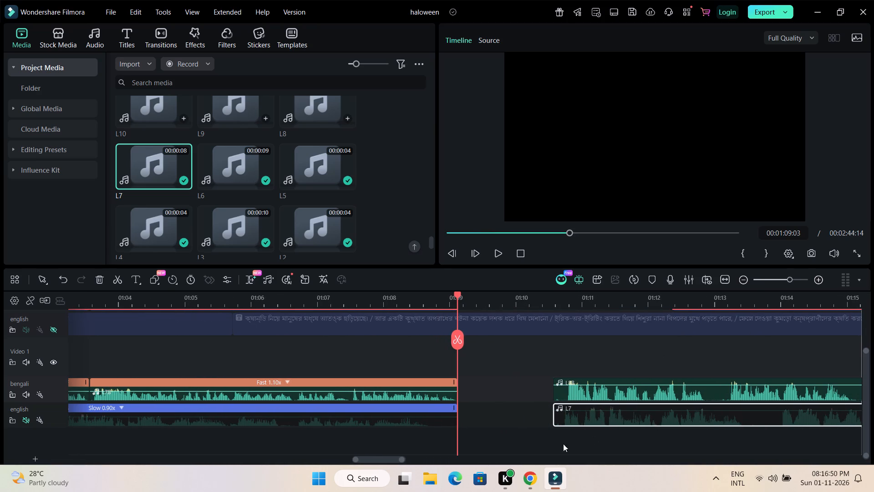
drag(385, 461, 401, 464)
click(406, 353)
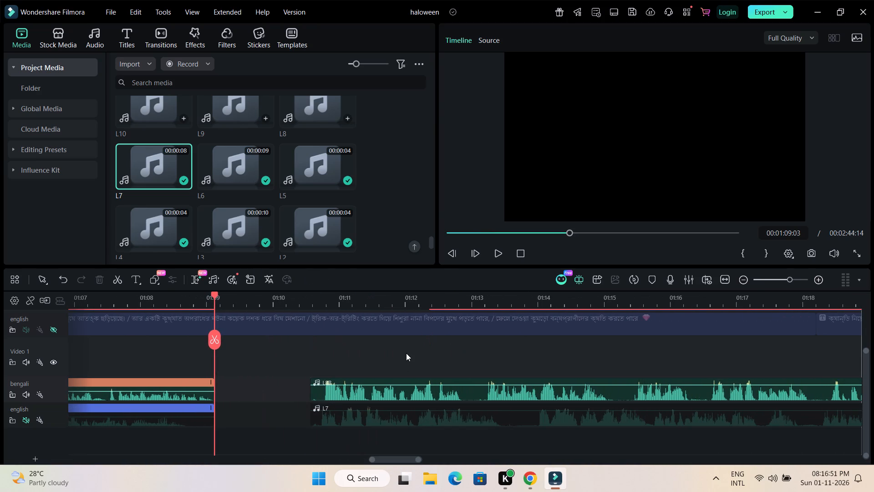
drag(313, 394, 313, 394)
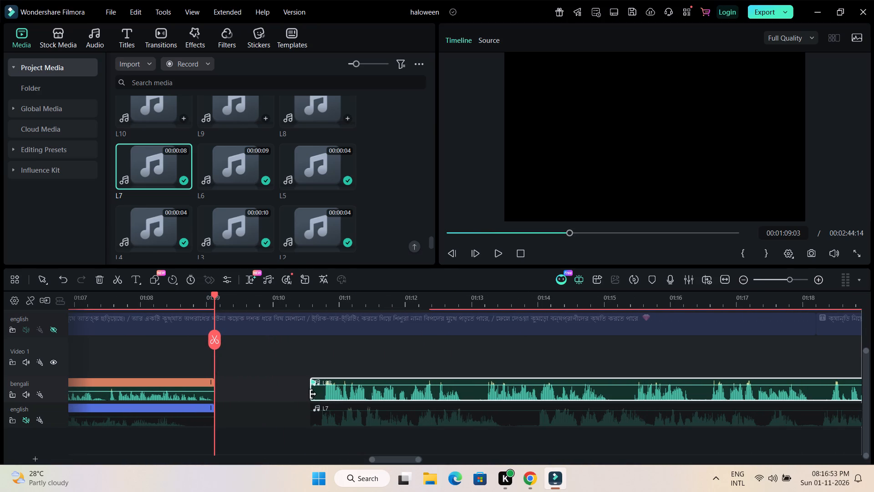
drag(313, 394, 322, 401)
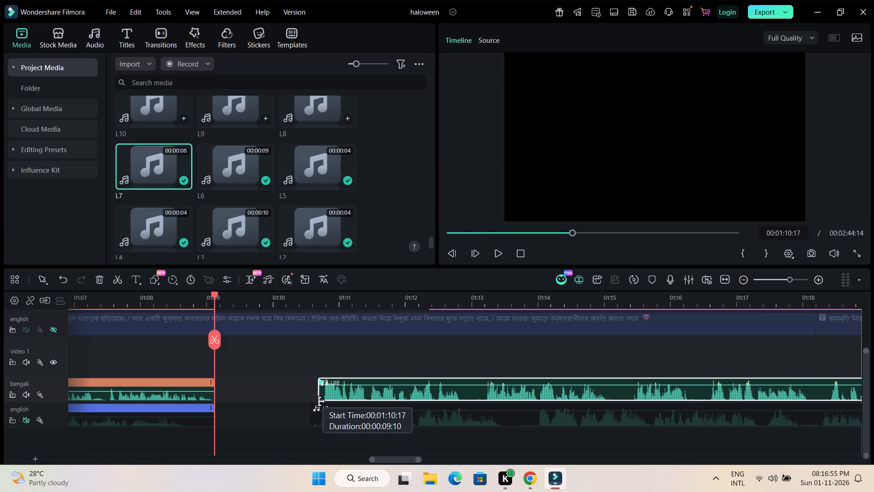
drag(322, 401, 322, 401)
Move clips L8B and L7 earlier so both start at about 01:09:07, just after the preceding voice-overs.
drag(367, 392, 280, 392)
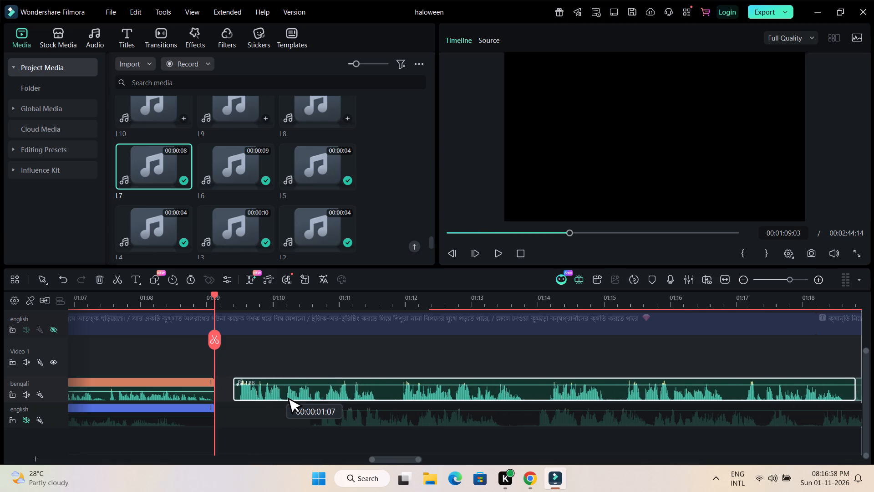
drag(280, 392, 273, 392)
click(356, 421)
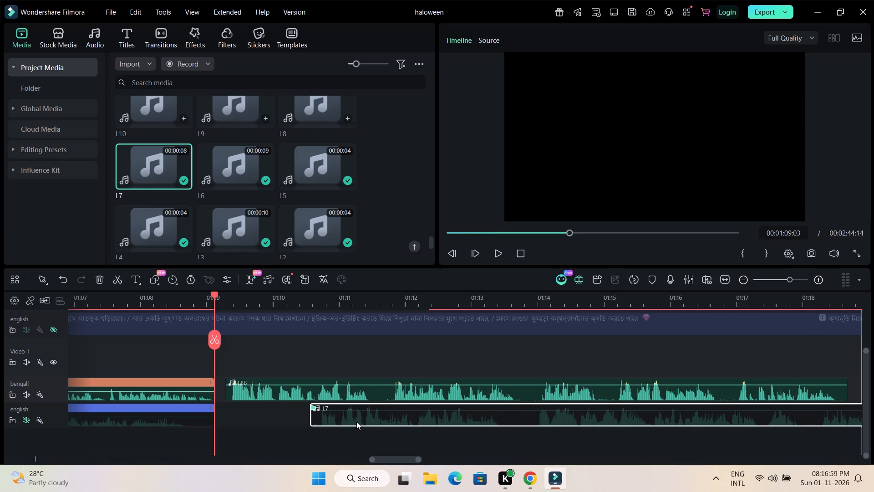
drag(401, 422, 319, 420)
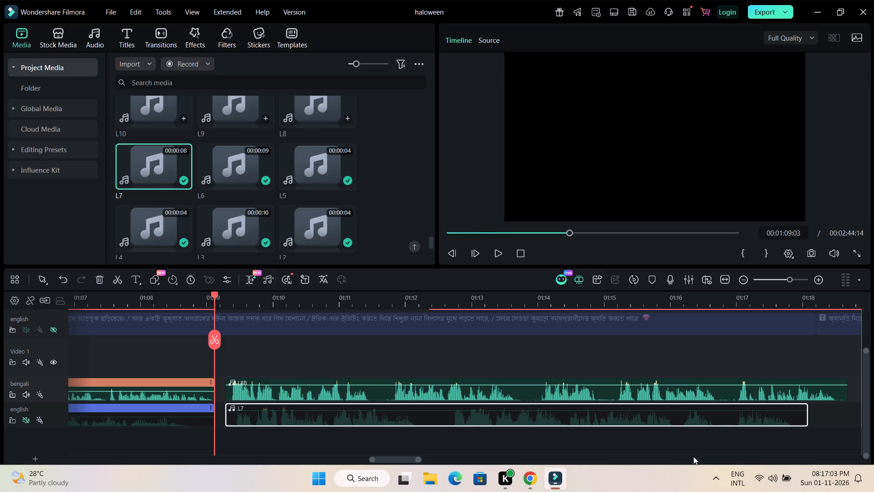
Slow voice-over L7 on the english audio track to a uniform speed of 0.97.
click(726, 391)
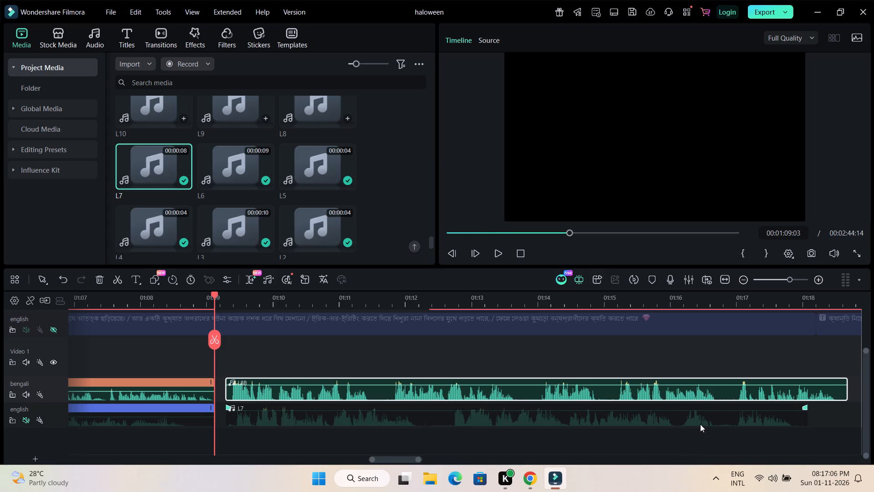
double_click(700, 424)
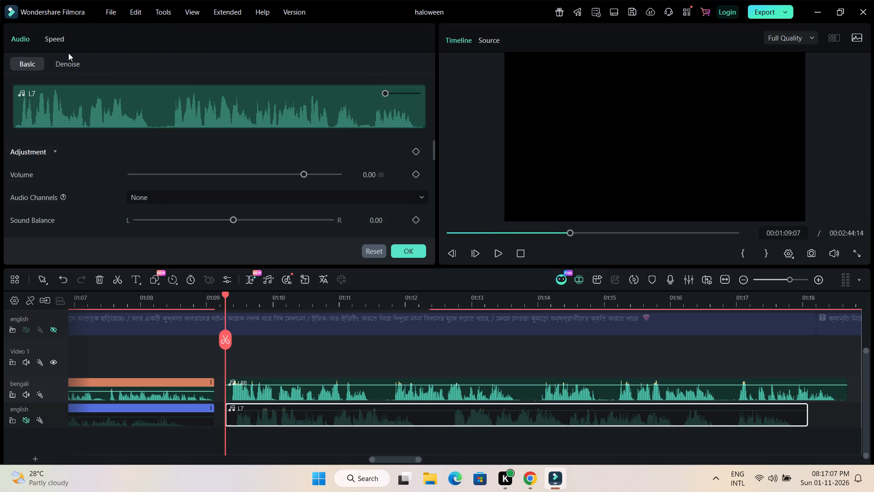
click(60, 38)
click(373, 88)
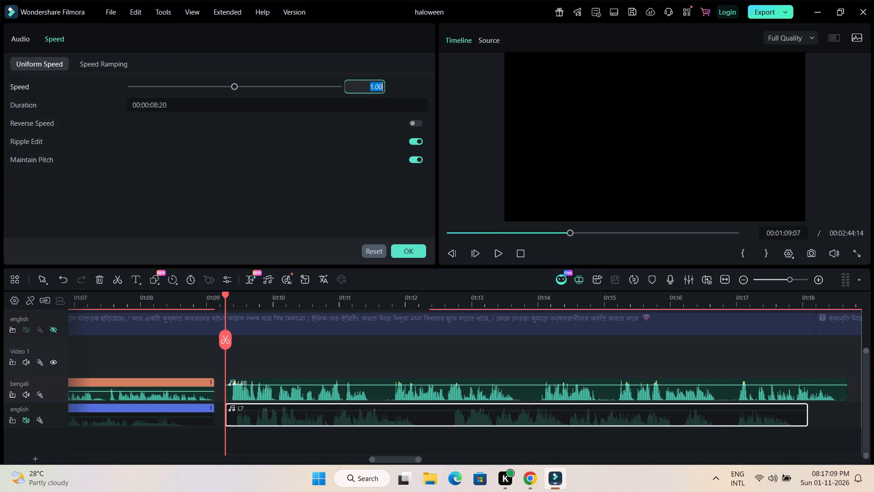
scroll(373, 88, down, 2)
click(330, 195)
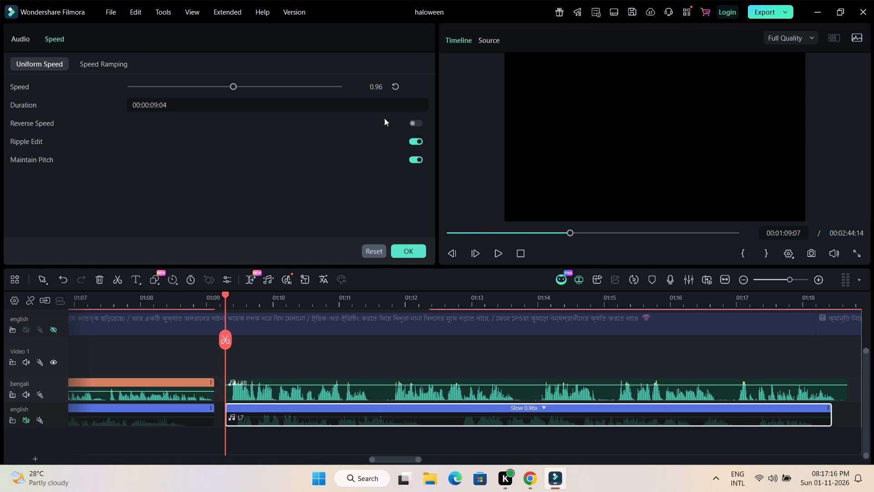
click(364, 82)
text(0.97)
key(Return)
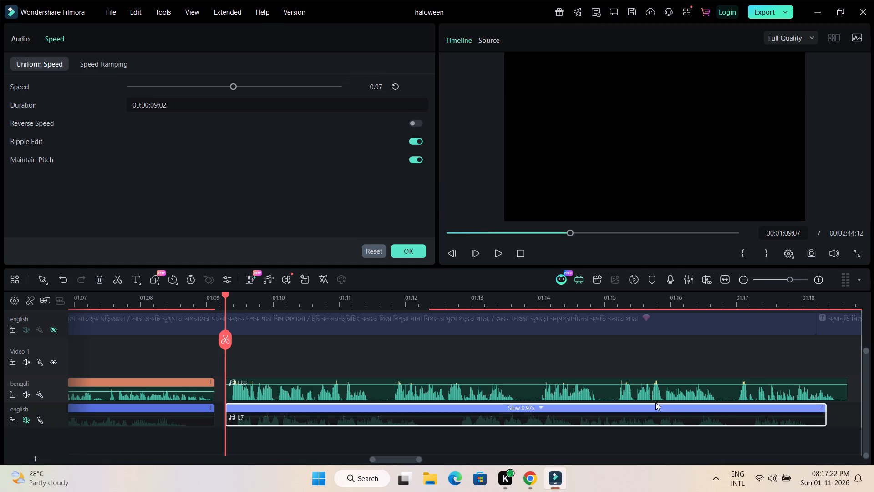
Speed up voice-over L8B on the bengali audio track to a uniform speed of 1.03.
double_click(650, 395)
click(368, 85)
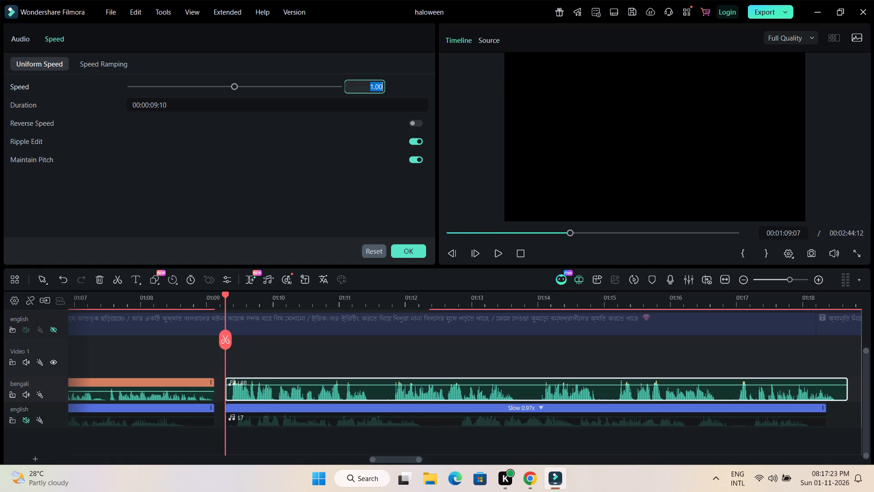
key(1)
text(.0)
key(3)
key(Return)
click(776, 466)
click(585, 346)
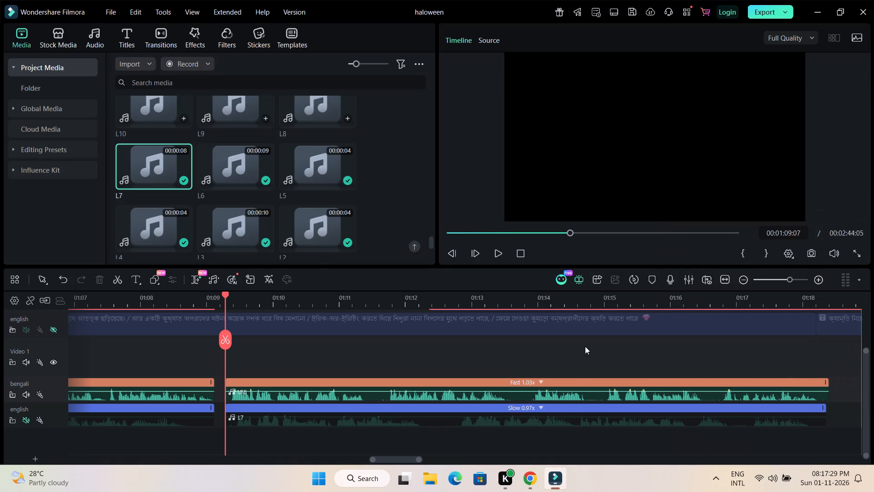
Trim the end of clip L8B to line up with the end of L7 at about 01:18:09.
click(793, 303)
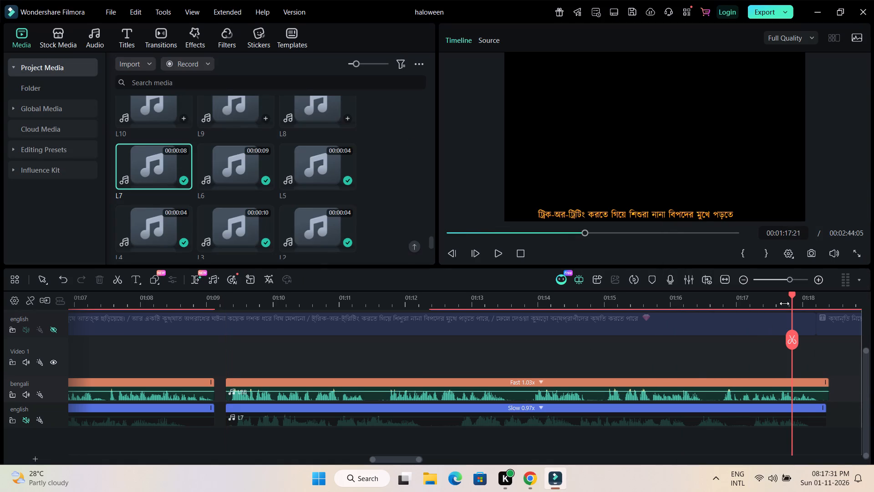
drag(395, 458, 423, 458)
drag(395, 302, 603, 302)
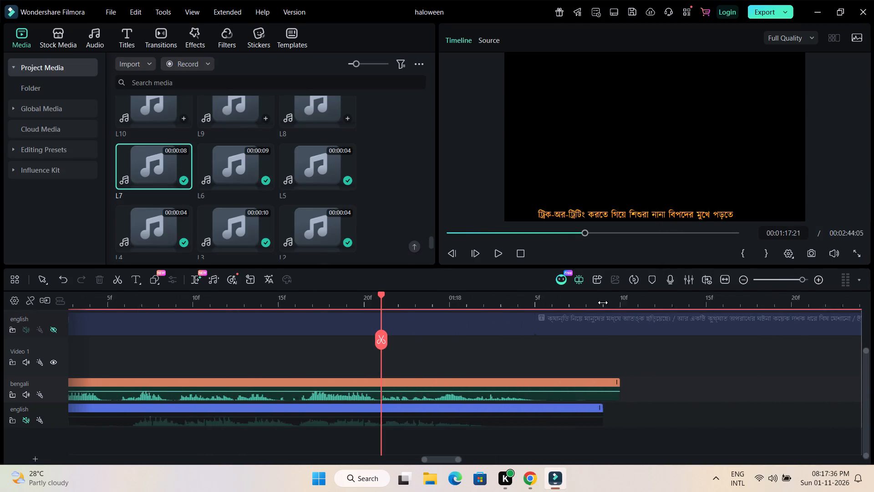
drag(603, 302, 605, 302)
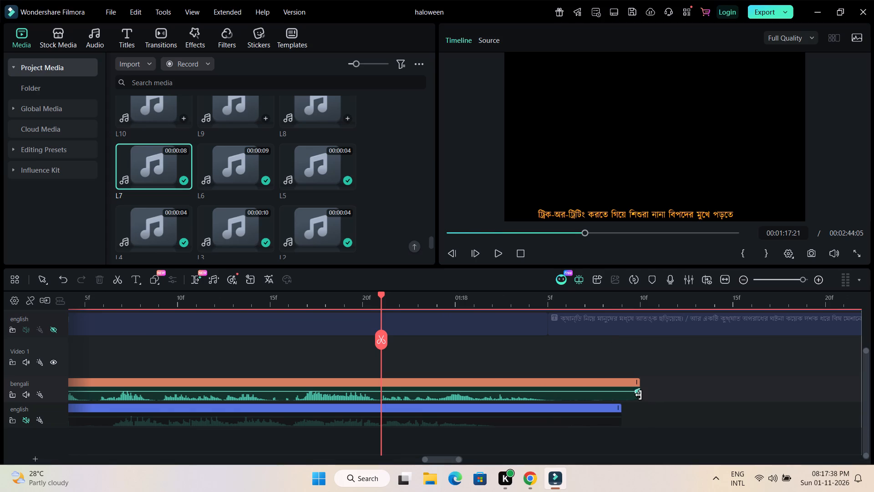
drag(638, 396, 625, 396)
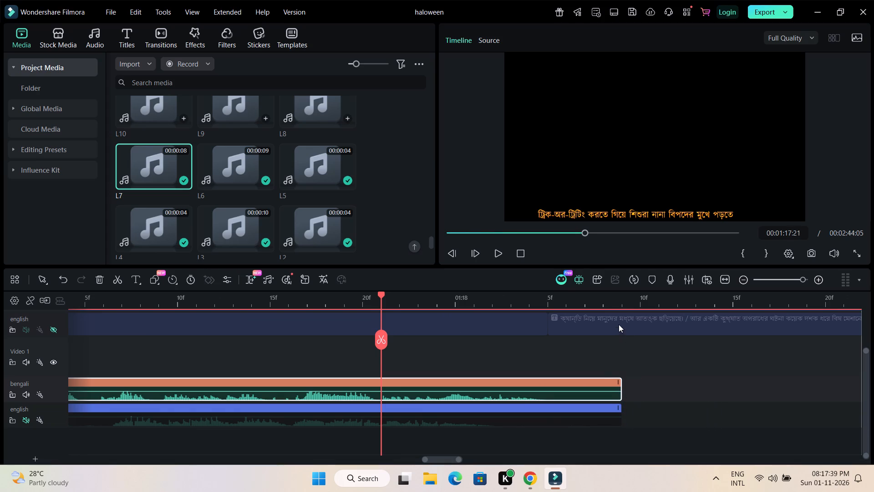
Move the next title on the bengali title track earlier, so it starts at about 01:10:09.
drag(634, 302, 288, 308)
drag(371, 457, 336, 453)
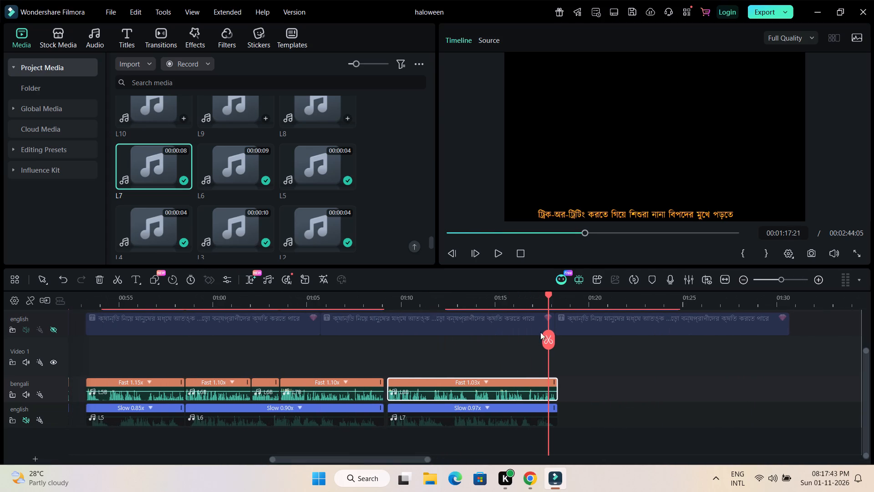
drag(547, 293, 375, 301)
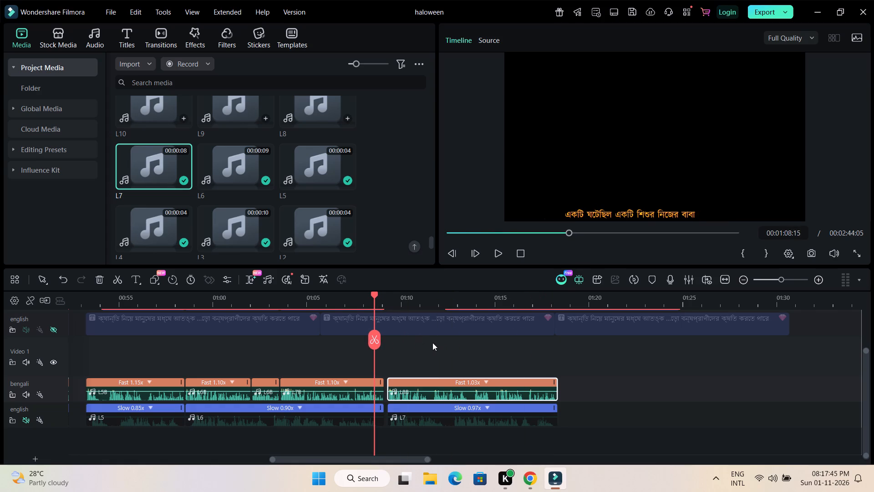
scroll(436, 348, up, 2)
drag(523, 347, 478, 347)
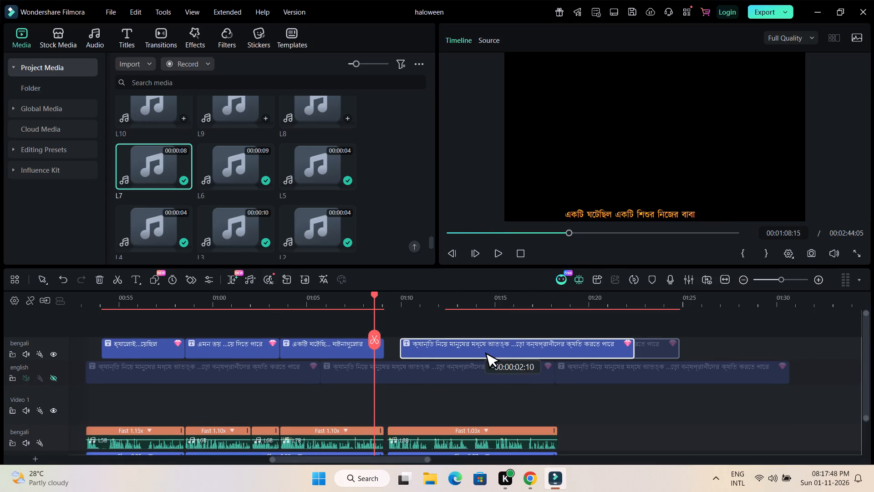
drag(478, 347, 467, 347)
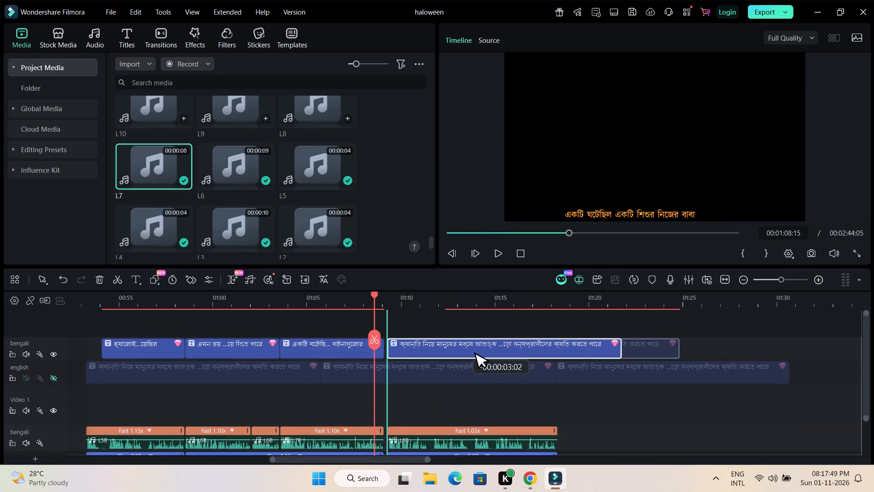
drag(467, 347, 466, 347)
drag(466, 347, 486, 347)
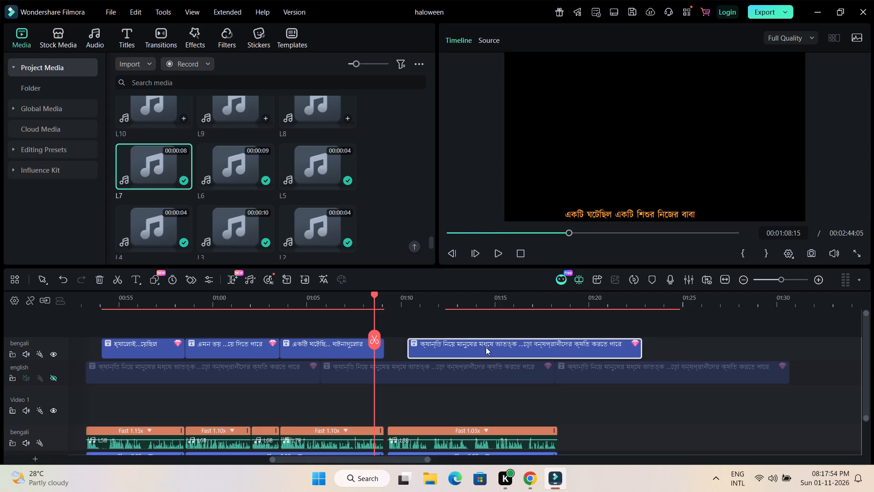
Delete the gaps before L8B and L7 on both audio tracks so both clips start at 01:09:03.
scroll(466, 405, down, 1)
click(386, 301)
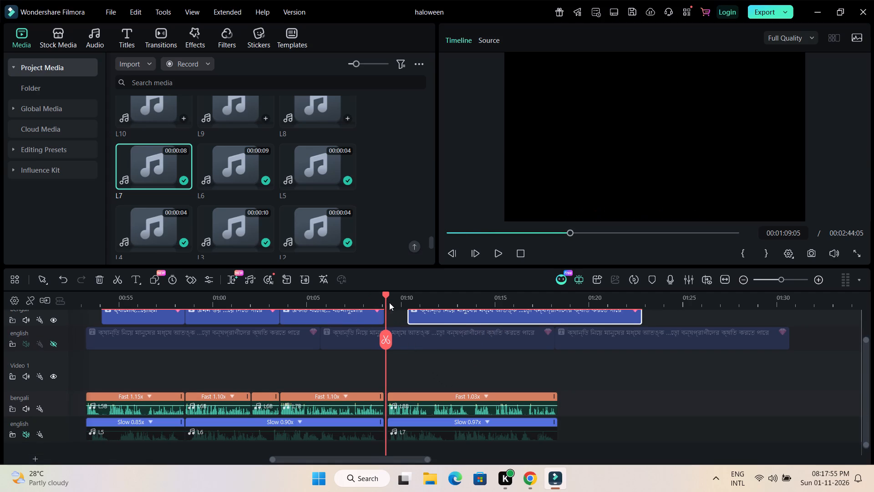
drag(393, 302, 720, 314)
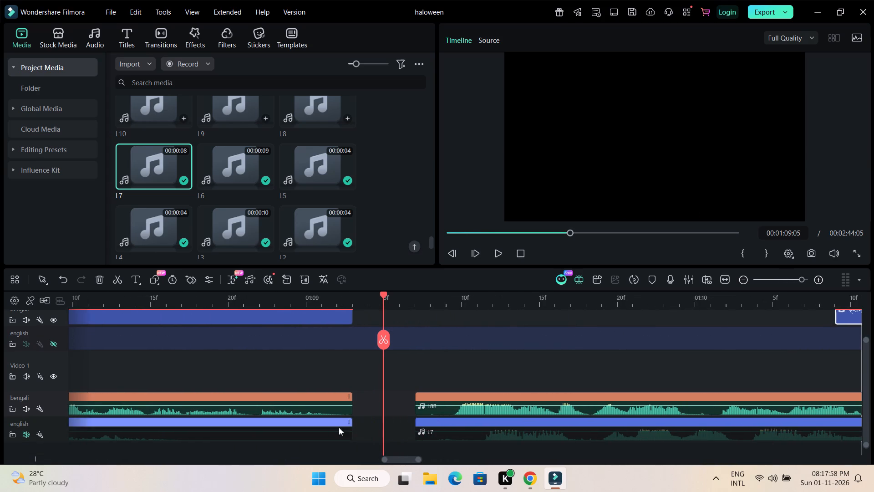
click(403, 407)
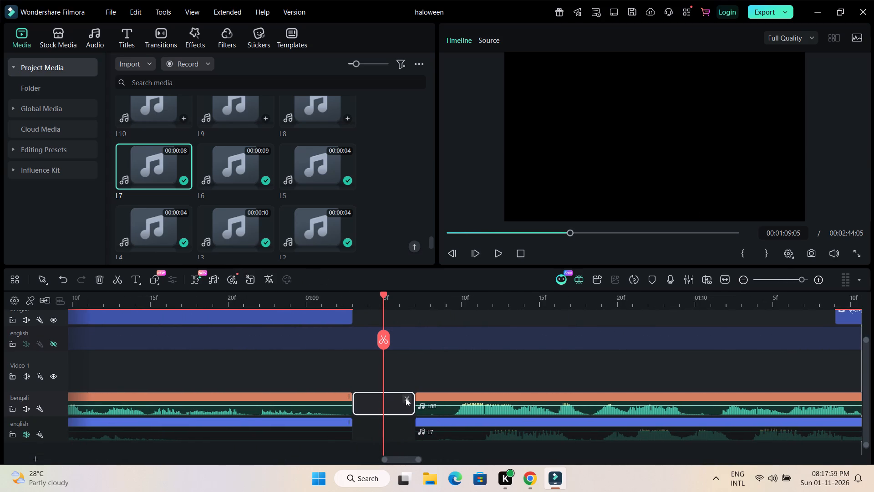
click(407, 397)
click(386, 428)
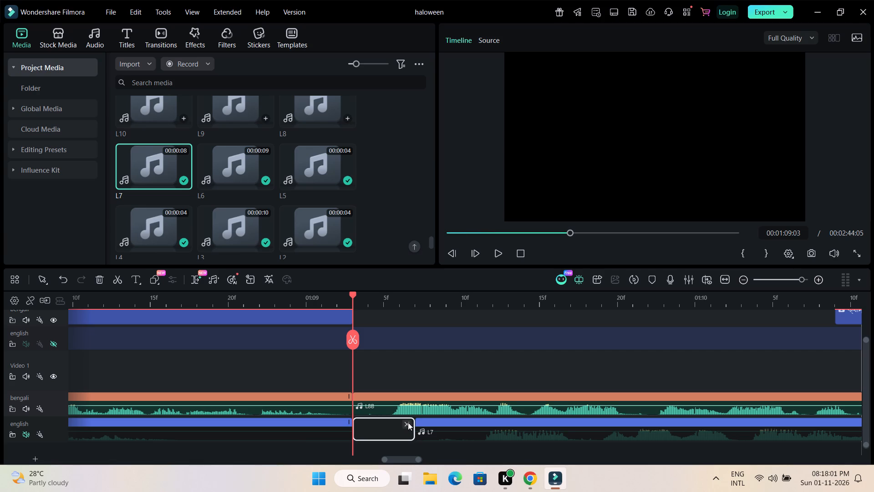
click(407, 424)
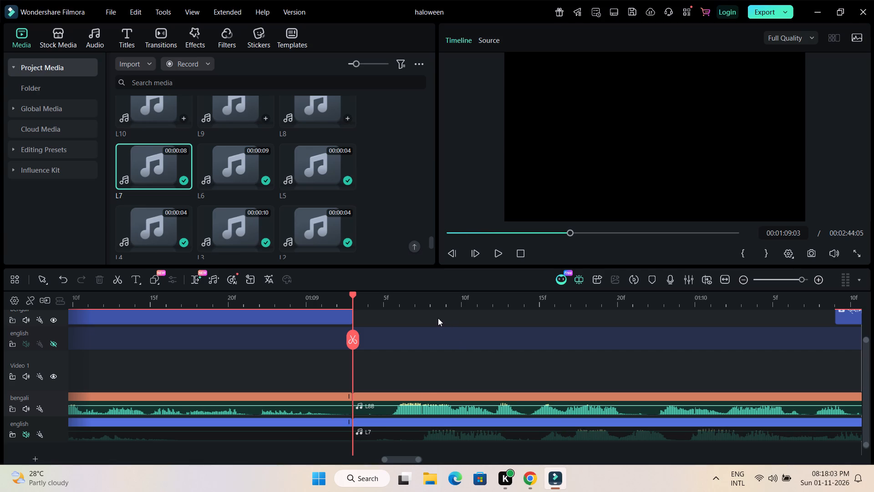
Delete the gap before the next title on the bengali title track so it starts at 01:09:03.
click(438, 318)
scroll(503, 351, up, 1)
click(826, 345)
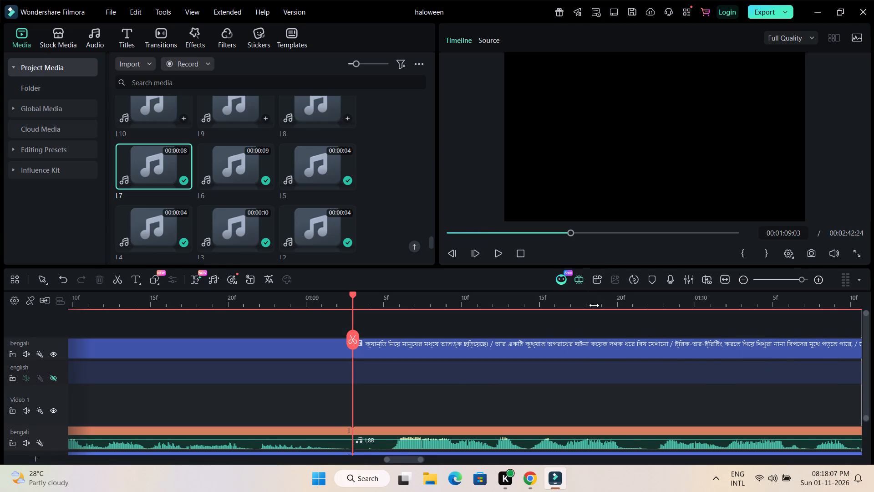
Trim the end of that bengali title to line up with the end of L8B at about 01:18:05.
drag(594, 305, 354, 308)
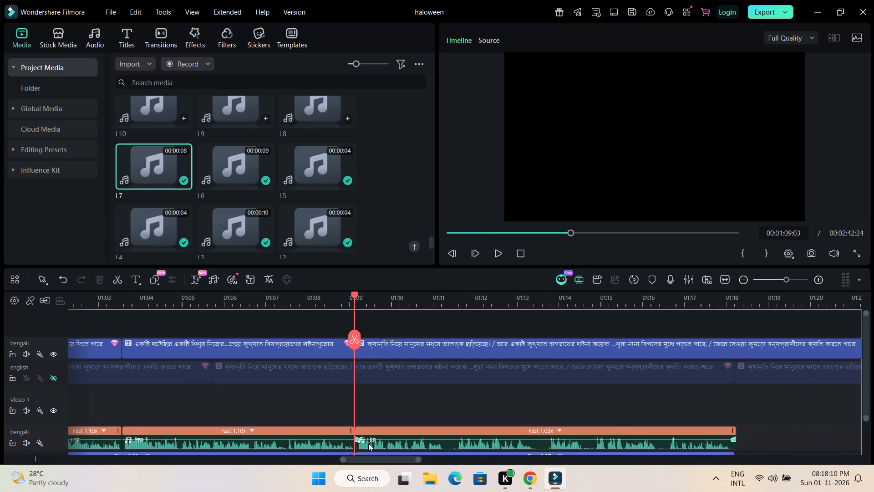
drag(373, 461, 392, 461)
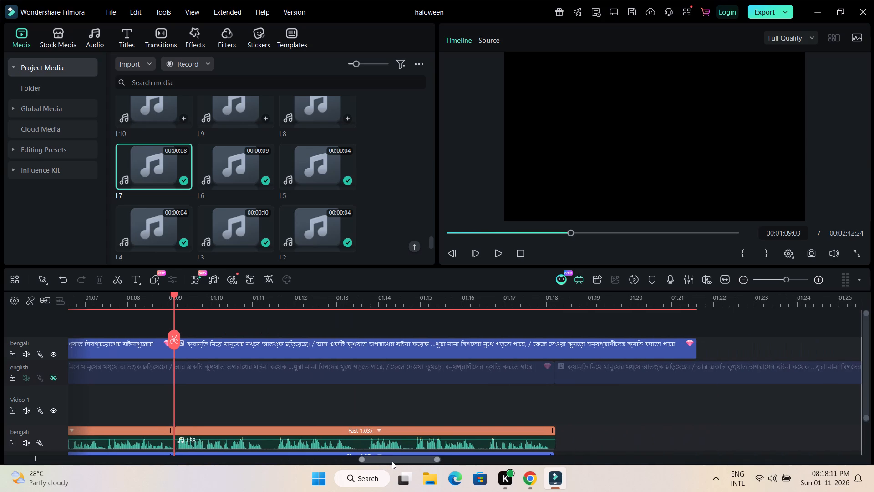
drag(392, 461, 393, 461)
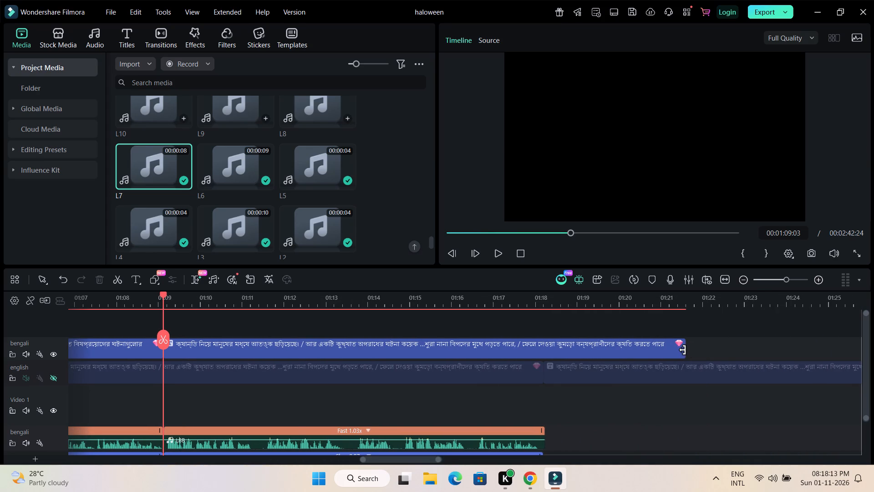
drag(683, 350, 548, 354)
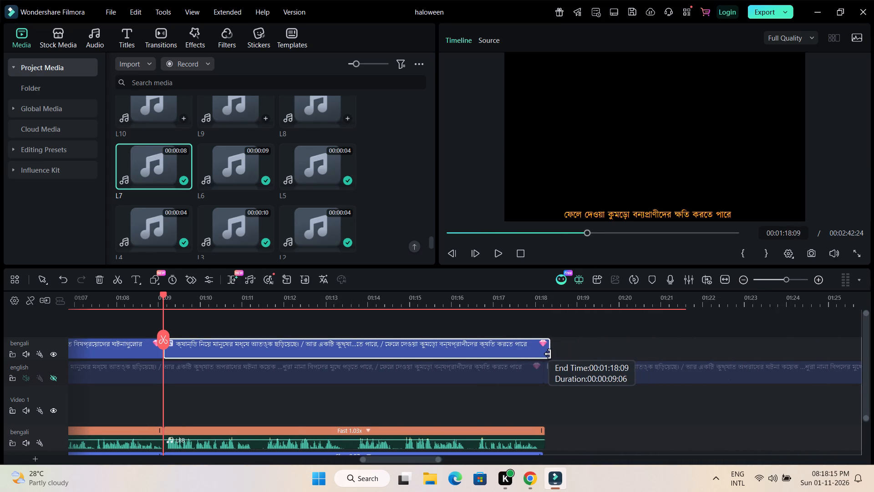
drag(548, 354, 545, 354)
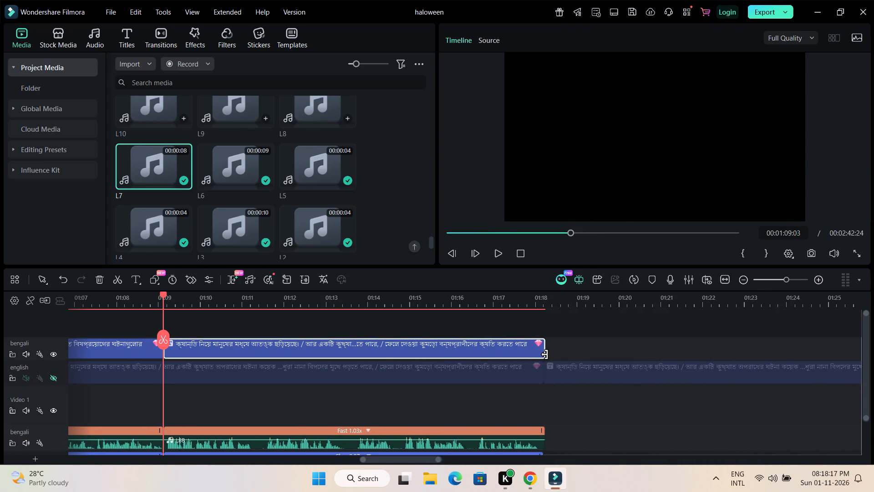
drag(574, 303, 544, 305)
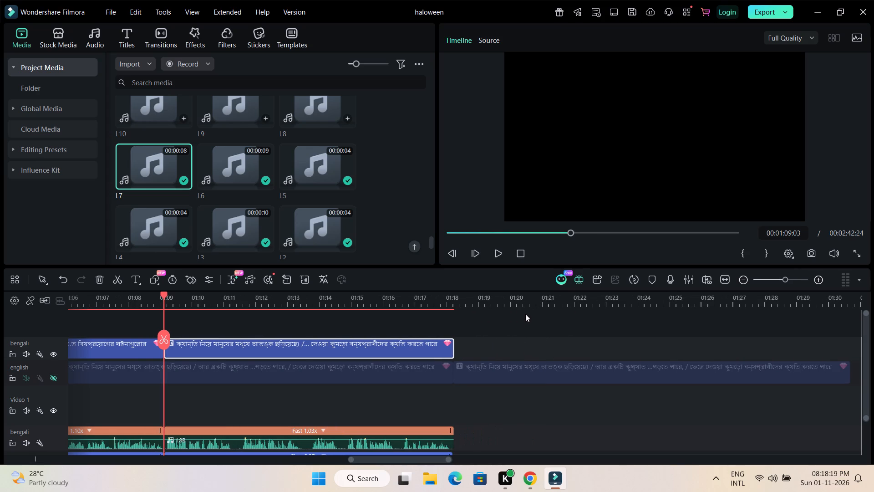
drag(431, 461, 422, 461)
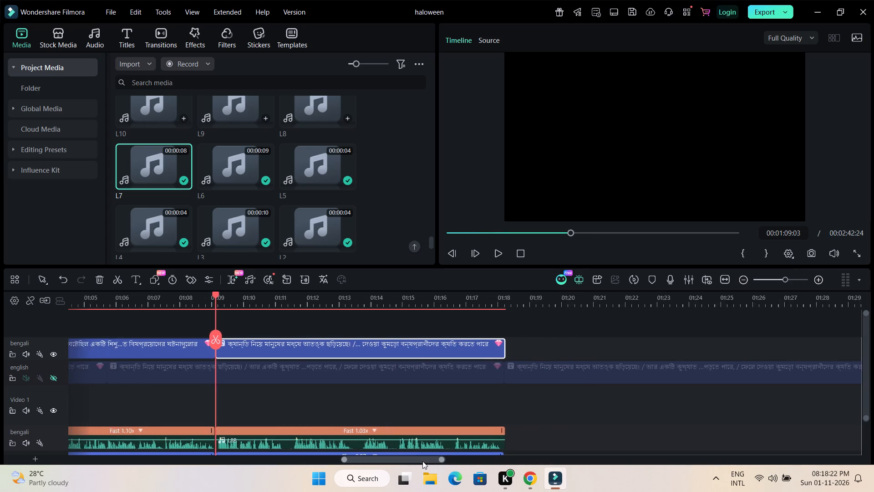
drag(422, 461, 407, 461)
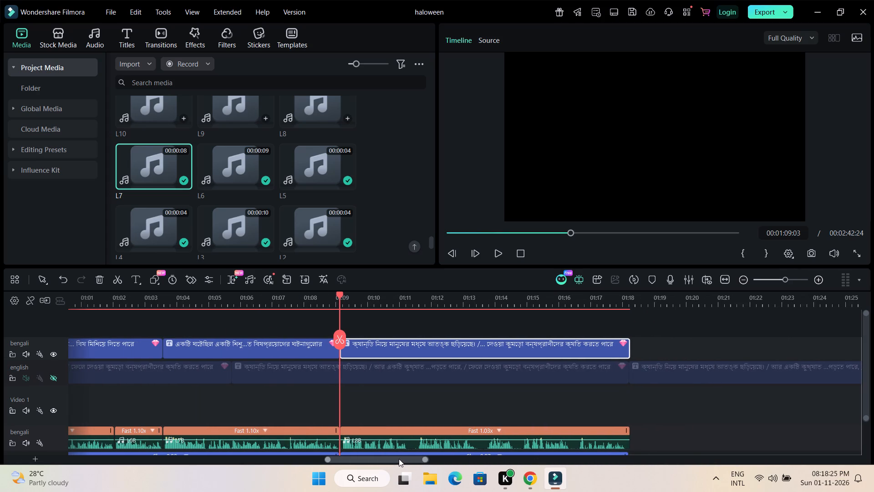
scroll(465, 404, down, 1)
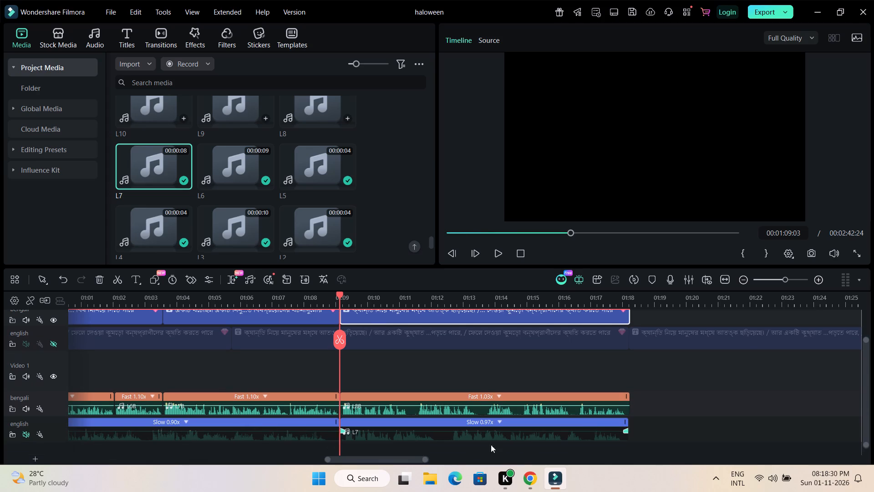
In the Halloween Facts Script chat in Chrome, copy the Bengali sentence beginning "১৯৭৪ সালের ৩১ অক্টোবর".
click(535, 480)
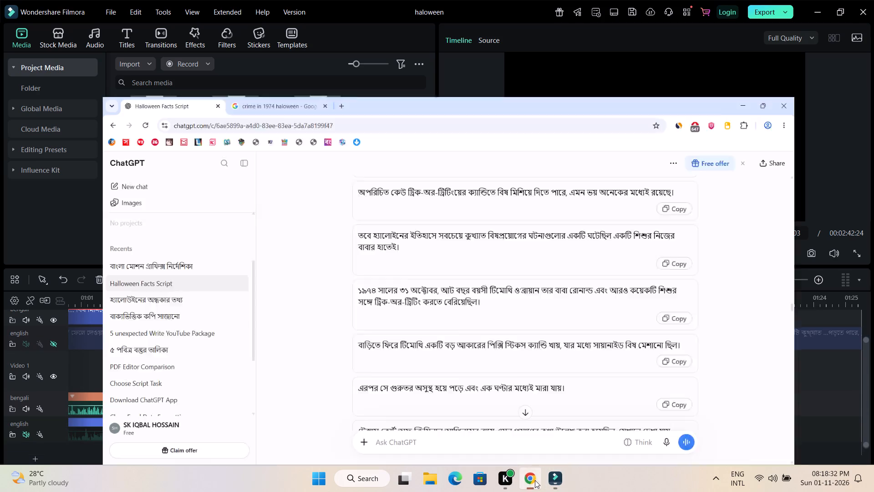
click(719, 282)
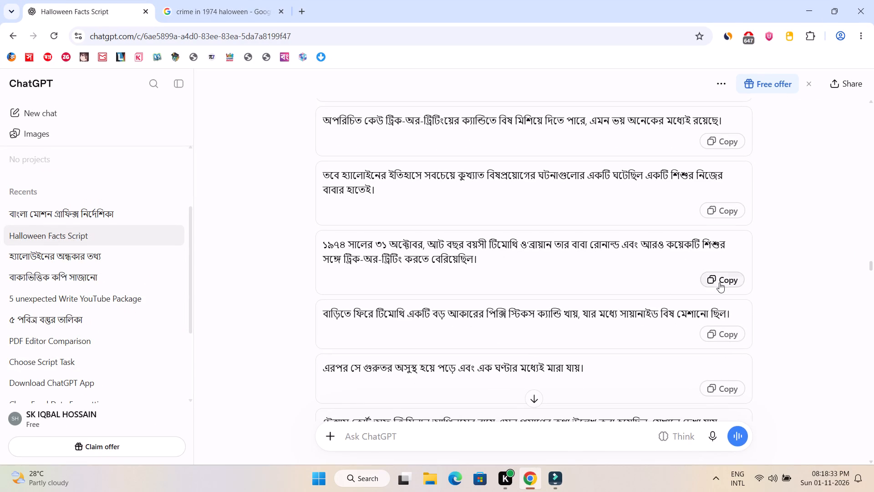
Back in Filmora, open the bengali title starting at 01:09:03 in Advanced Text Edit and preview it, leaving the playhead at 00:00:01:22.
click(559, 476)
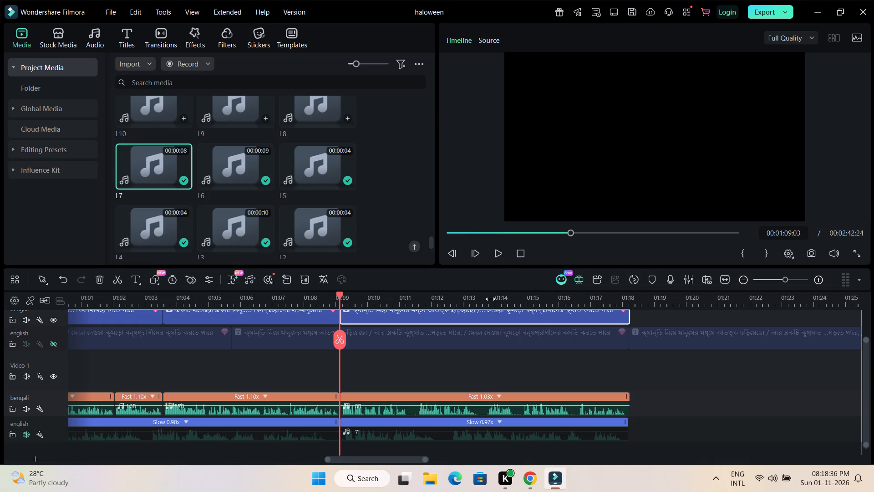
scroll(498, 357, up, 1)
double_click(498, 348)
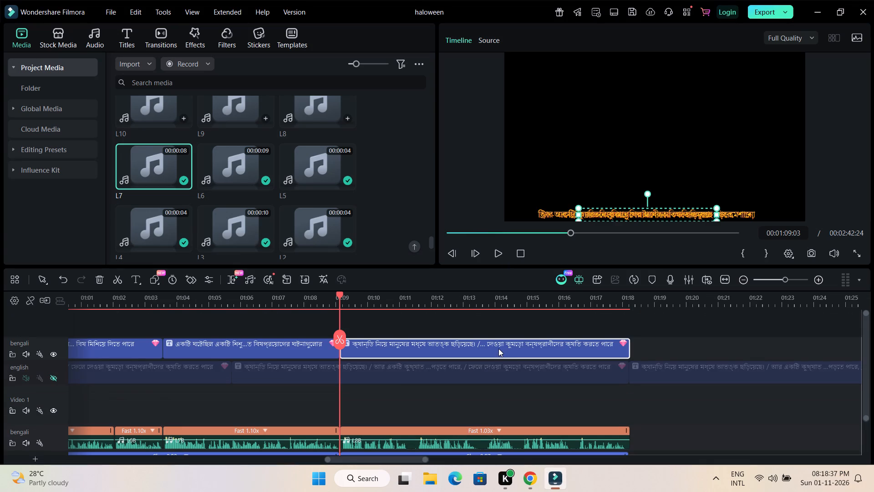
click(370, 248)
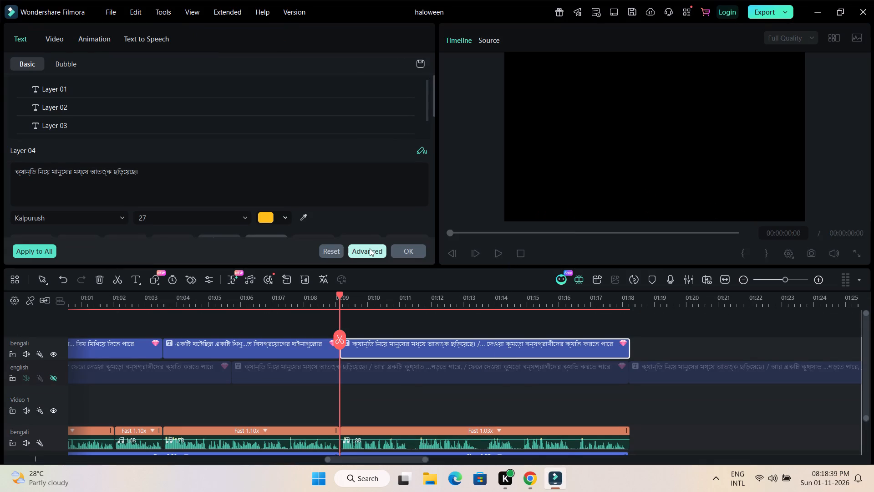
scroll(228, 330, down, 1)
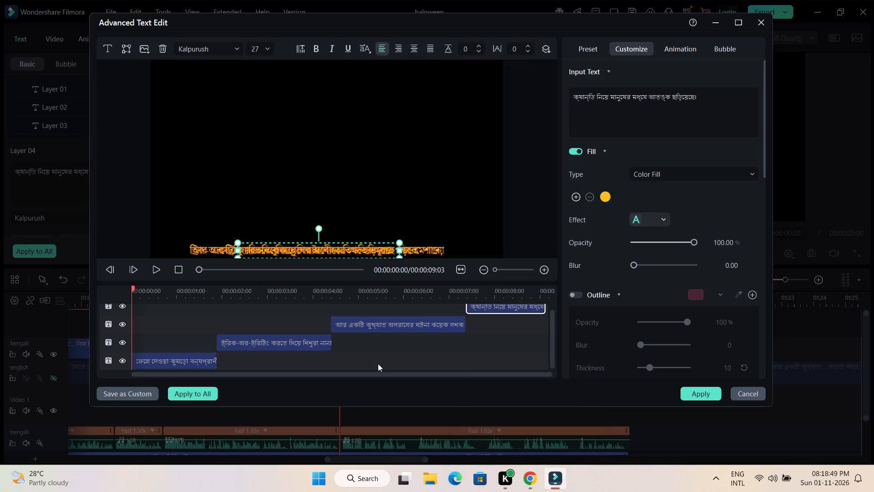
key(space)
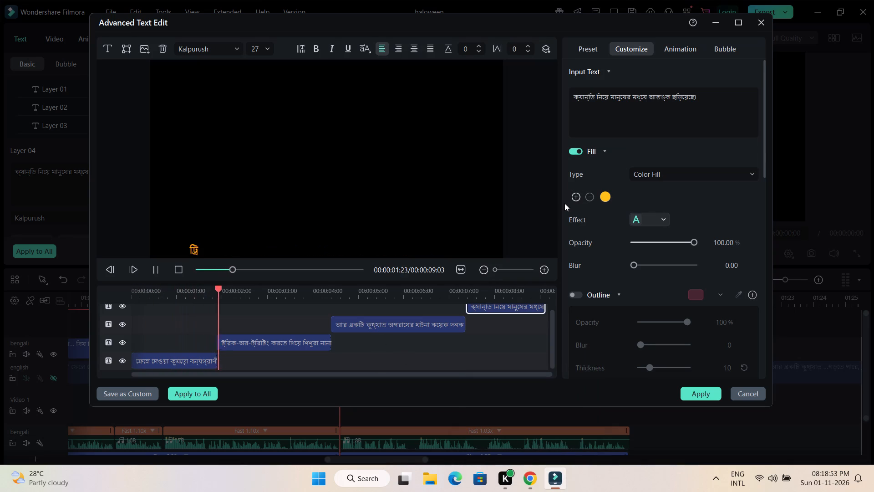
key(space)
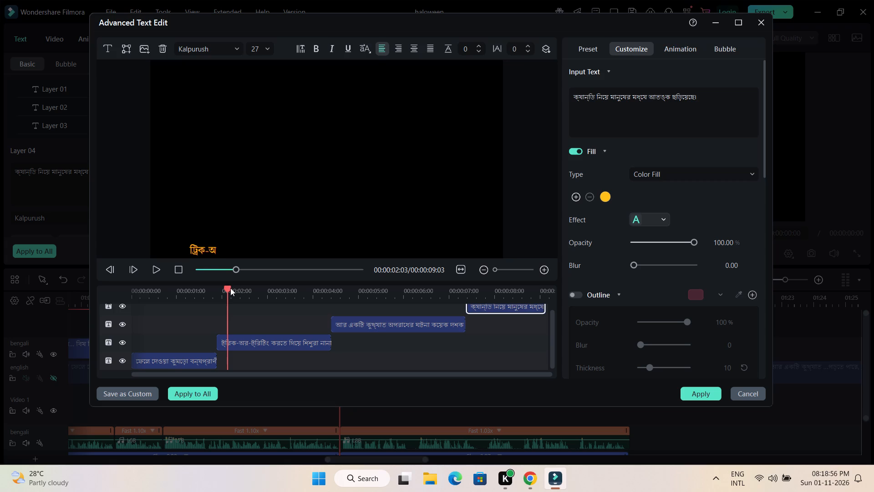
drag(228, 288, 217, 288)
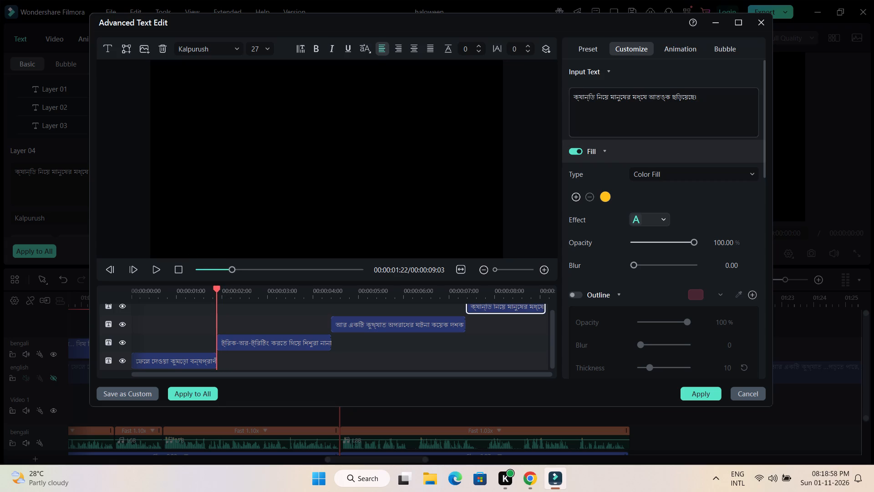
Replace the last text layer's wording with the copied sentence, cut down to "১৯৭৪ সালের ৩১ অক্টোবর".
drag(706, 96, 544, 96)
key(ctrl+v)
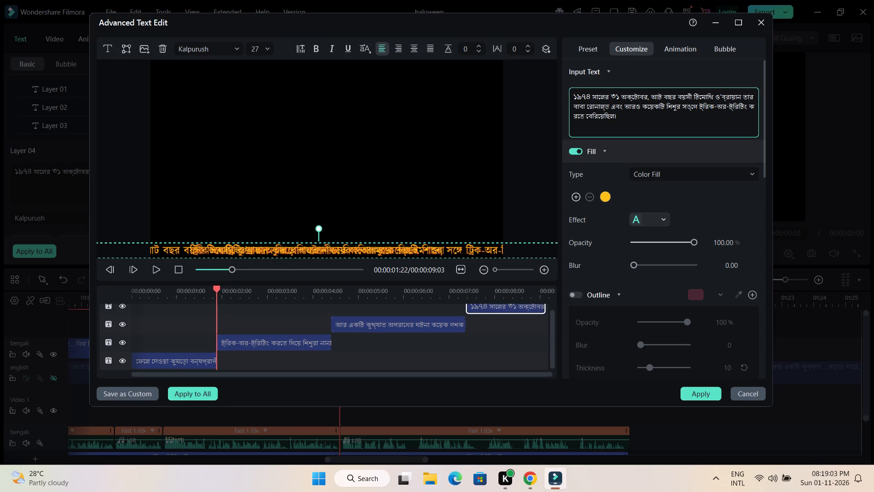
drag(652, 96, 653, 97)
drag(653, 97, 661, 126)
key(BackSpace)
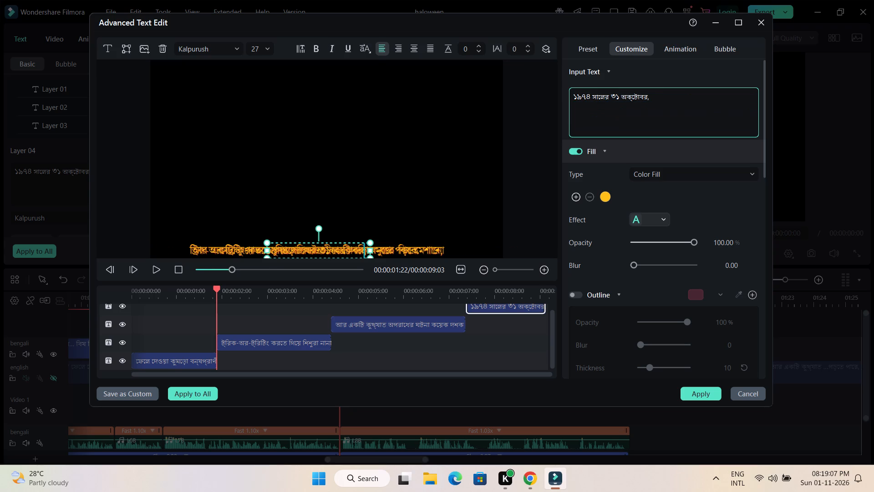
key(BackSpace)
key(BackSpace)
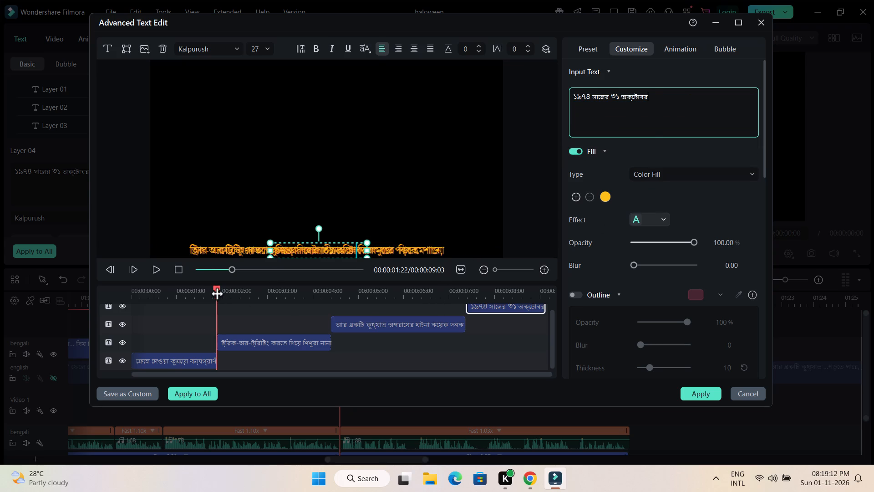
Replay the title from its start and replace the first text layer's wording with just "১৯৭৪ সালের ৩১ অক্টোবর".
drag(218, 290, 84, 290)
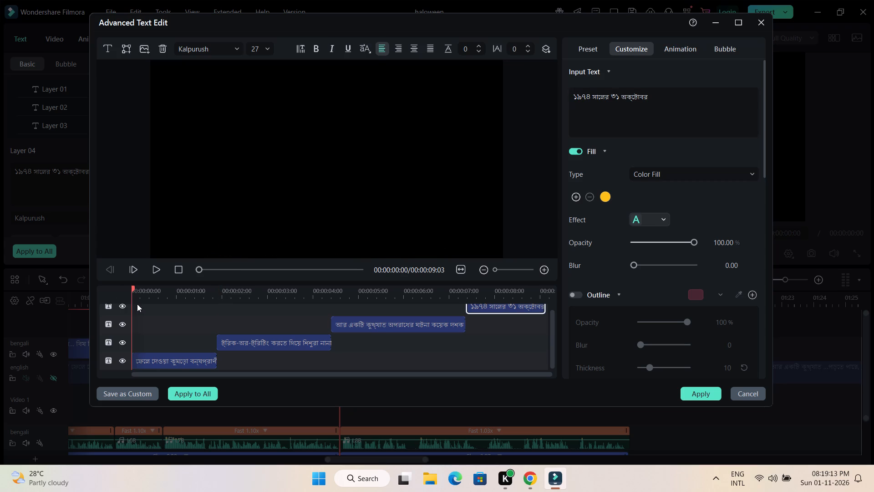
key(space)
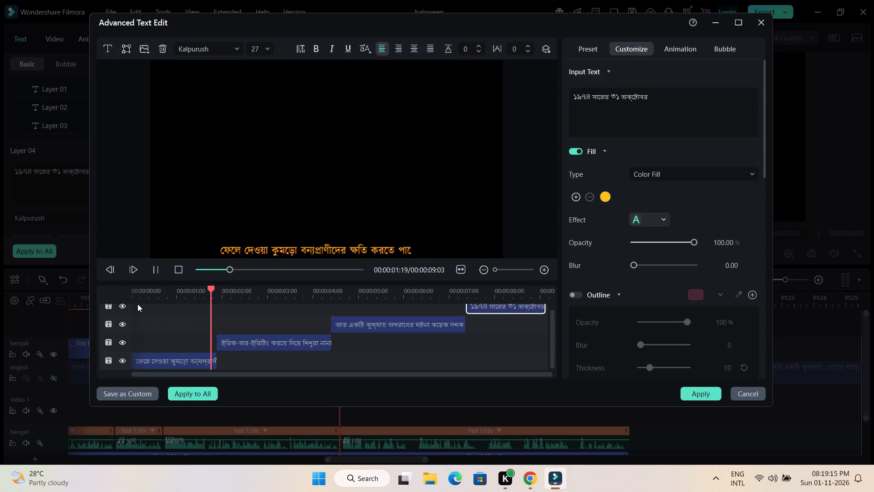
key(space)
click(192, 364)
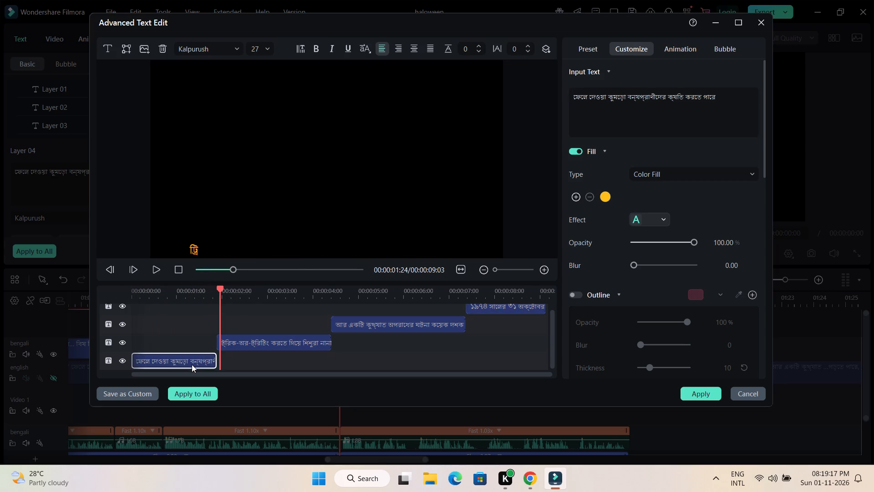
double_click(193, 359)
drag(734, 99, 732, 99)
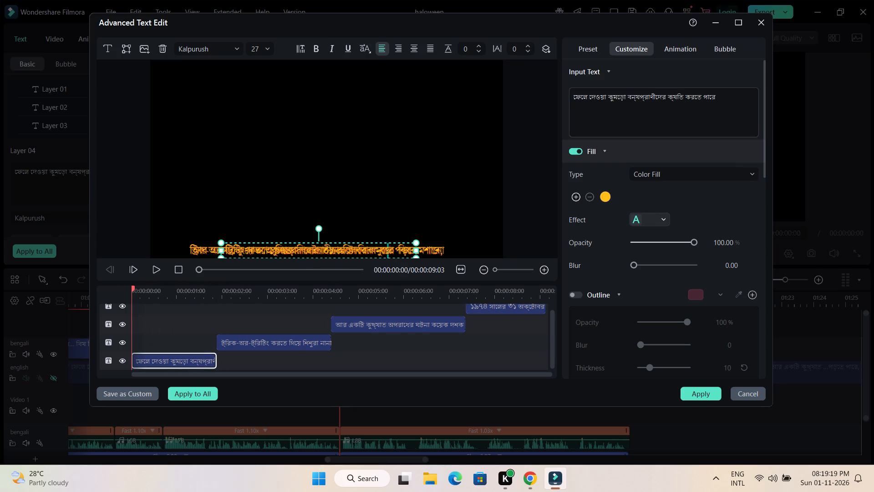
drag(732, 99, 536, 99)
key(ctrl+v)
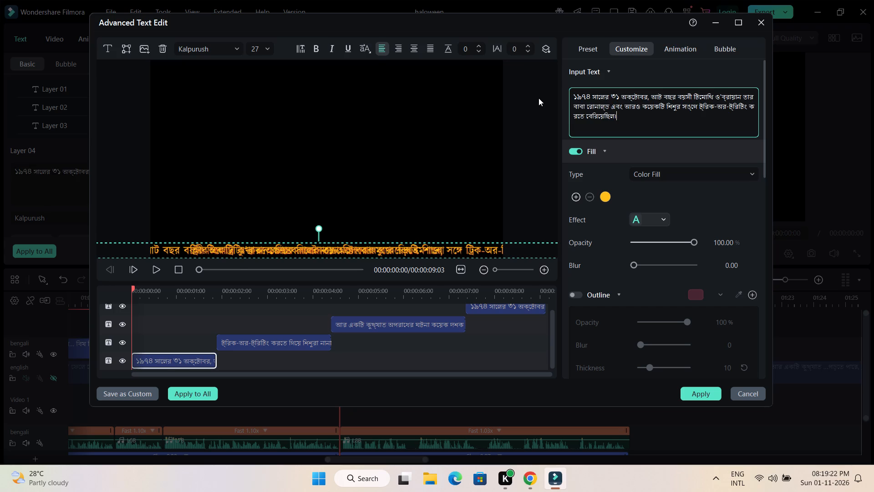
drag(650, 97, 668, 134)
key(BackSpace)
key(BackSpace)
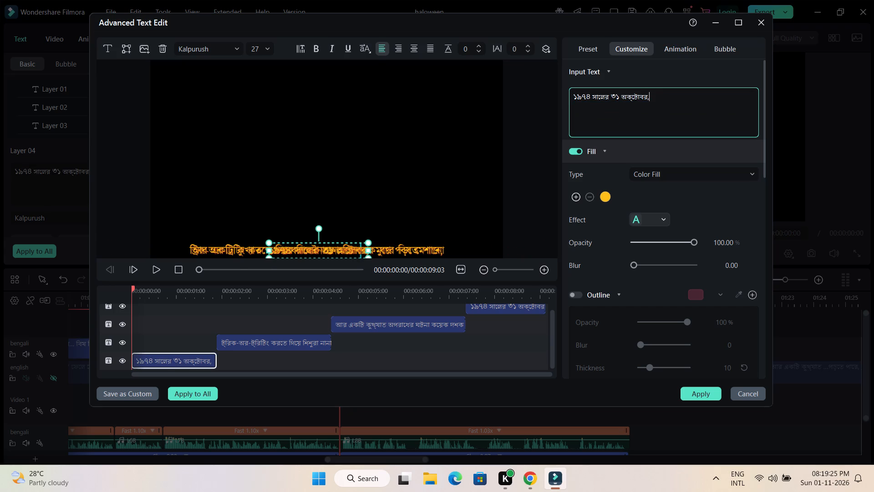
key(BackSpace)
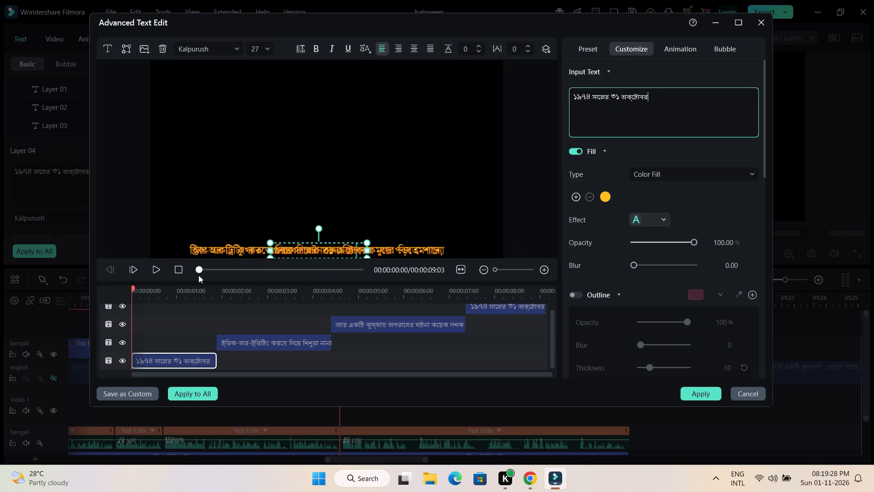
Preview the title's opening and extend the first text layer so it ends at 00:00:02:00.
click(155, 268)
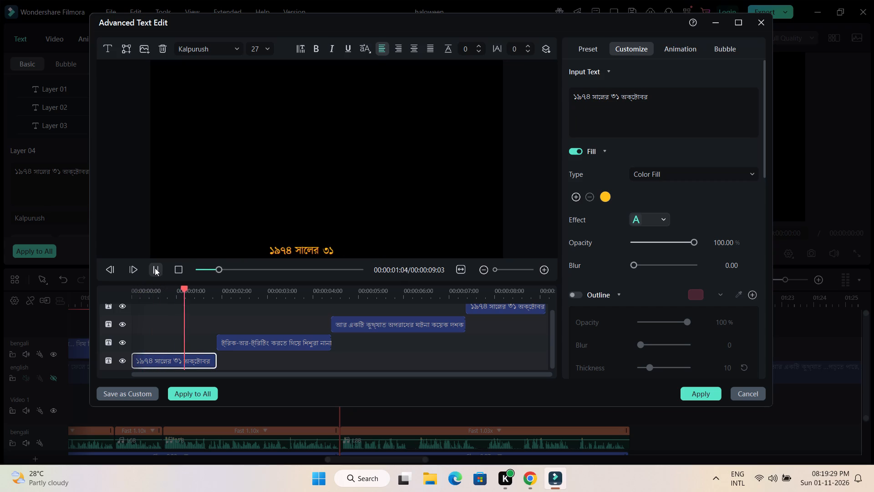
click(155, 268)
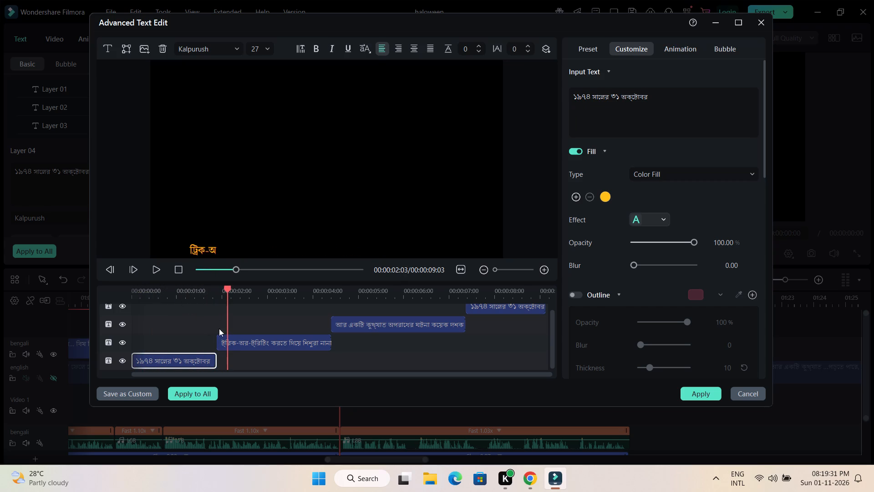
drag(228, 292, 223, 293)
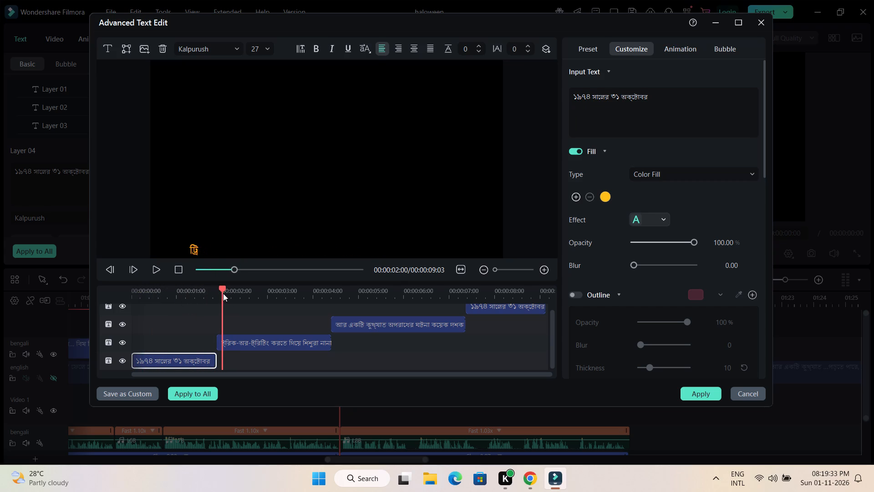
drag(223, 293, 222, 294)
click(213, 362)
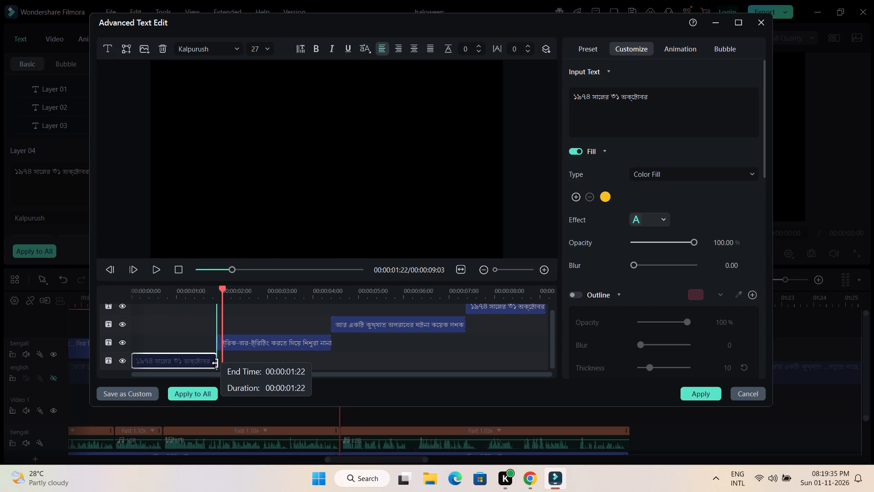
Move the second text layer so it starts at 00:00:02:00, where the first layer ends.
drag(240, 343, 250, 343)
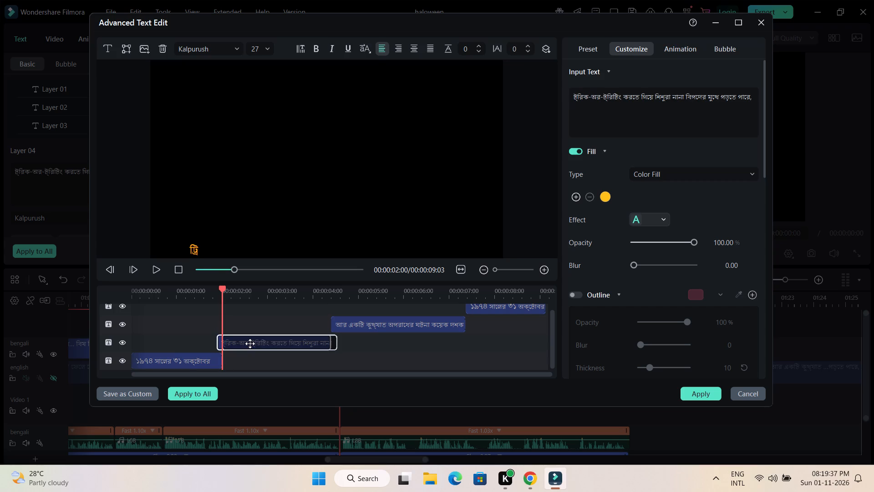
drag(250, 343, 251, 343)
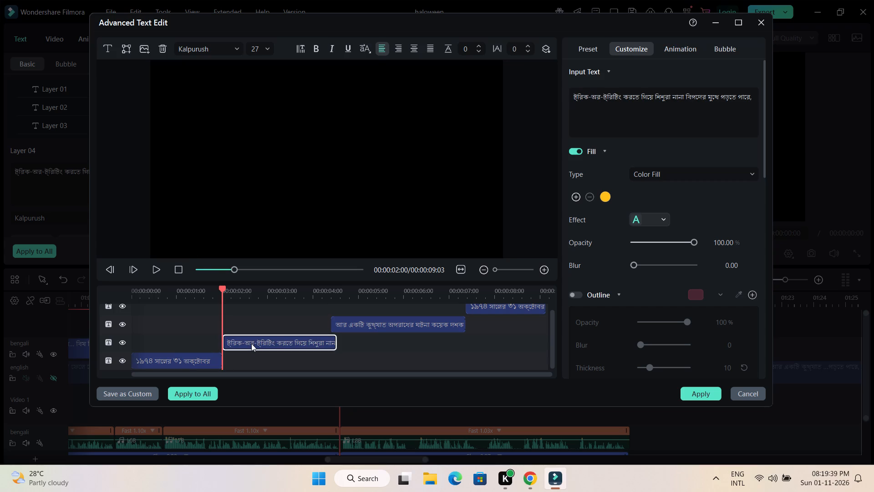
Preview the title from its start and replace the second text layer's wording with the copied sentence, minus the opening date and leading space.
drag(224, 287, 203, 289)
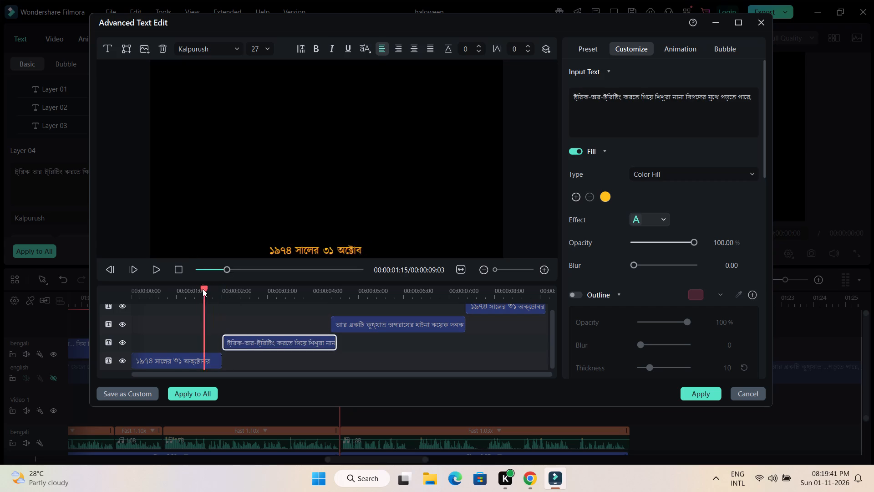
drag(203, 289, 115, 293)
key(space)
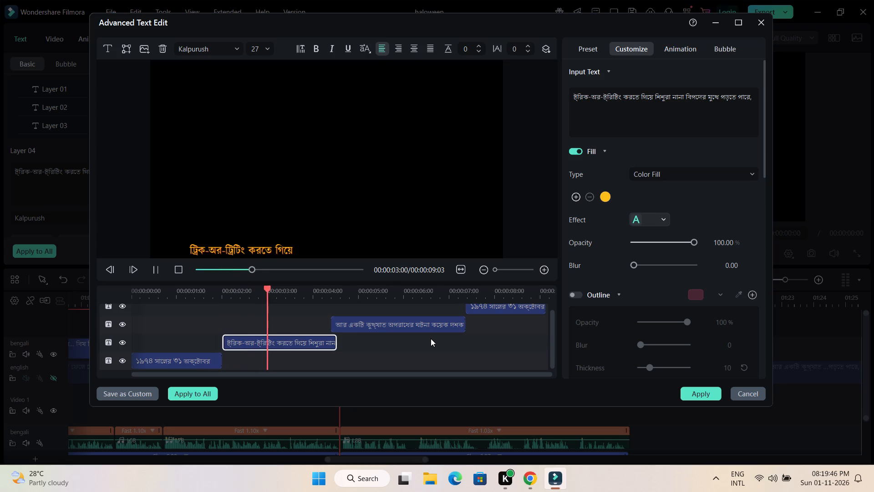
key(space)
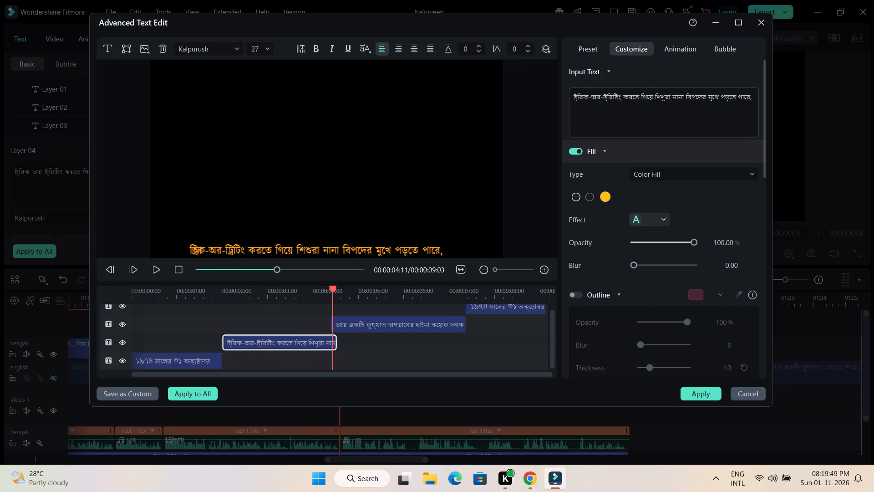
drag(753, 96, 546, 99)
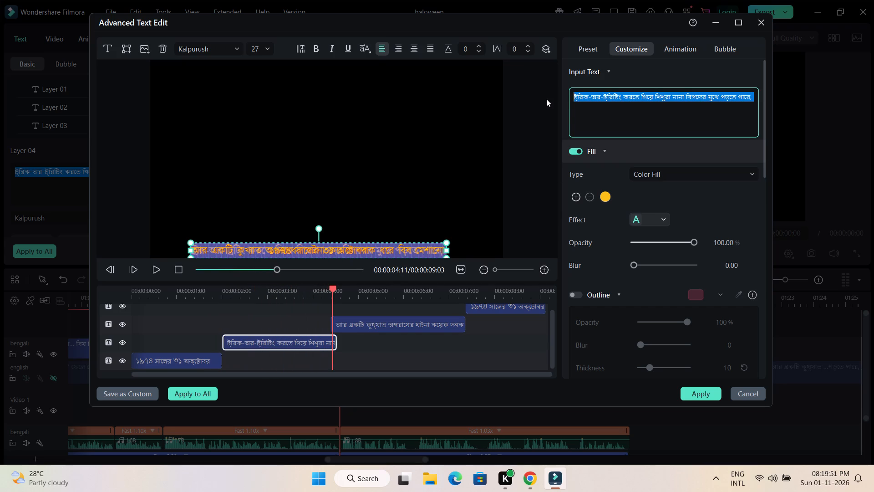
key(ctrl+v)
click(651, 96)
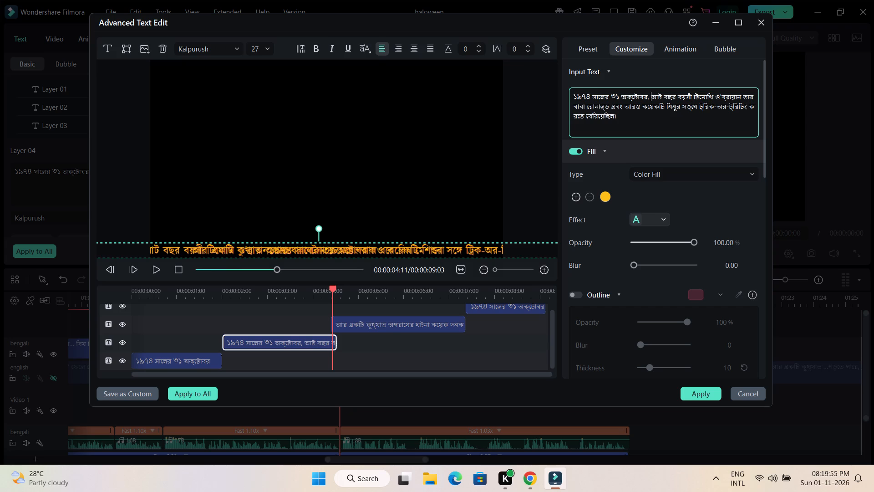
drag(650, 96, 539, 98)
key(BackSpace)
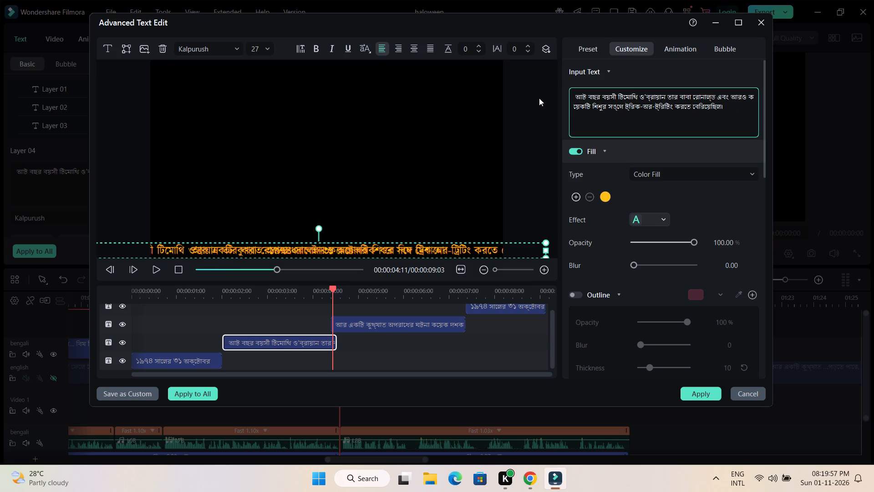
key(Right)
key(BackSpace)
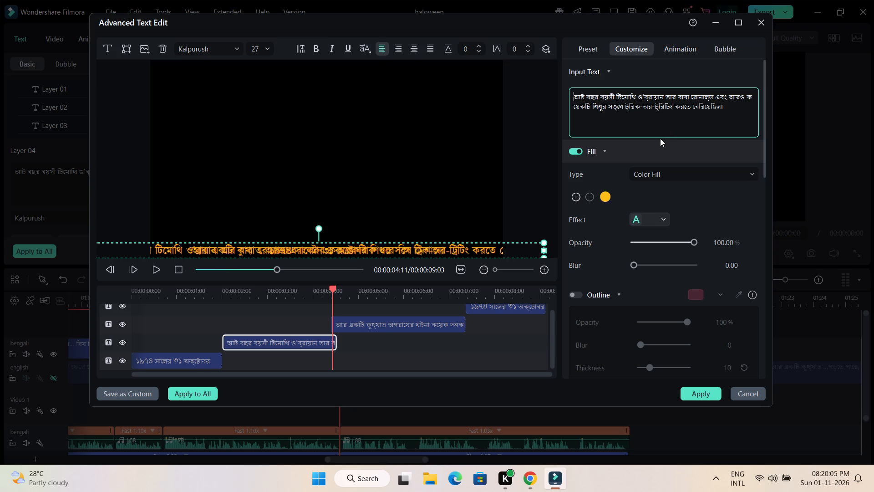
key(space)
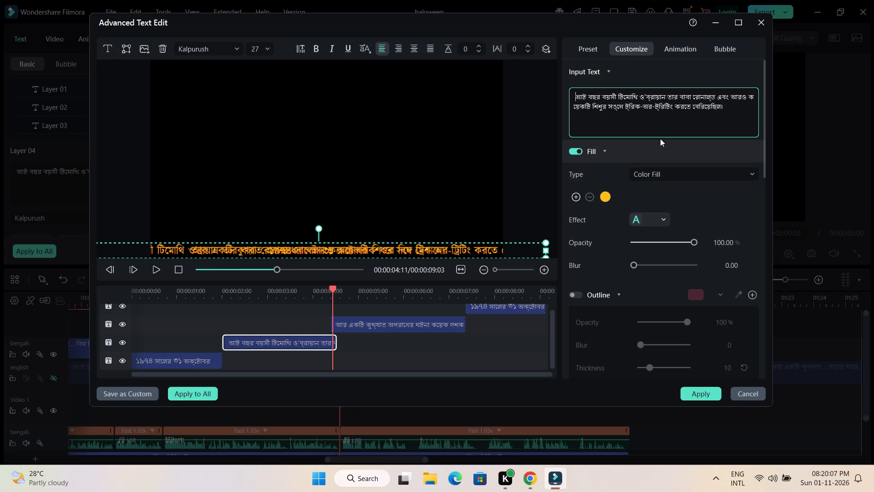
key(BackSpace)
Preview further and cut the second text layer's wording so it runs from "আট বছর বয়সী" to "রোনাল্ড".
click(155, 271)
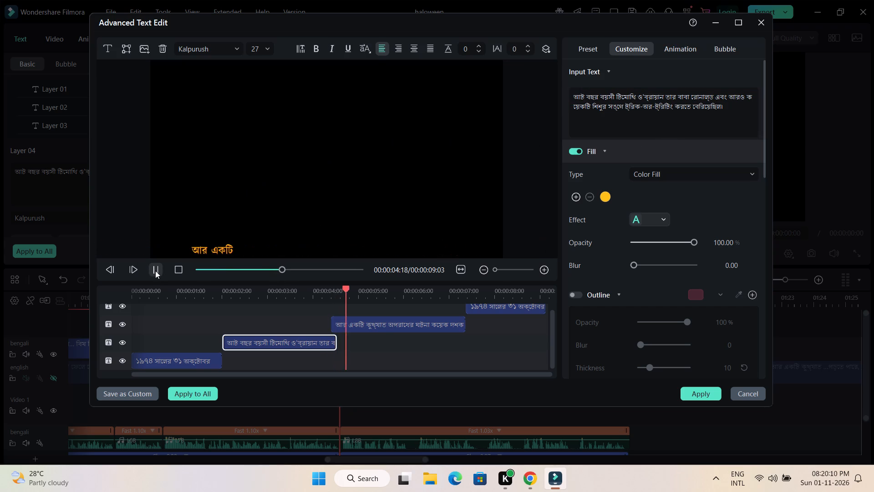
click(155, 271)
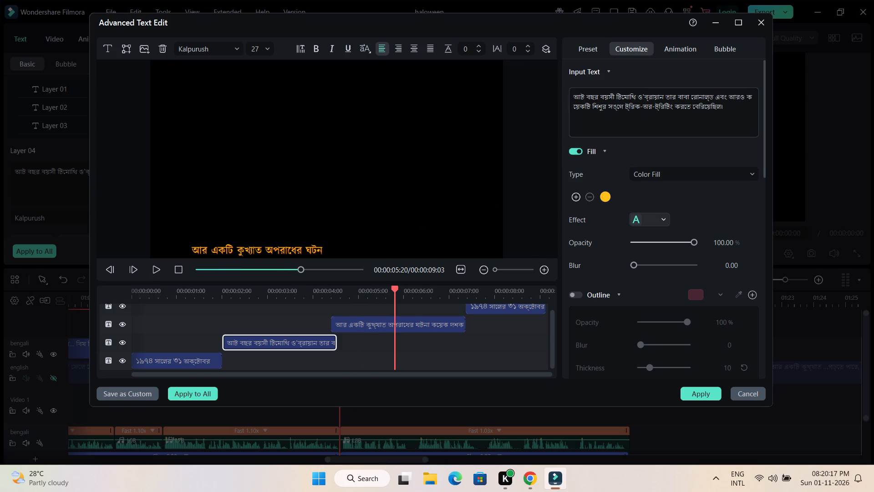
drag(717, 97, 726, 113)
key(BackSpace)
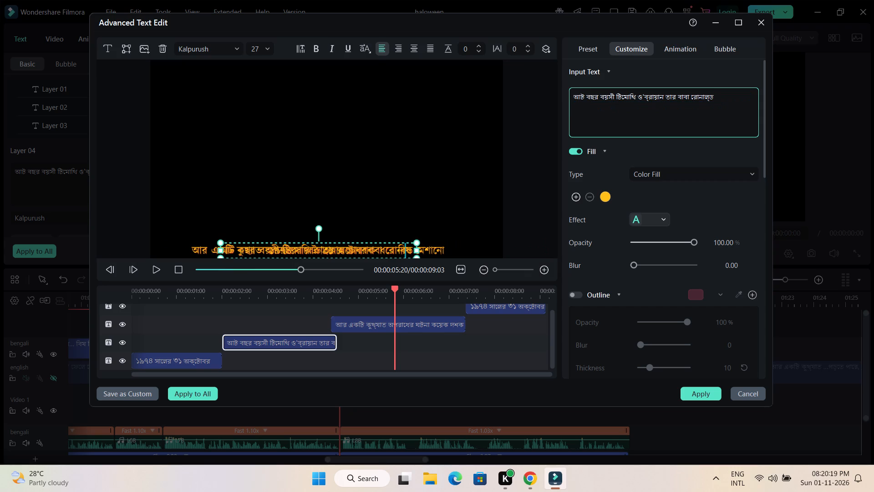
key(BackSpace)
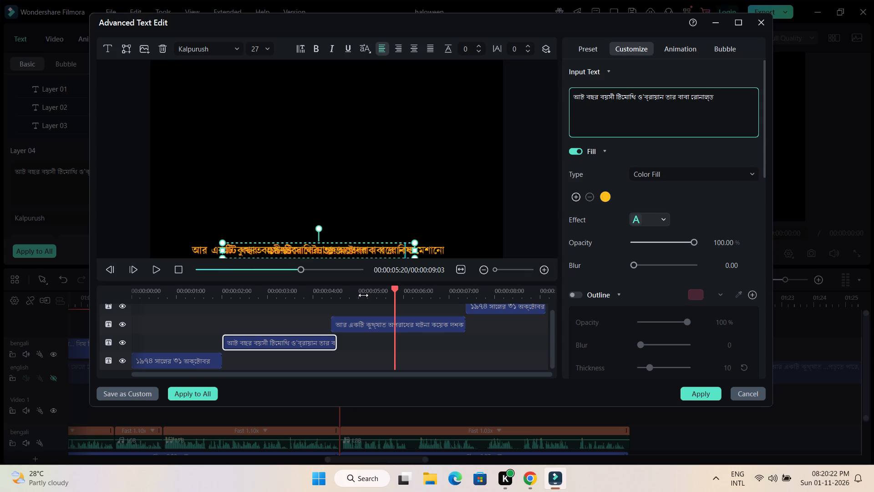
Replay the second text layer and extend it so it ends at 00:00:05:08.
drag(394, 289, 244, 297)
key(space)
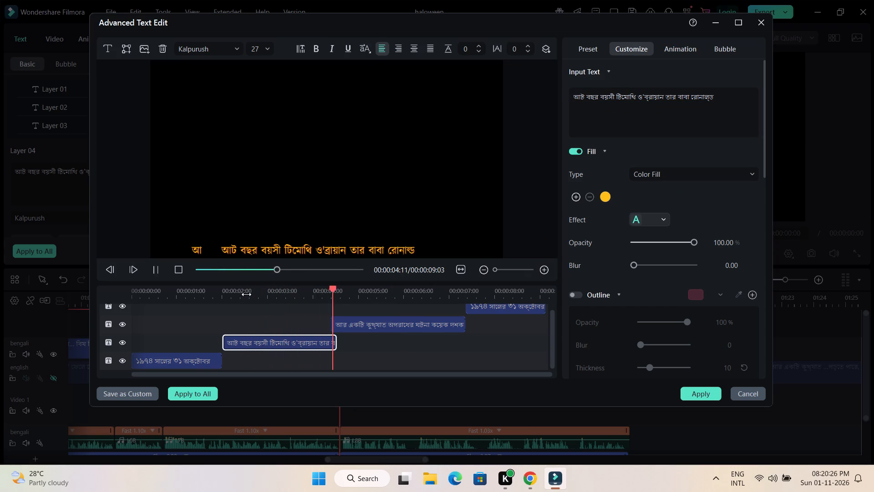
key(space)
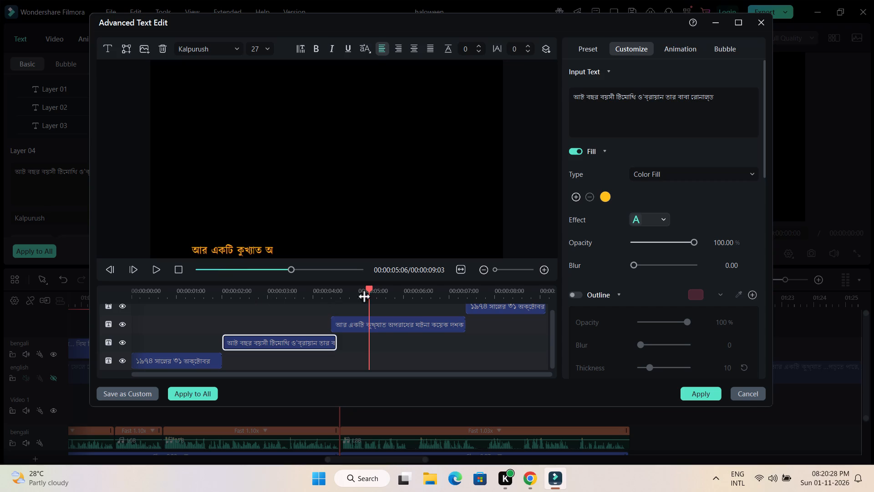
click(371, 289)
click(316, 340)
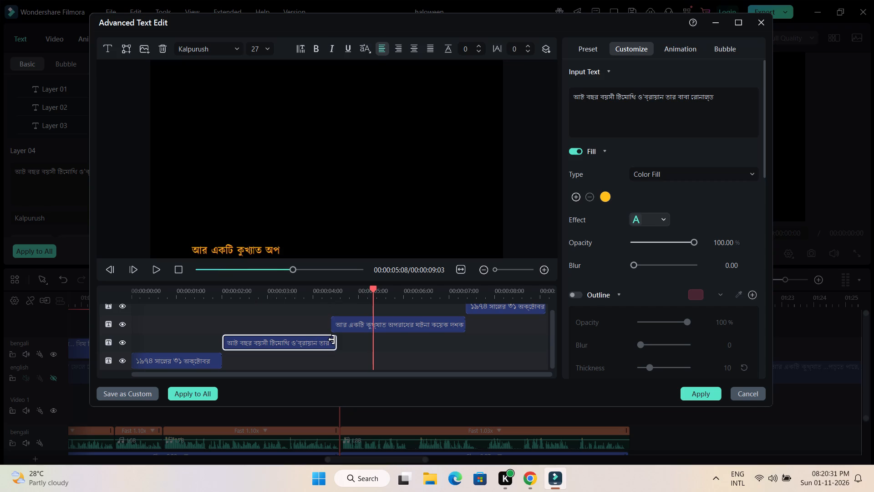
drag(334, 341, 367, 345)
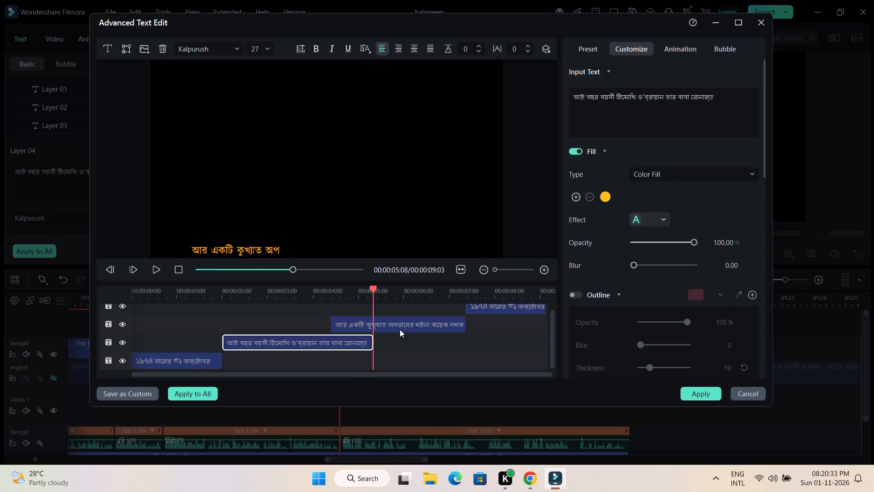
Move the third text layer so it starts at 00:00:05:08, where the second layer ends.
click(402, 326)
drag(402, 326, 466, 328)
drag(438, 321, 488, 323)
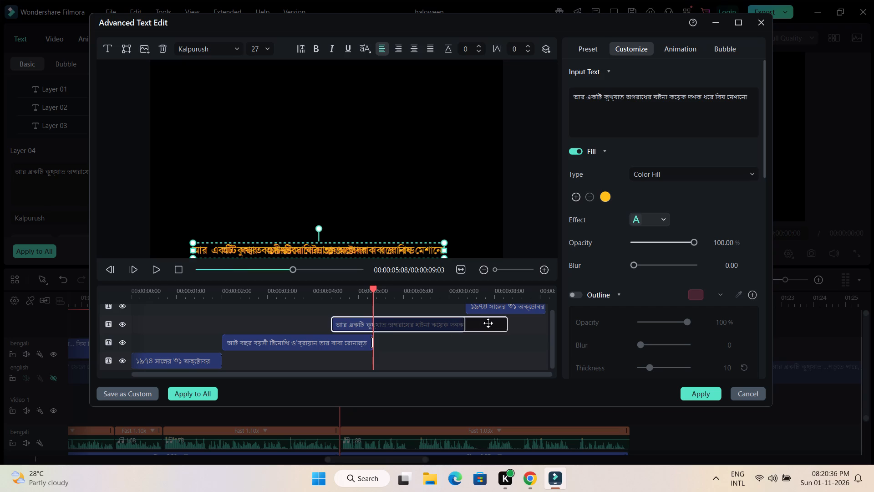
drag(488, 323, 485, 323)
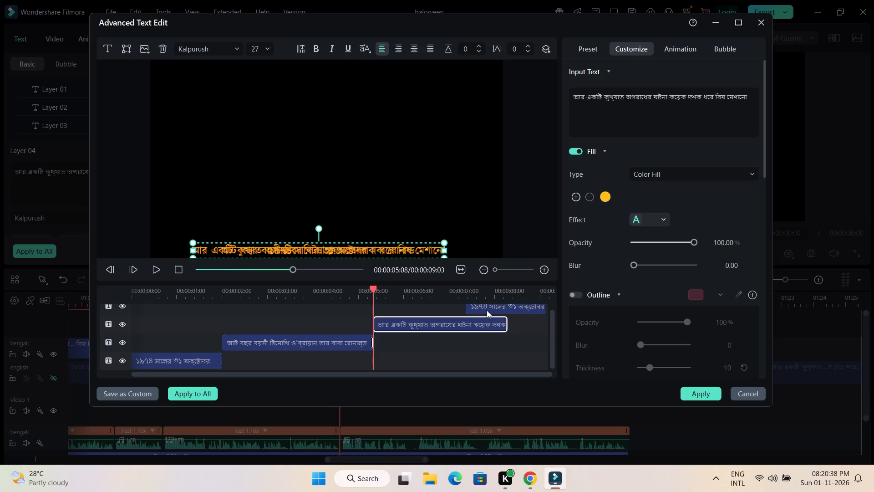
Replace the third text layer's wording with the copied sentence, keeping only "এবং আরও কয়েকটি শিশুর সঙ্গে ট্রিক-অর-ট্রিটিং করতে বেরিয়েছিল।".
drag(751, 98, 621, 97)
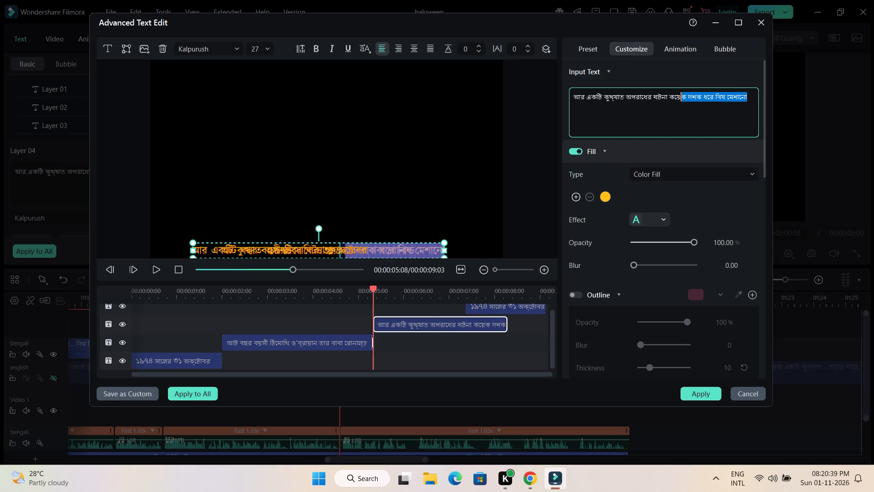
drag(621, 97, 518, 97)
key(ctrl+v)
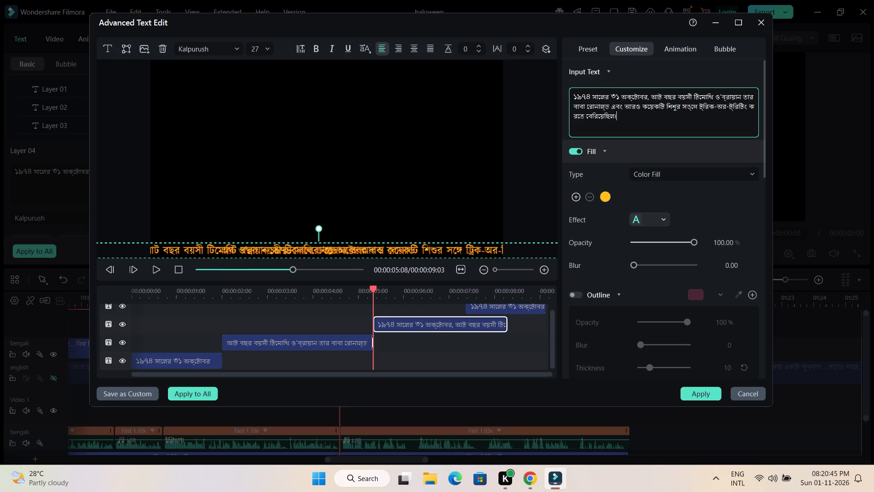
drag(609, 106, 563, 87)
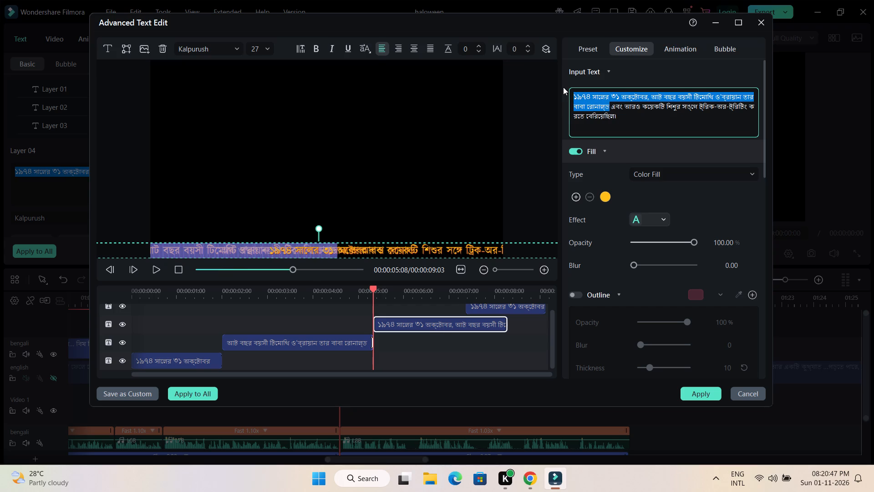
key(BackSpace)
key(Right)
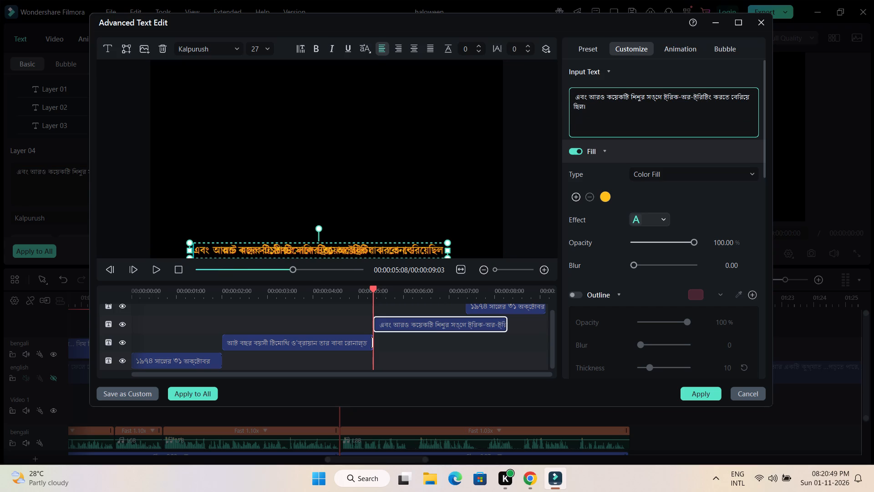
key(BackSpace)
click(590, 108)
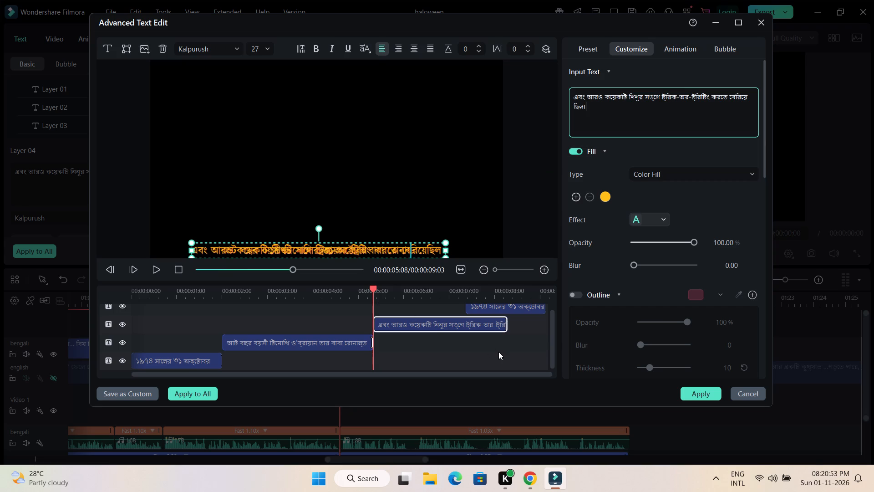
Delete the surplus fourth text layer, the duplicate "১৯৭৪ সালের ৩১ অক্টোবর" near the title's end.
scroll(499, 352, up, 2)
click(516, 312)
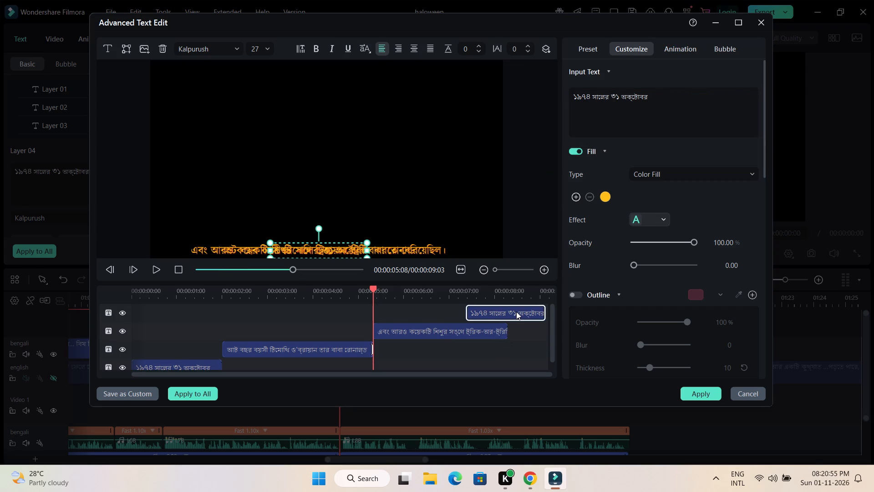
key(Delete)
Extend the third text layer to the title's end at 00:00:09:03.
scroll(485, 343, up, 2)
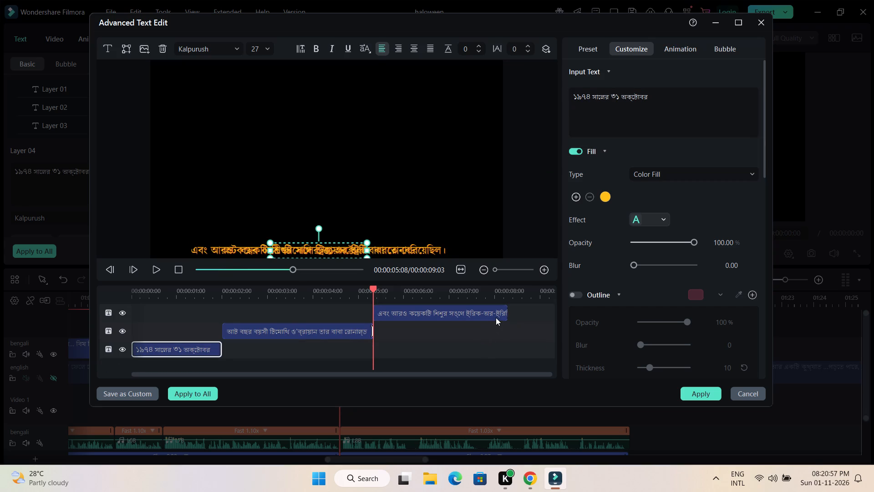
click(496, 316)
drag(505, 314, 559, 314)
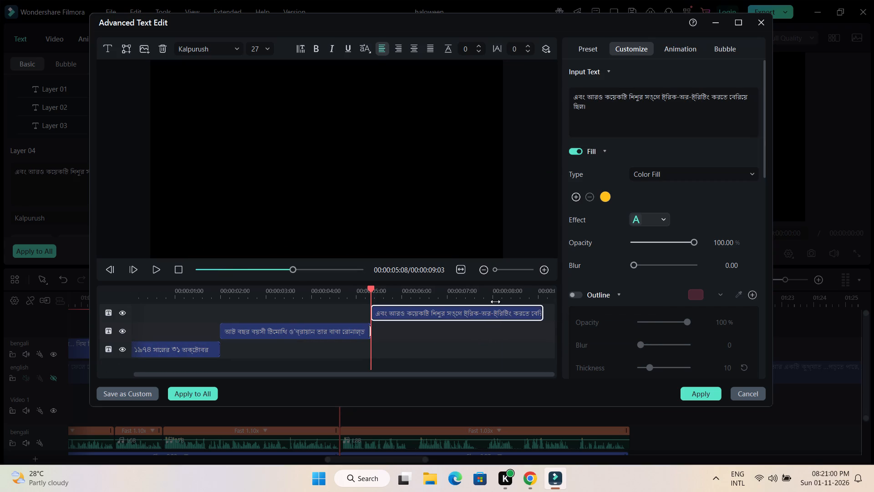
Replay the title from its start to check the timing and wording of its three text layers.
drag(371, 290, 97, 304)
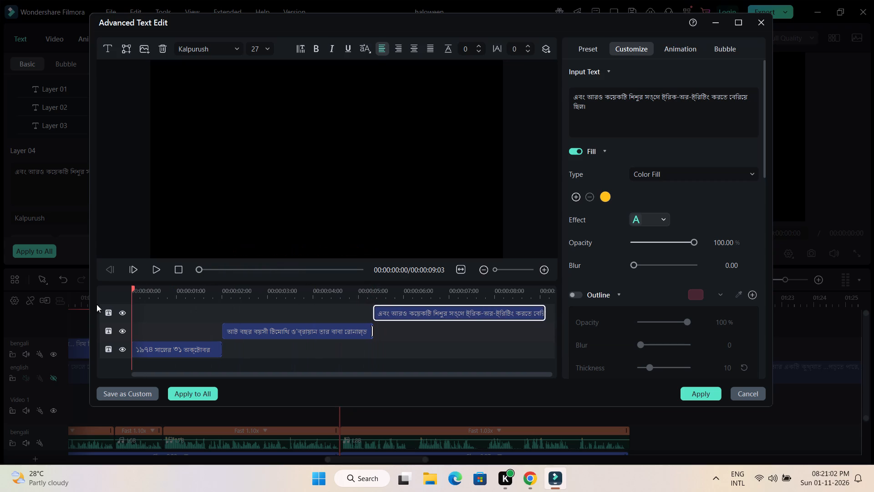
drag(97, 304, 77, 305)
click(153, 268)
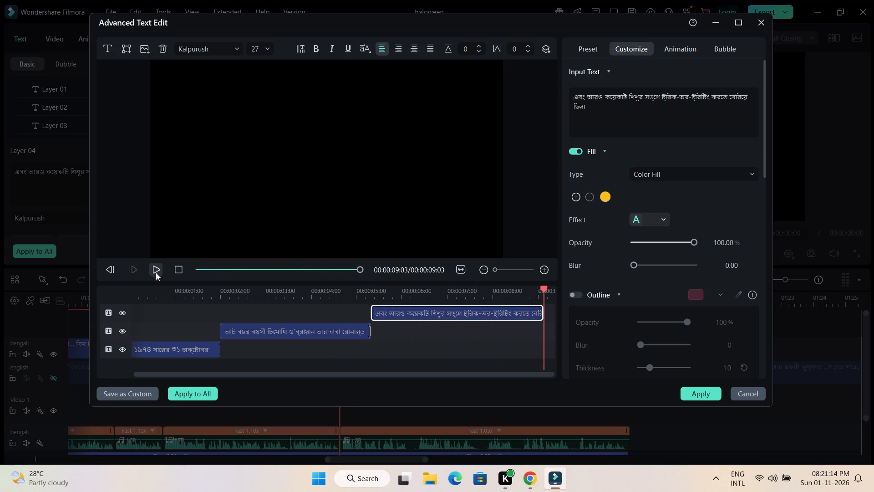
drag(372, 297, 483, 298)
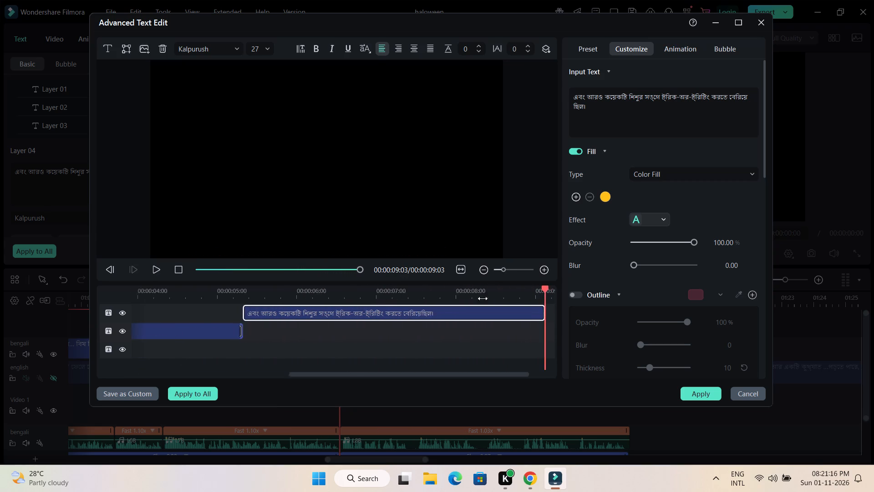
drag(483, 298, 319, 298)
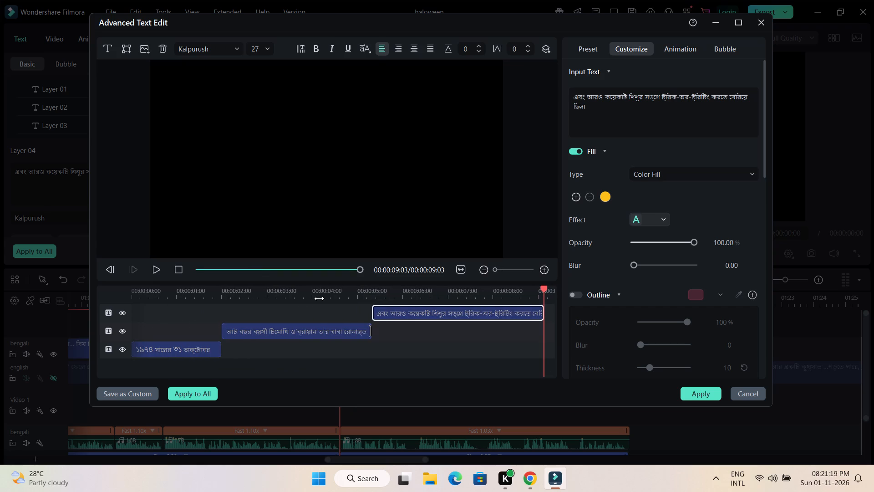
drag(542, 288, 85, 289)
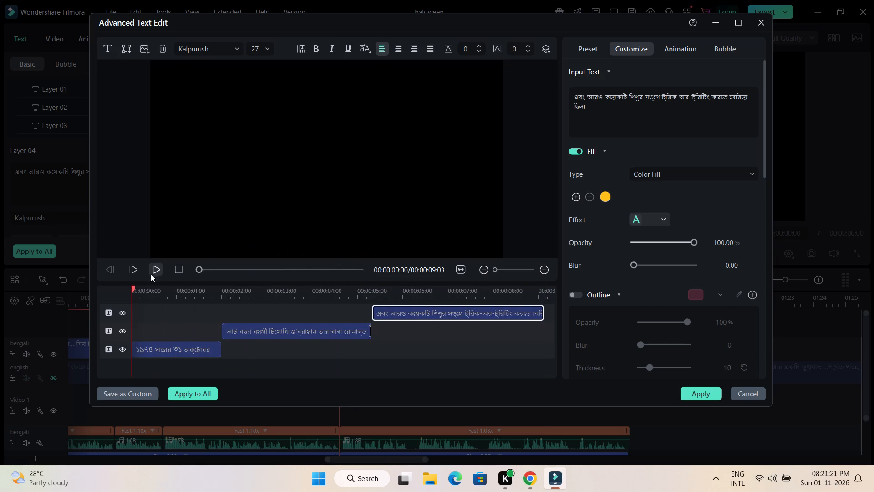
click(154, 270)
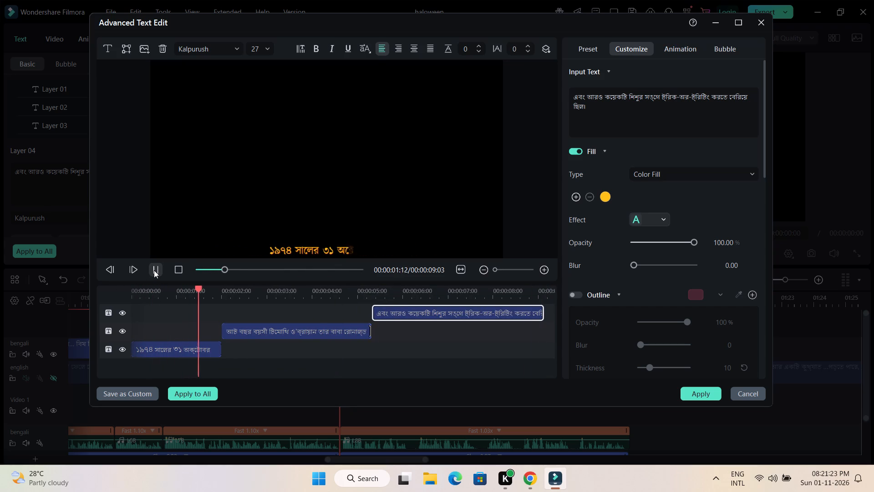
click(154, 270)
click(154, 270)
click(154, 270)
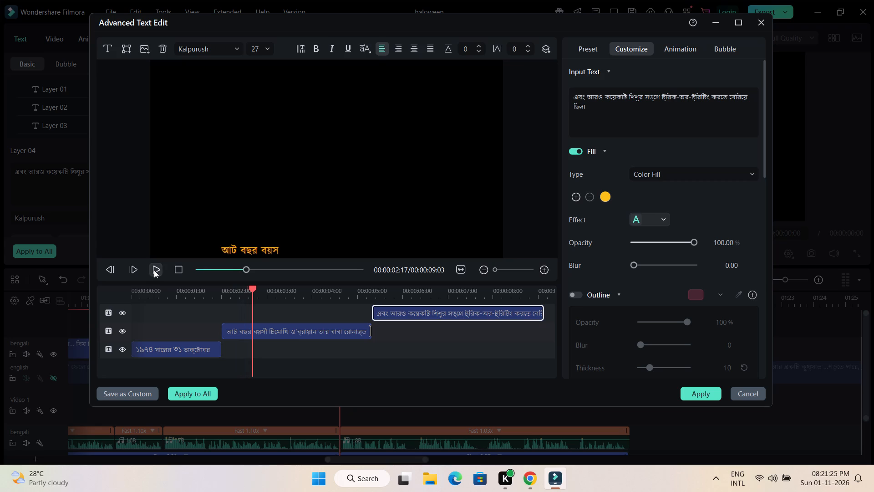
Extend the first text layer to about 00:00:02:01 and move the second text layer to start where it ends.
drag(253, 289, 200, 295)
click(208, 346)
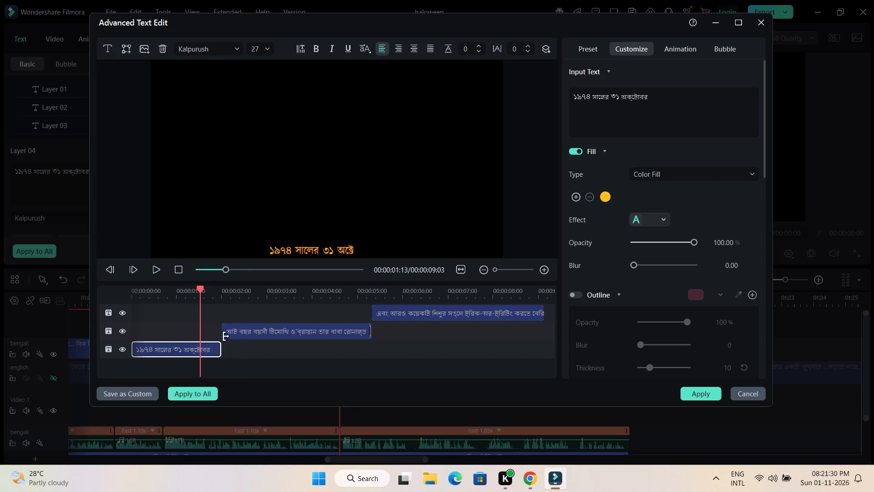
click(218, 351)
drag(217, 297, 472, 299)
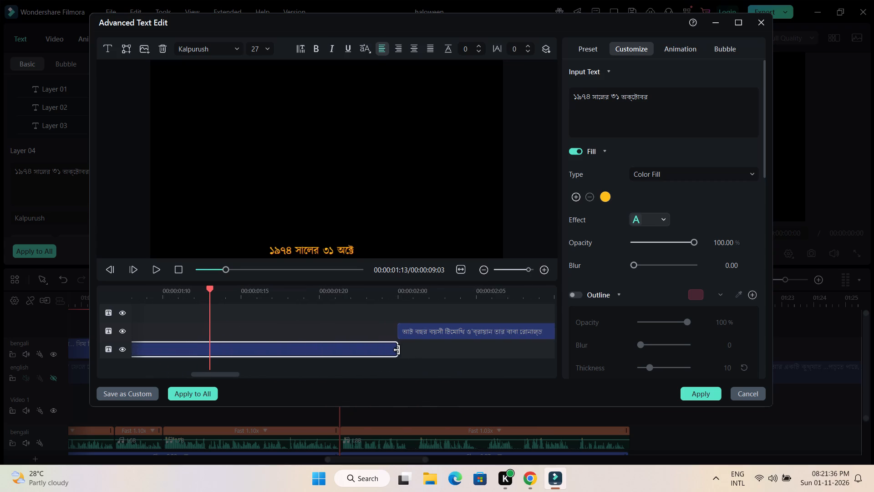
drag(396, 349, 409, 349)
drag(406, 333, 416, 333)
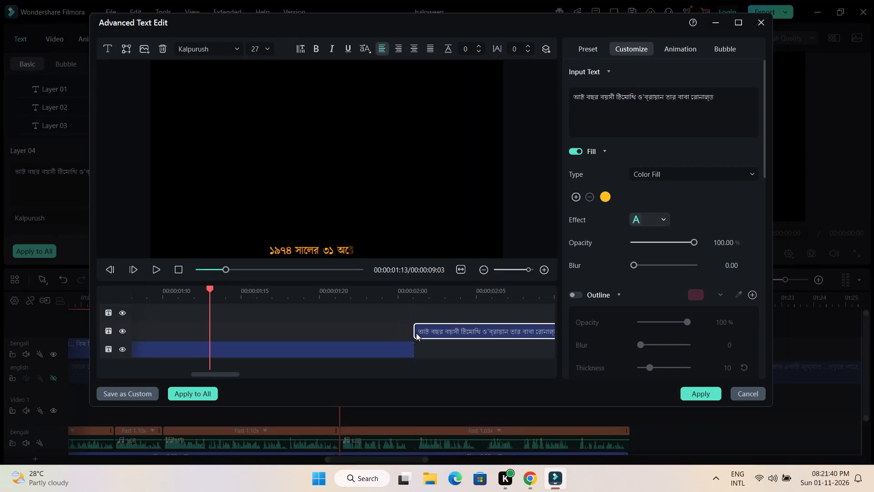
drag(422, 298, 176, 304)
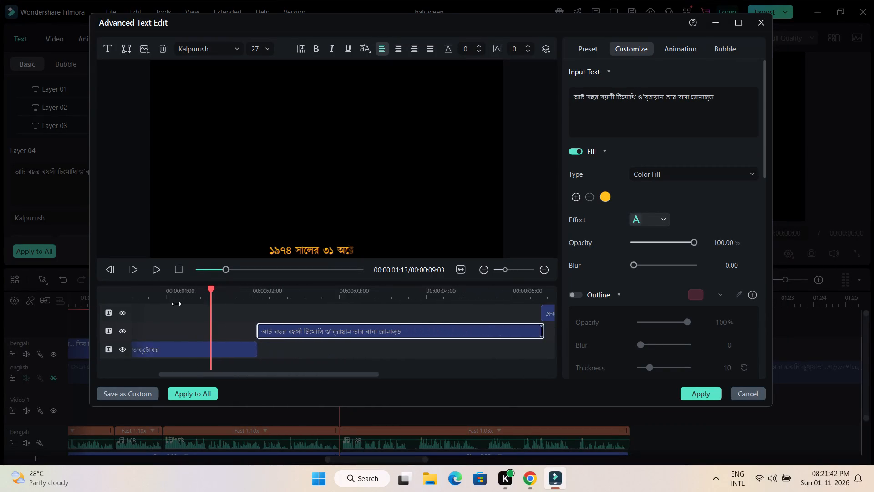
drag(176, 304, 113, 303)
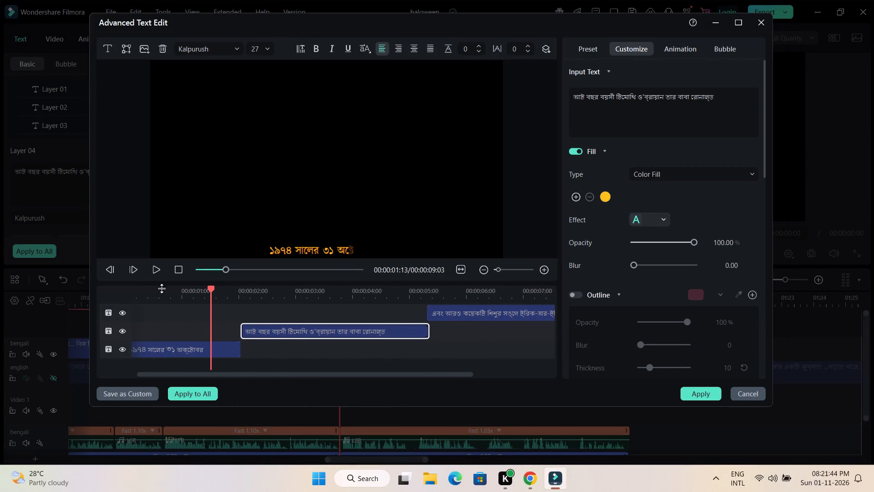
Replay the title from its start to check the timing of the three text layers.
drag(210, 290, 87, 291)
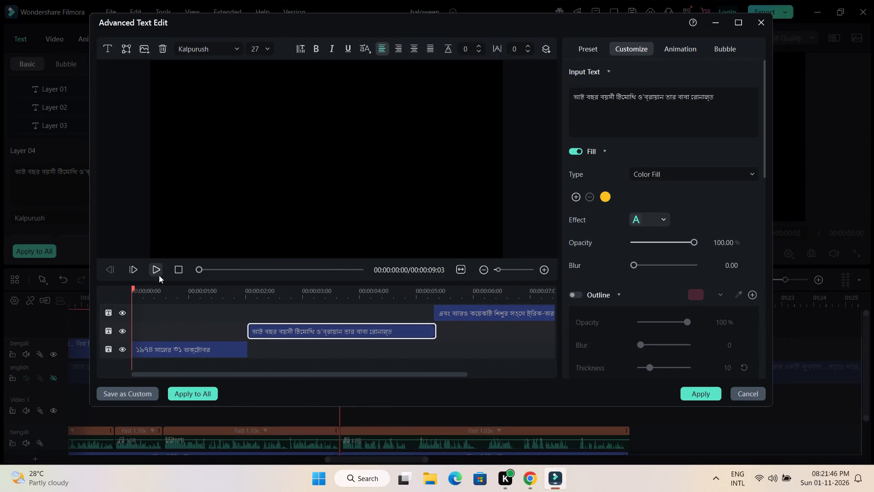
drag(248, 293, 107, 292)
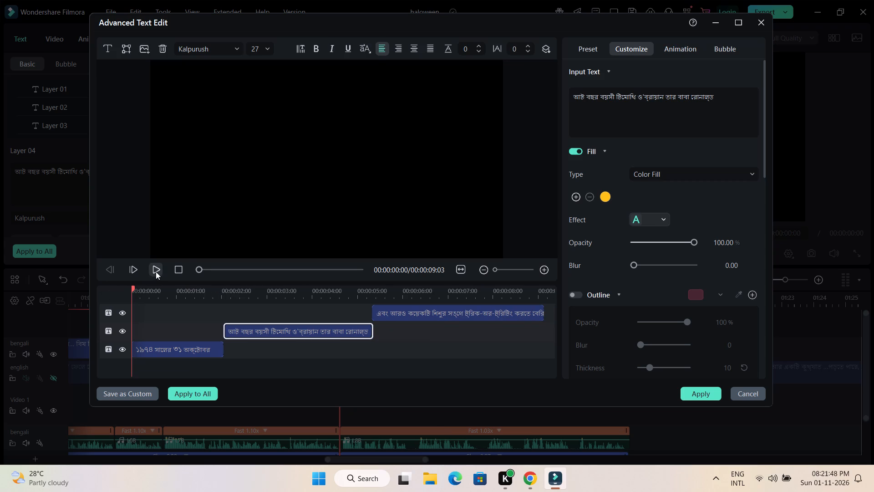
click(156, 272)
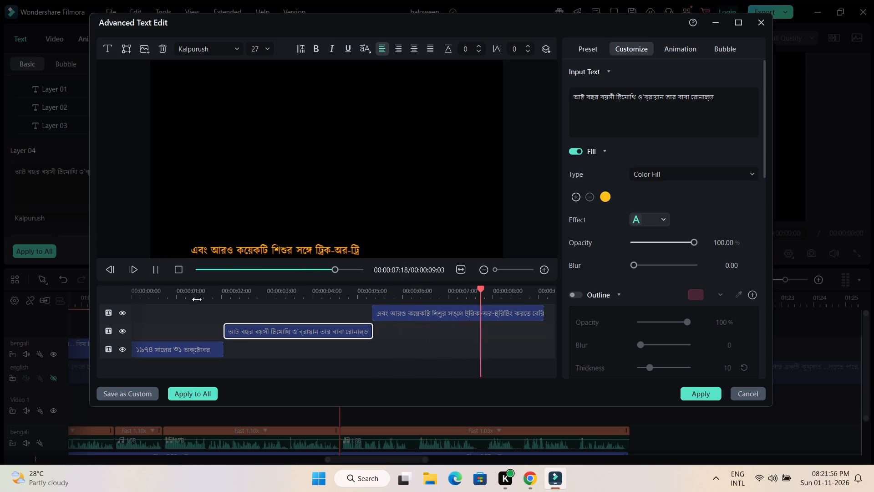
key(space)
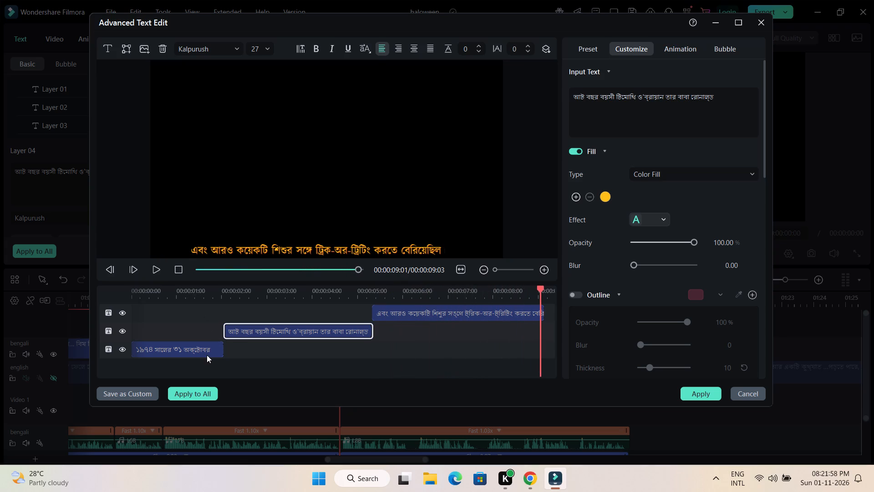
Reapply the Type Writer In animation to the first text layer, stretch its duration to 1.96 s, and preview the title.
double_click(207, 355)
click(686, 46)
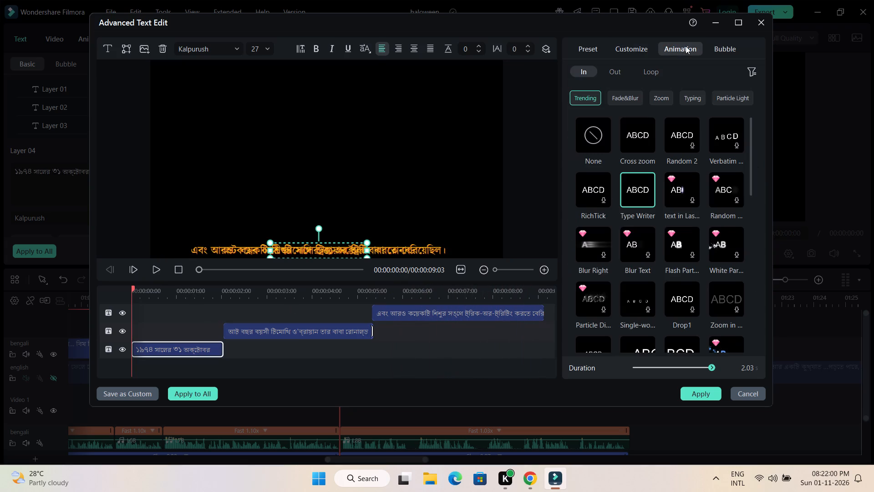
click(691, 100)
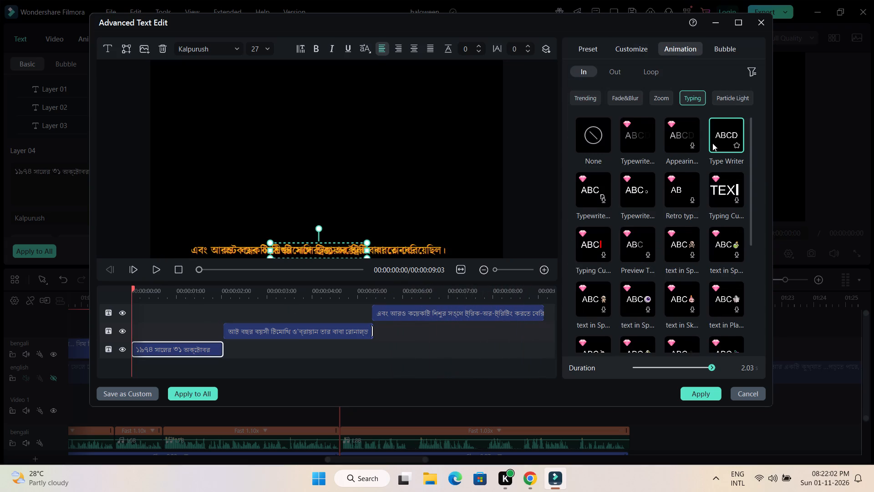
click(725, 143)
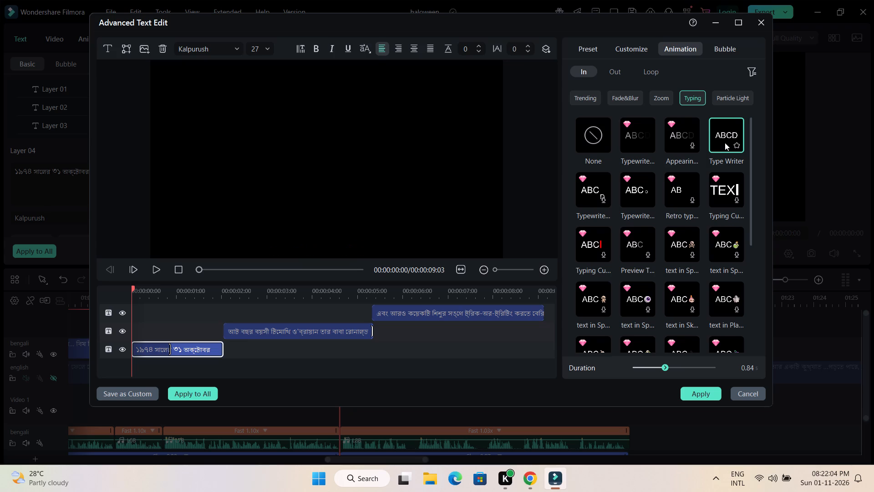
drag(168, 349, 191, 350)
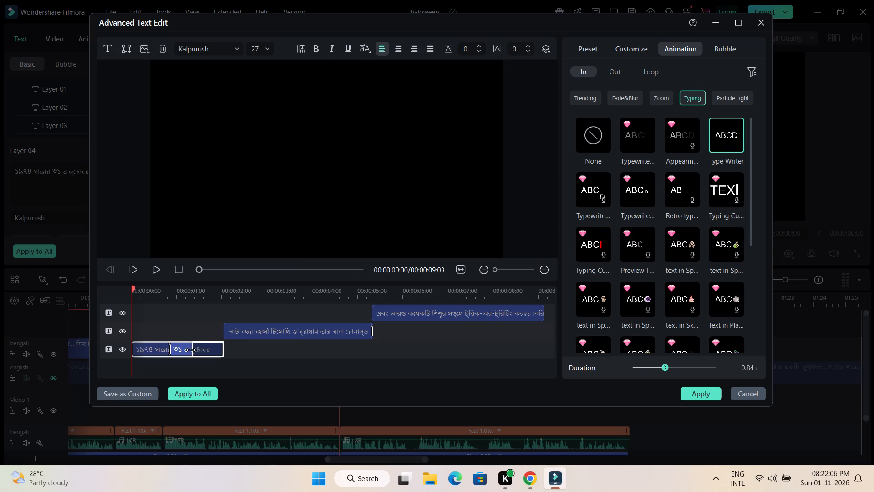
drag(191, 350, 217, 352)
drag(217, 352, 218, 352)
click(155, 271)
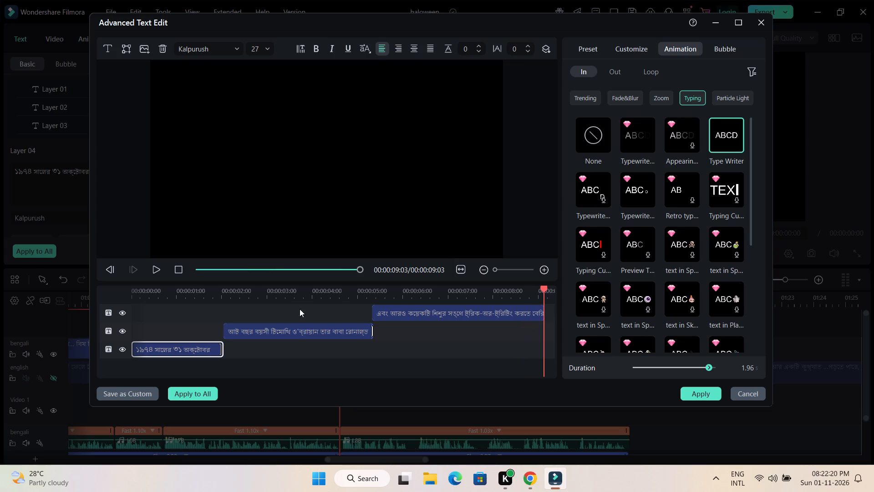
Replace the space before "তার বাবা" in the second text layer with a comma.
click(294, 329)
click(294, 329)
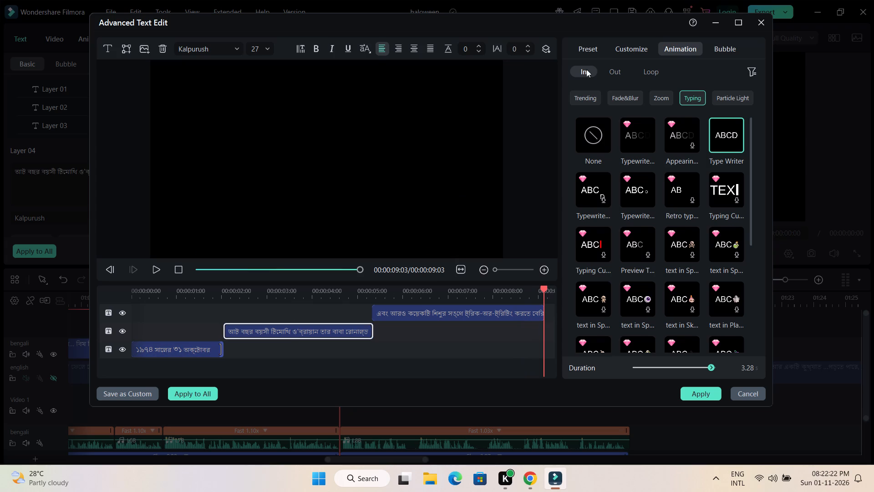
click(634, 46)
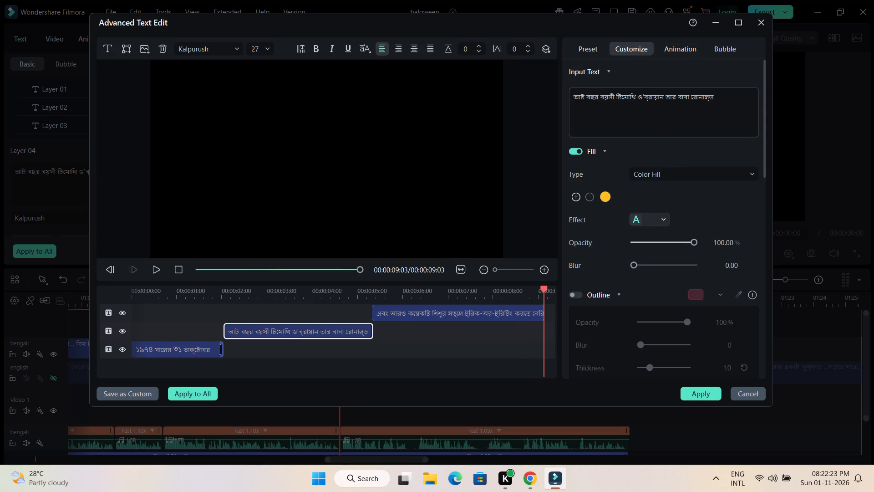
click(665, 97)
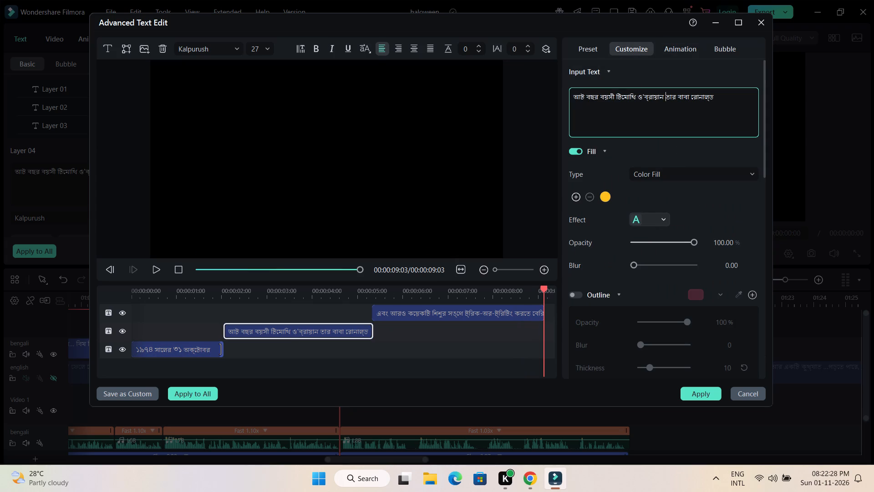
key(BackSpace)
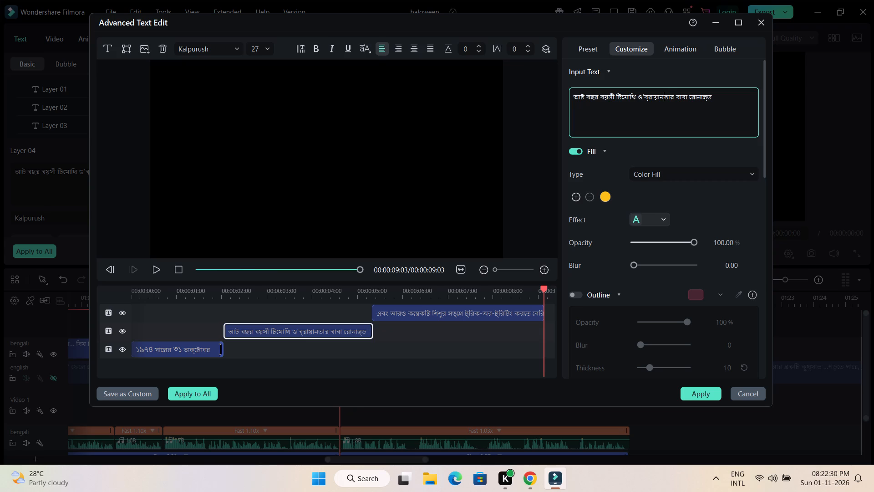
key(comma)
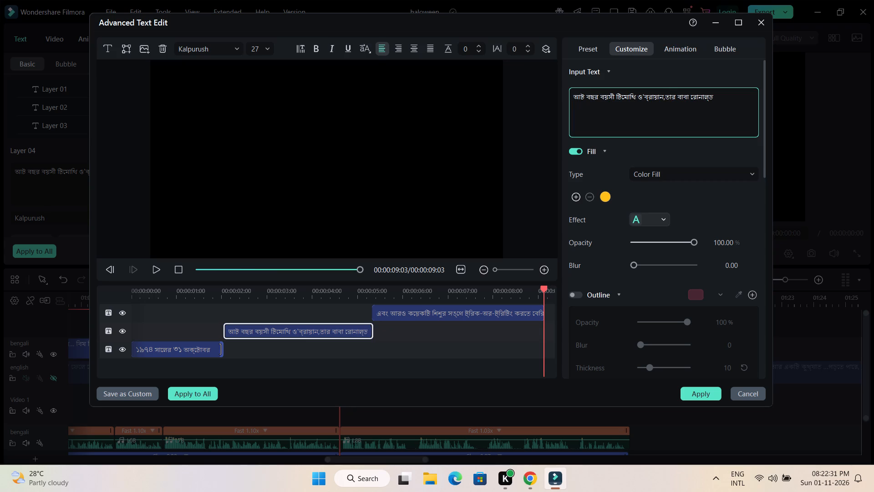
Replay the title from its start to check the comma edit and the typing animation.
drag(543, 288, 86, 295)
key(space)
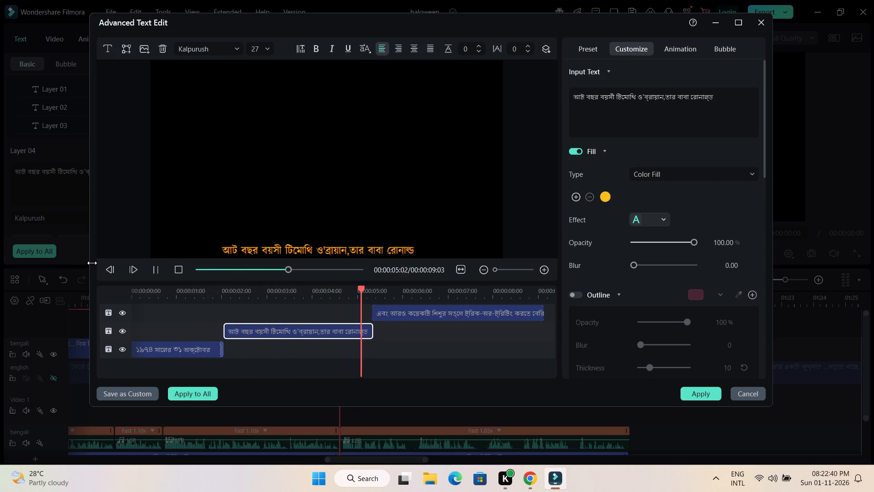
Hide the tracks of the second and third text layers with the playhead at 00:00:00:14.
click(188, 353)
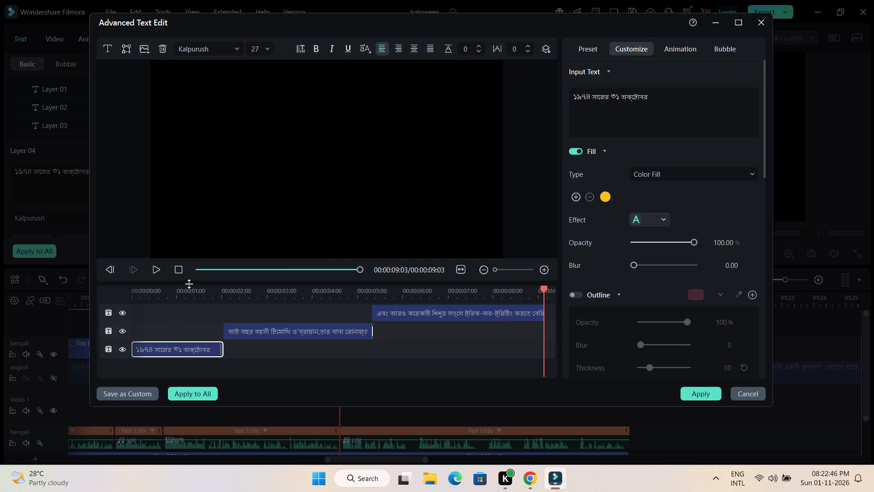
click(200, 269)
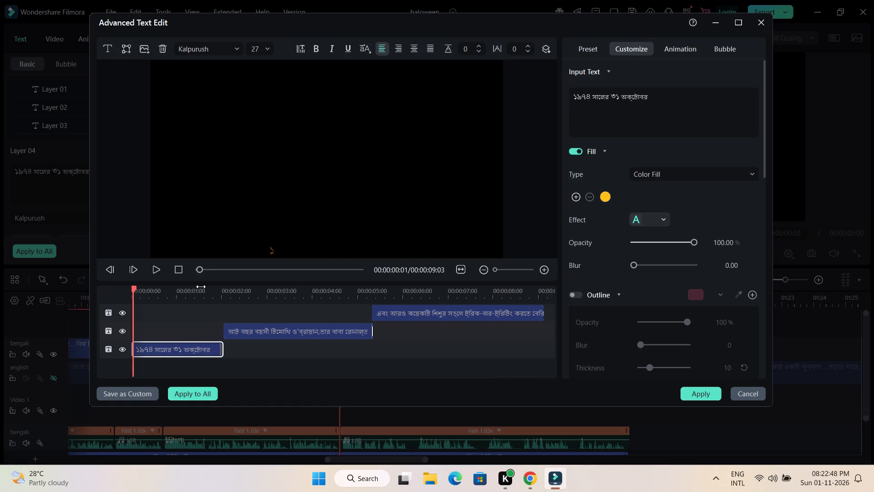
key(space)
key(space)
click(284, 250)
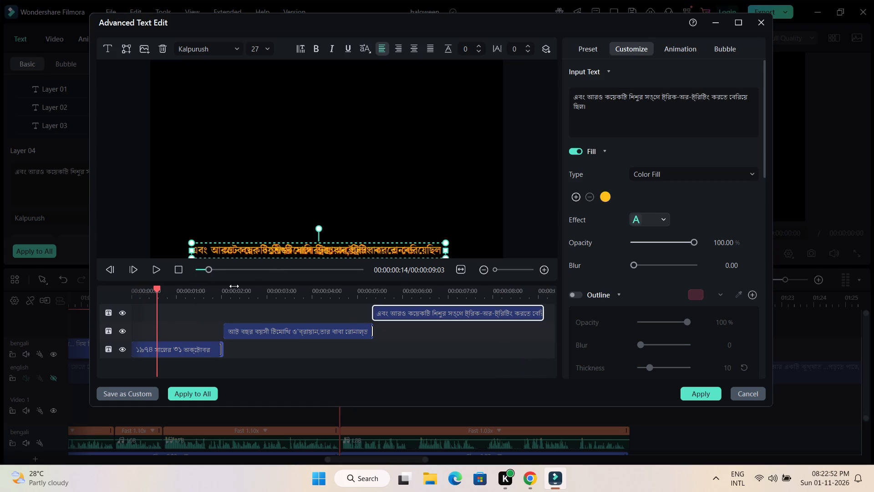
click(123, 331)
click(123, 318)
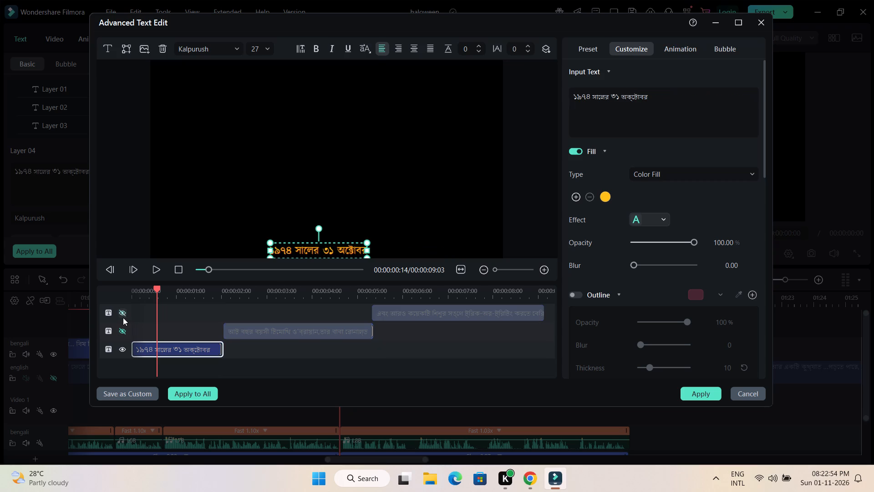
Enlarge the first text layer "১৯৭৪ সালের ৩১ অক্টোবর" to font size 32 and shift it slightly rightward in the frame.
drag(270, 243, 262, 241)
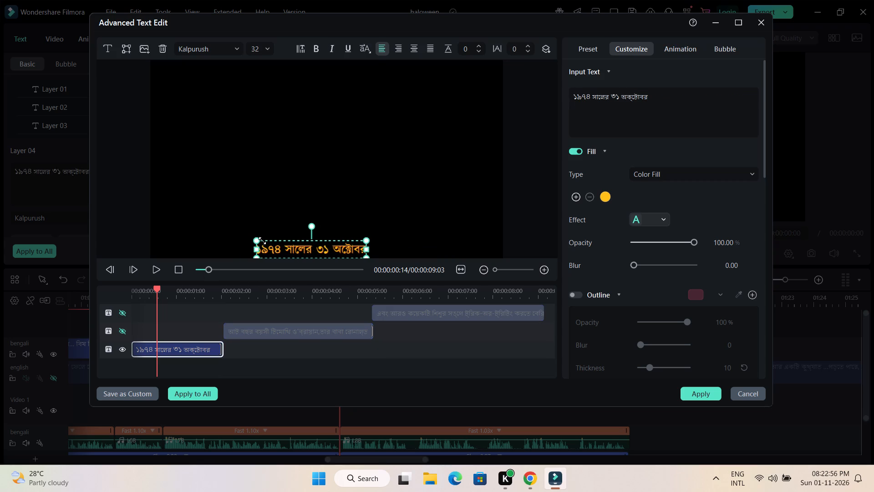
drag(262, 241, 262, 241)
drag(280, 251, 289, 251)
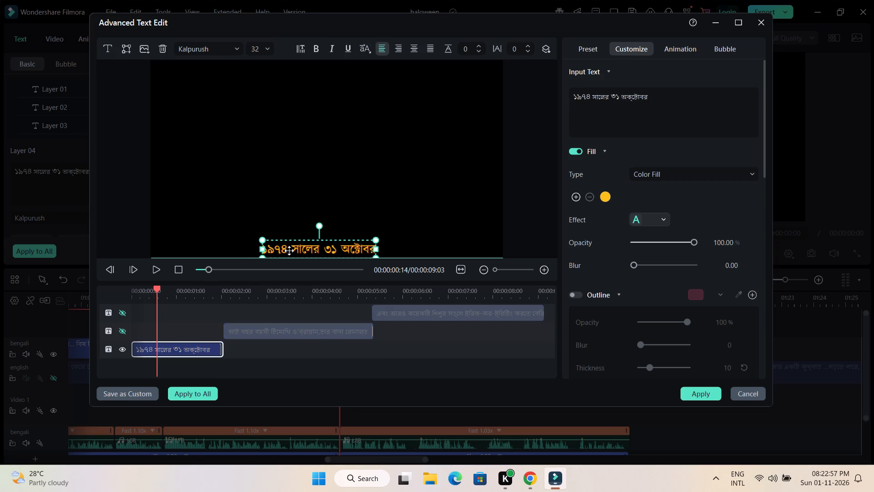
drag(289, 251, 294, 251)
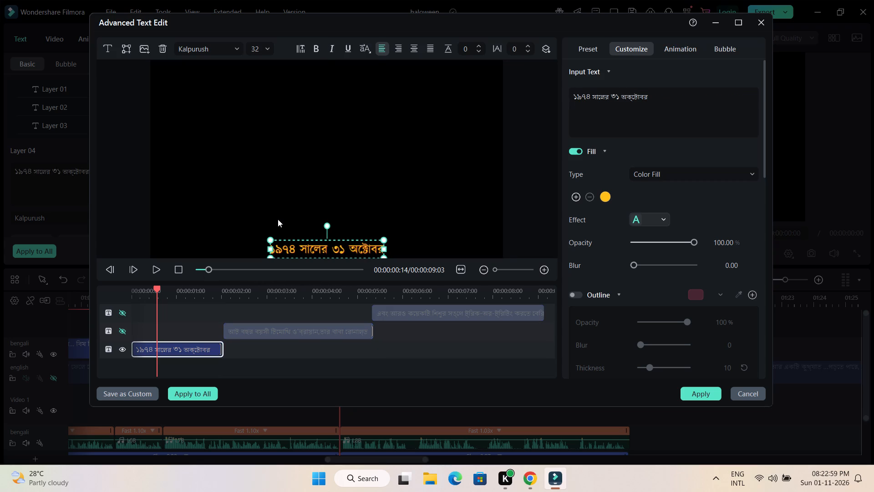
click(278, 219)
Show the second and third text tracks again and replay the title from its start.
drag(158, 289, 88, 290)
click(122, 328)
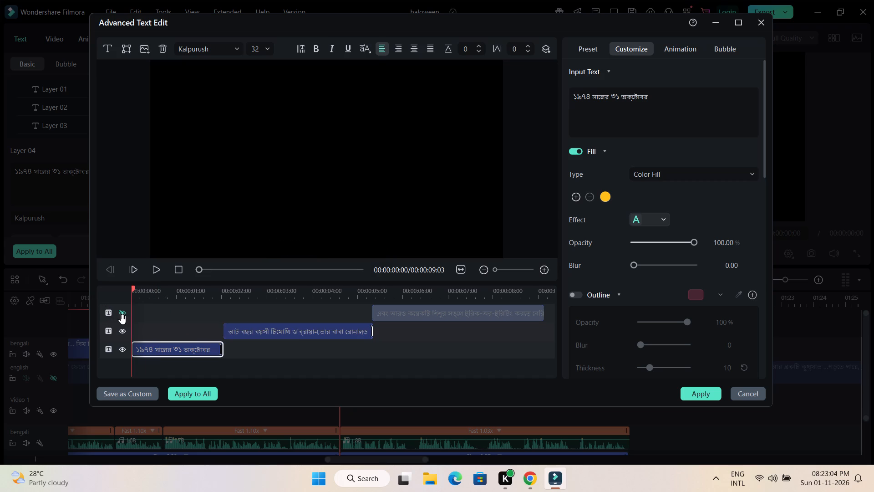
click(122, 315)
key(space)
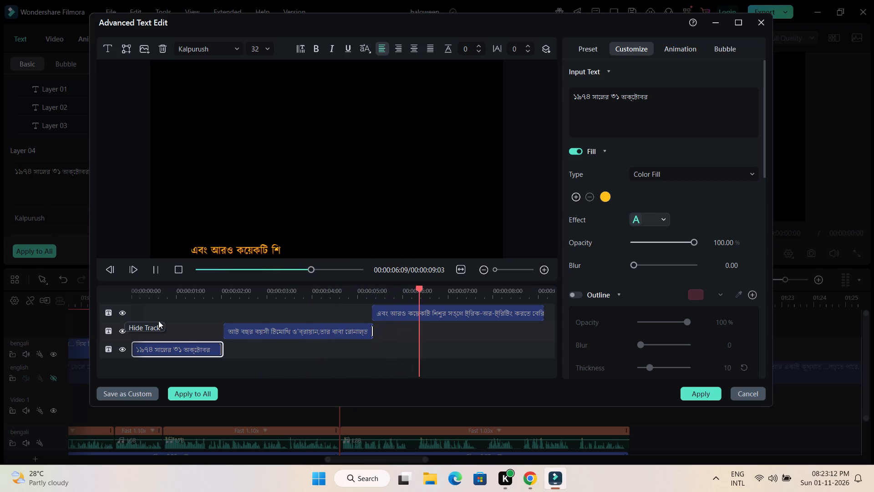
scroll(493, 352, up, 2)
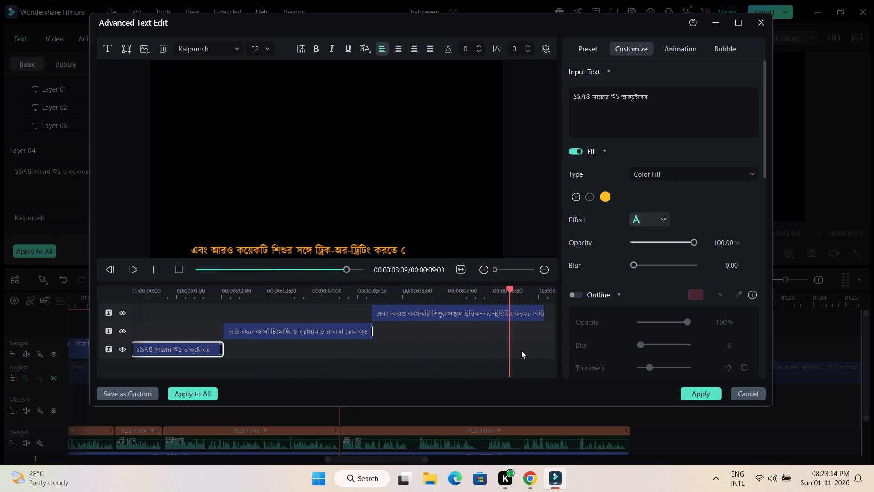
Apply the advanced text edits and confirm the title's settings to return to the main timeline.
click(695, 391)
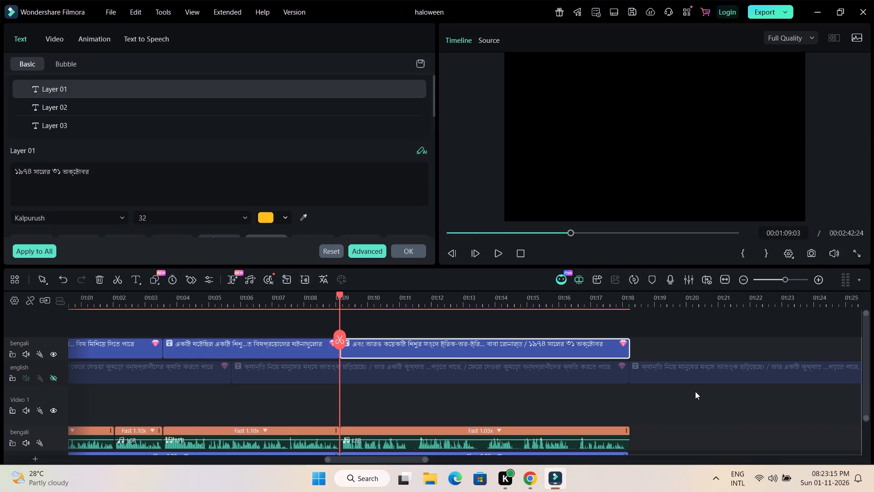
click(415, 253)
drag(477, 302, 325, 284)
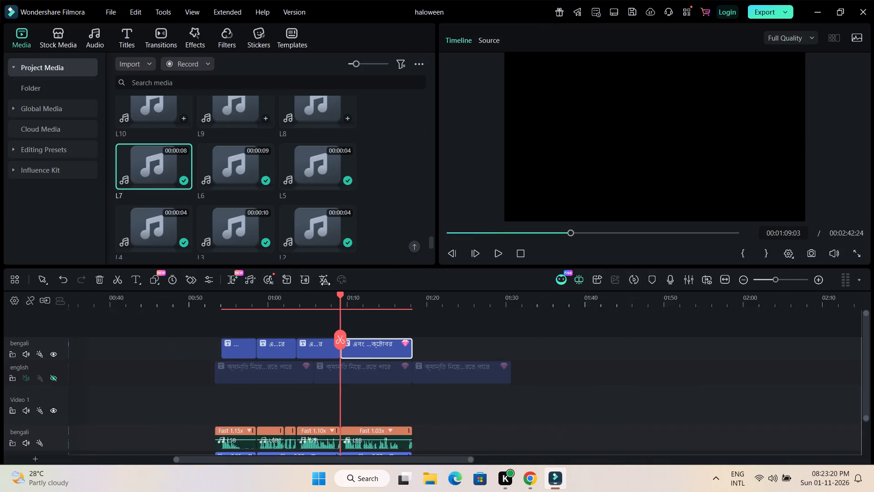
Move the two spare placeholder titles earlier on the Bengali title track, starting at about 01:48 and 02:04.
drag(325, 284, 306, 284)
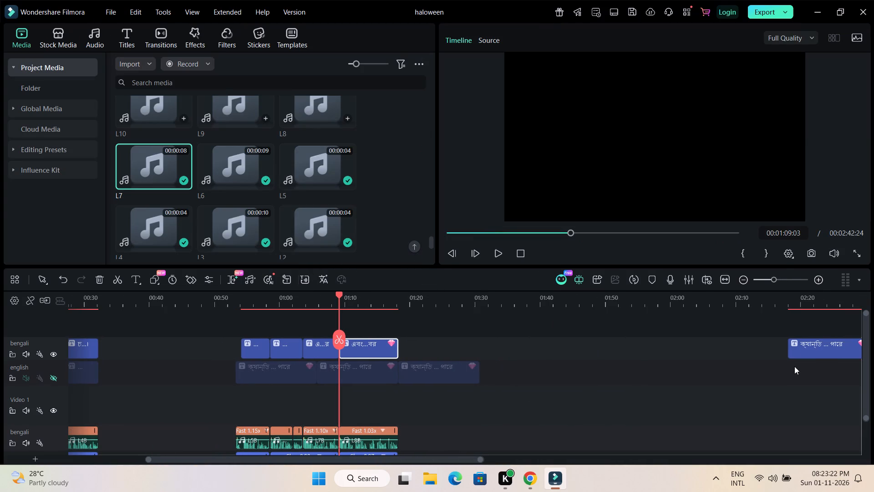
drag(820, 352, 627, 344)
drag(453, 460, 456, 460)
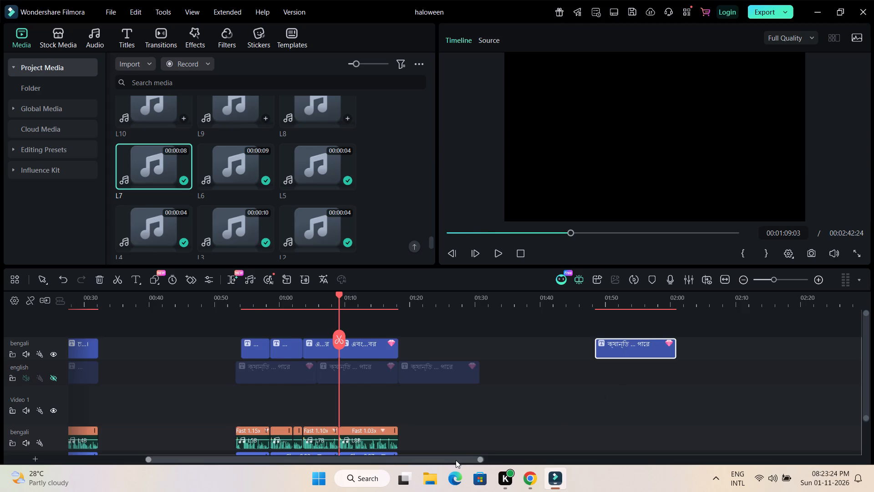
drag(456, 460, 621, 456)
drag(538, 351, 373, 350)
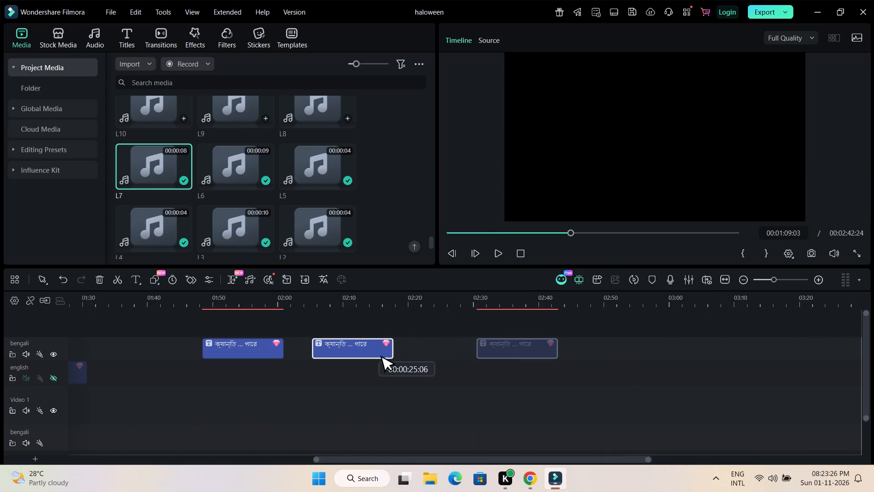
drag(373, 350, 365, 354)
Look through the project media for the next English voice-over clip and listen to L7 to check where the narration stands.
drag(420, 459, 270, 453)
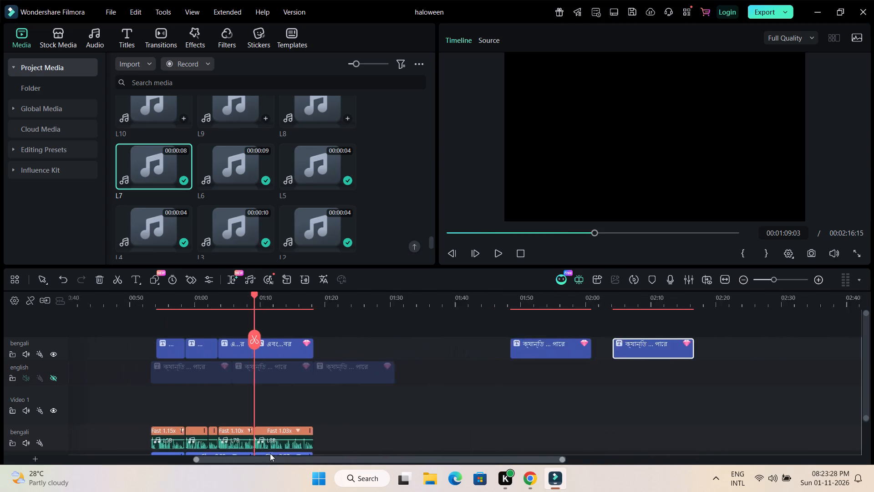
drag(270, 453, 145, 443)
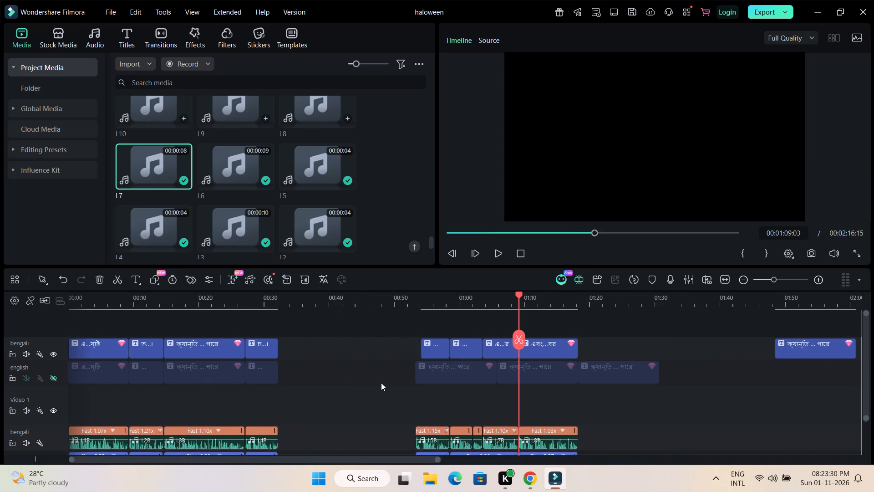
scroll(381, 382, down, 2)
drag(519, 294, 583, 300)
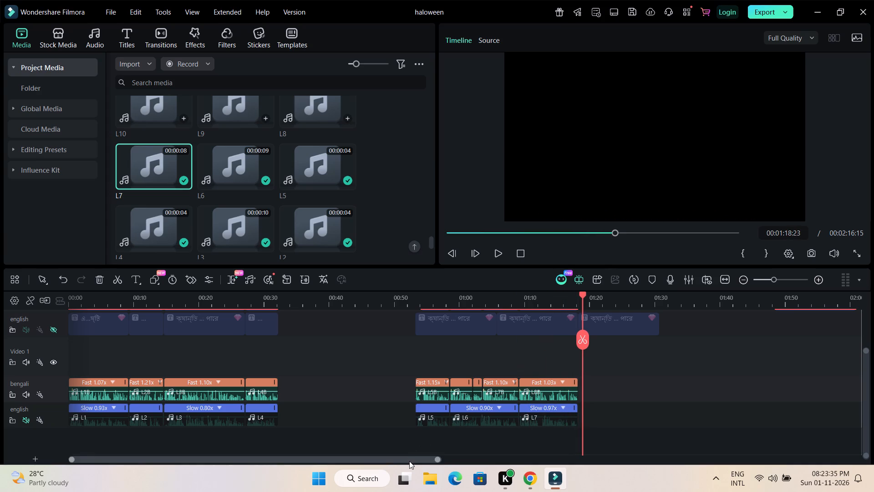
drag(409, 461, 504, 461)
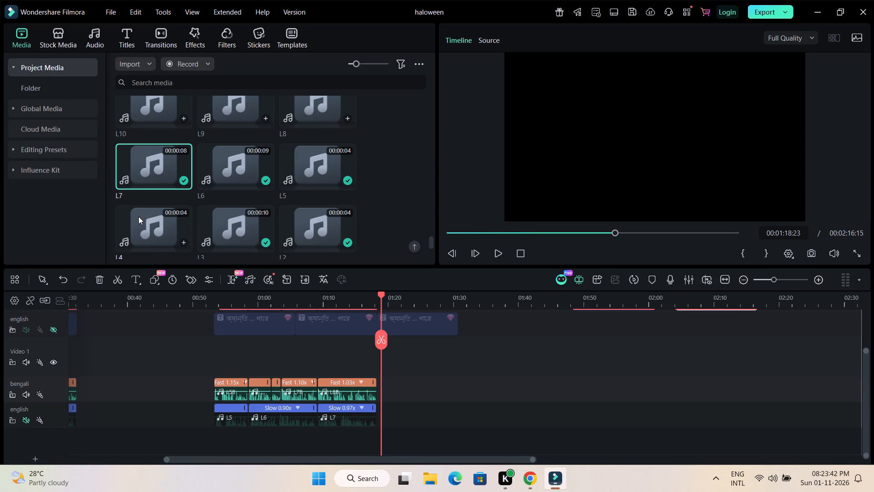
scroll(140, 214, up, 2)
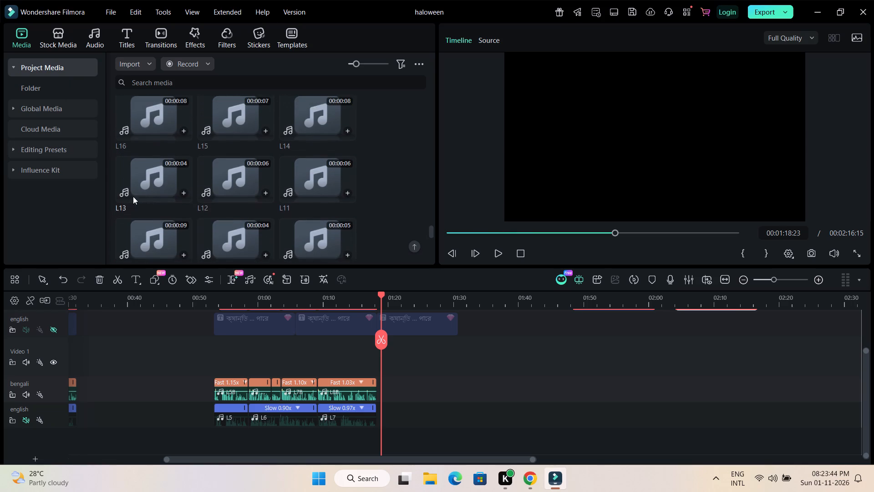
click(16, 108)
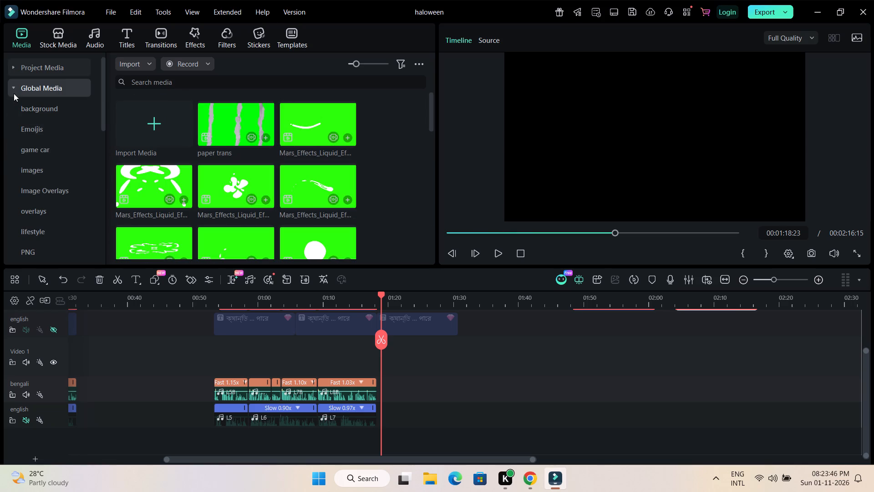
click(14, 91)
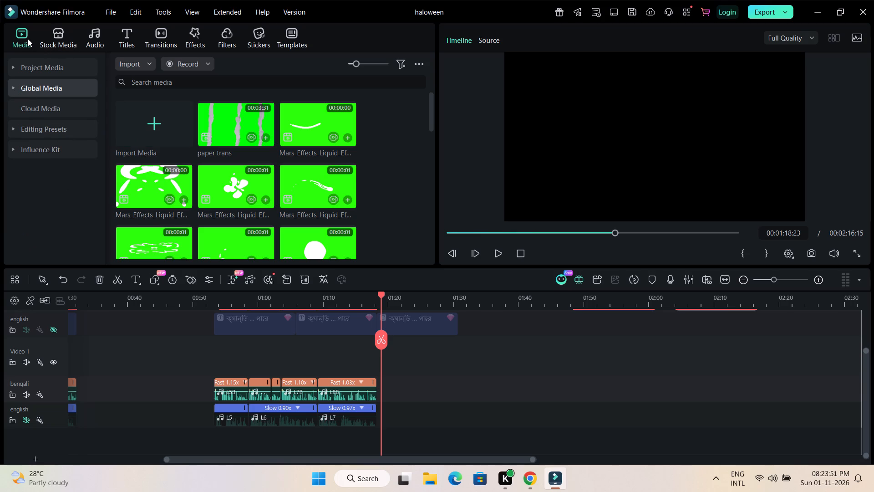
click(24, 64)
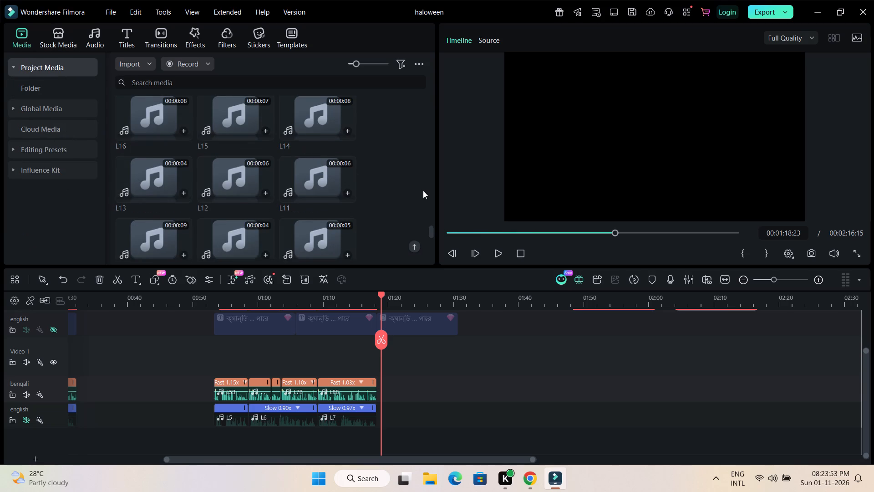
scroll(414, 190, down, 2)
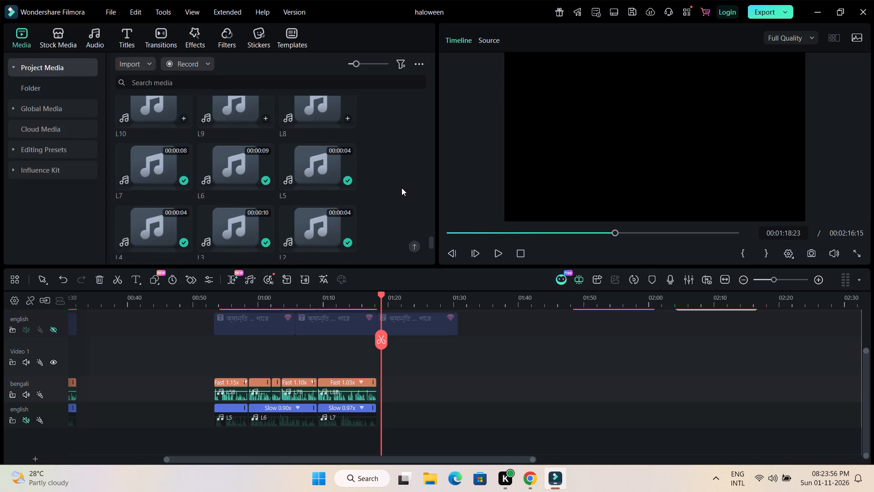
scroll(401, 188, up, 1)
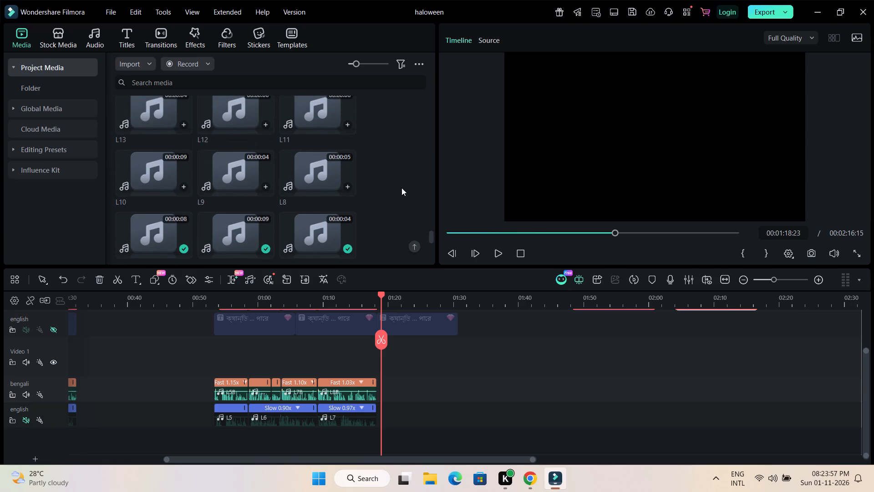
scroll(401, 188, up, 1)
scroll(401, 188, down, 2)
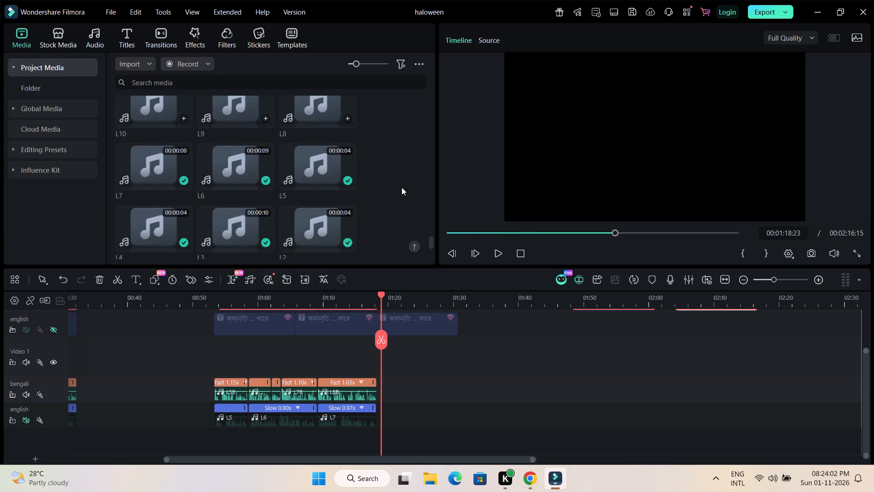
scroll(401, 187, up, 1)
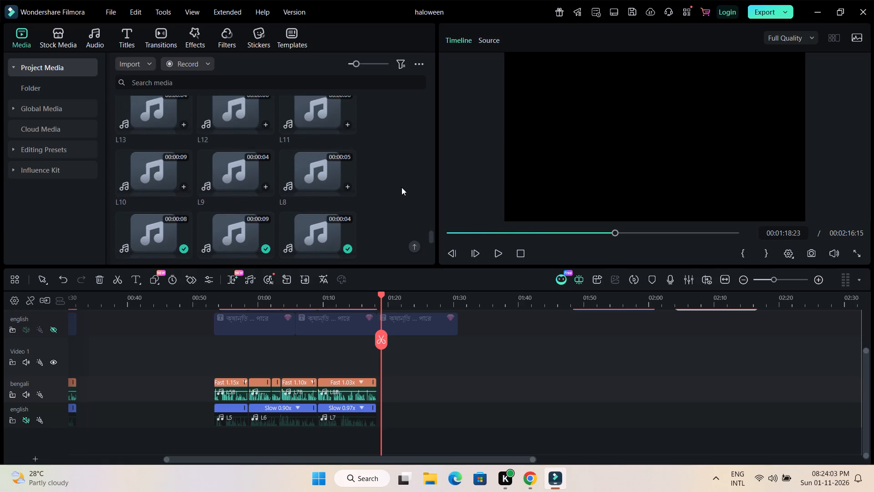
drag(380, 292, 314, 292)
click(150, 238)
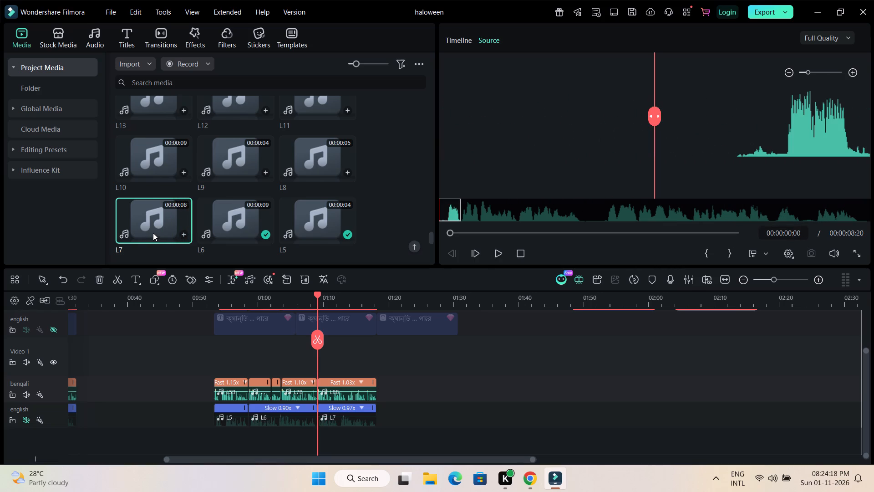
click(155, 228)
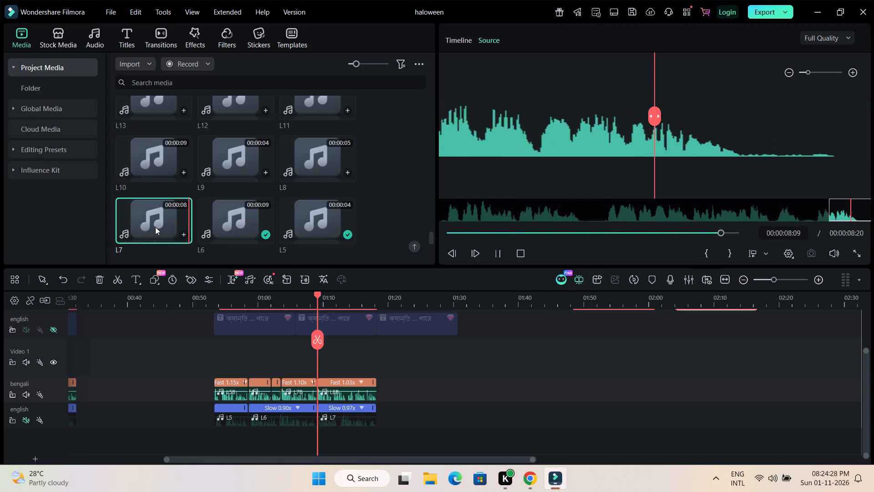
Preview the English voice-over L8 and place it on the English audio track after L7, at about 01:21.
click(313, 154)
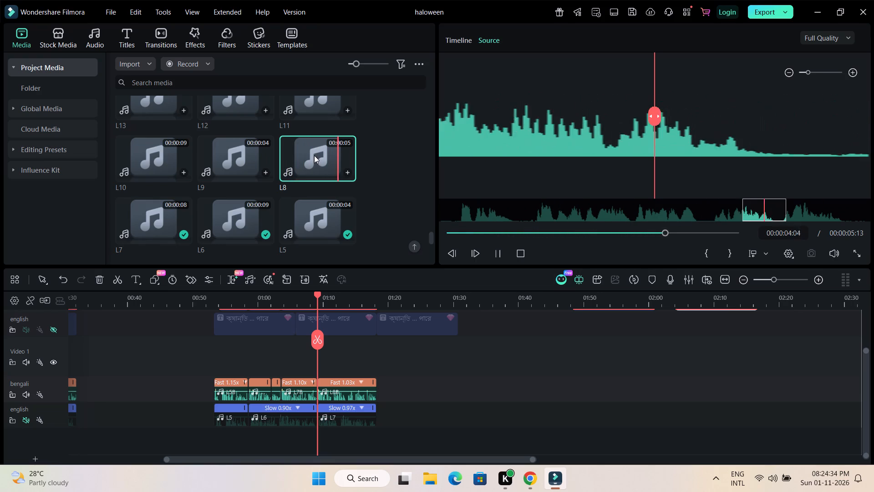
drag(315, 154, 359, 256)
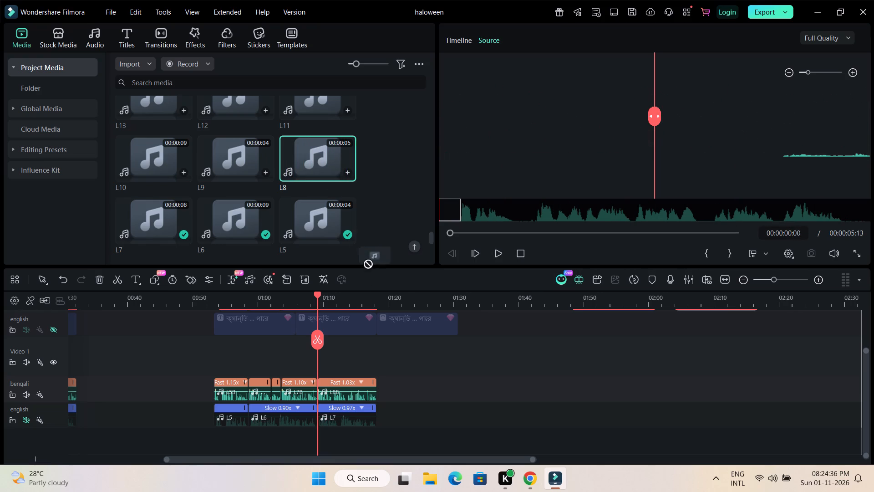
drag(359, 256, 385, 417)
drag(385, 417, 396, 415)
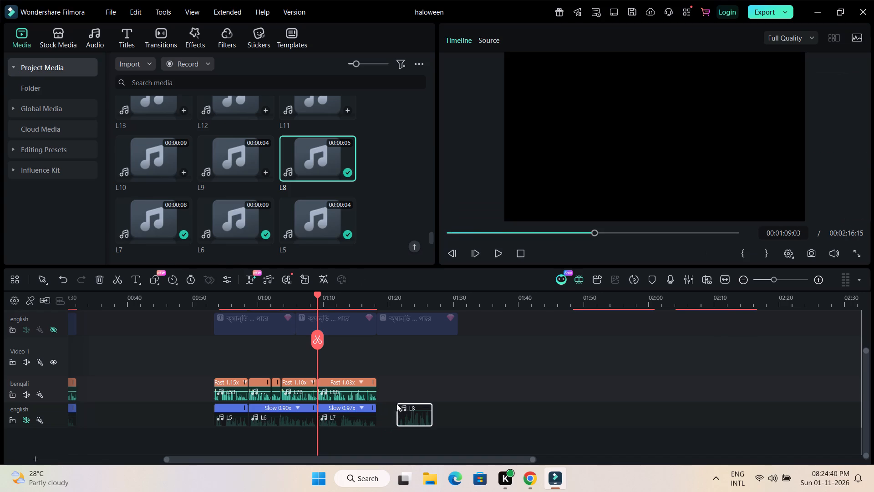
Add the Bengali voice-over L9B to the Bengali audio track, aligned with the start of L8, and listen to it.
scroll(395, 226, up, 2)
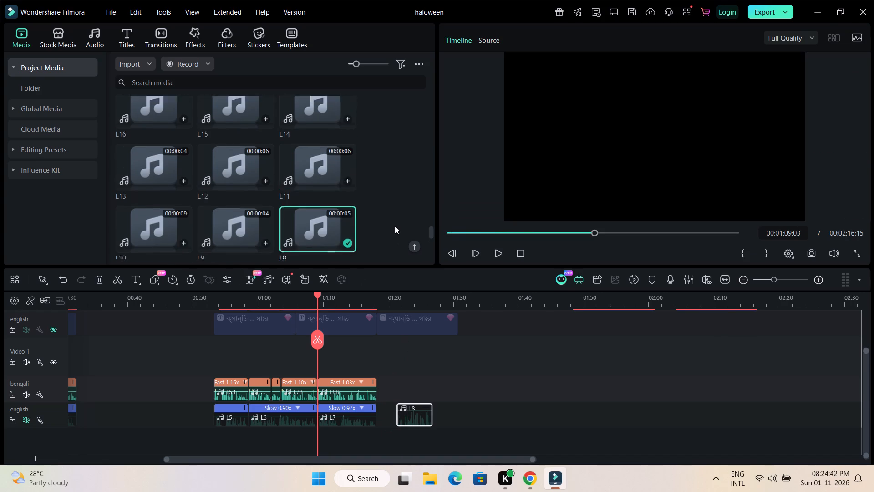
scroll(395, 226, up, 8)
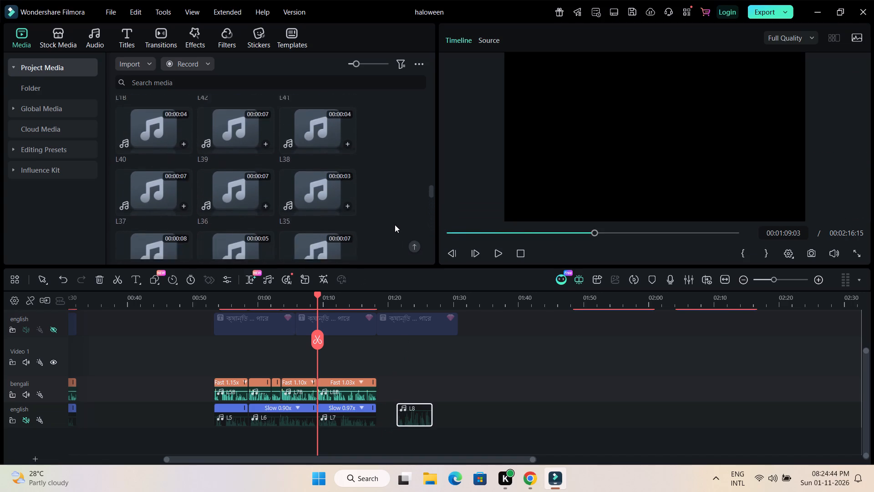
scroll(395, 225, up, 3)
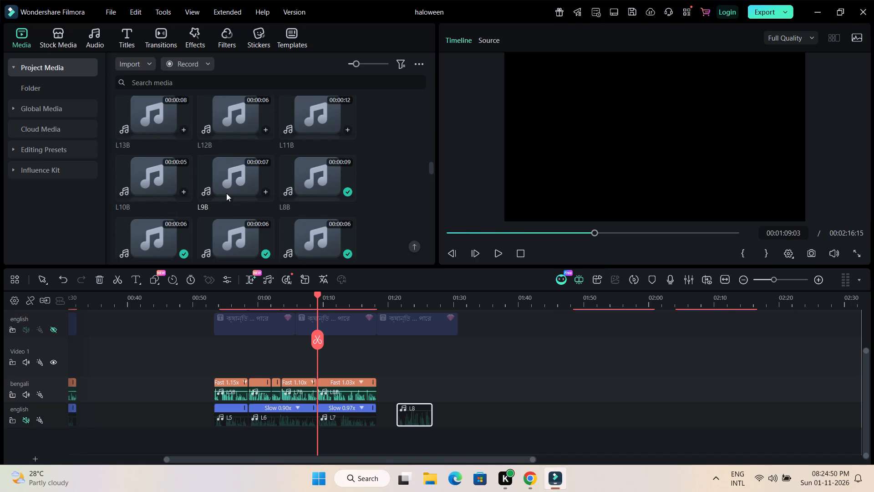
drag(227, 180, 394, 370)
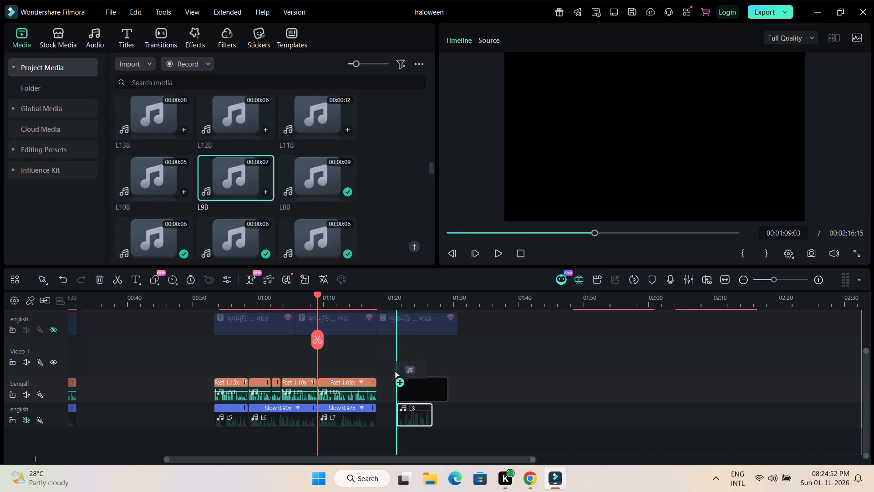
drag(394, 370, 397, 371)
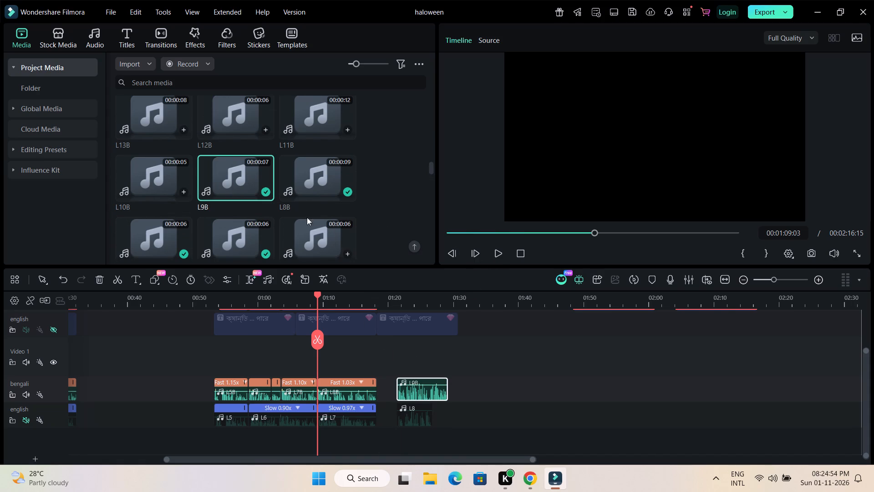
click(233, 172)
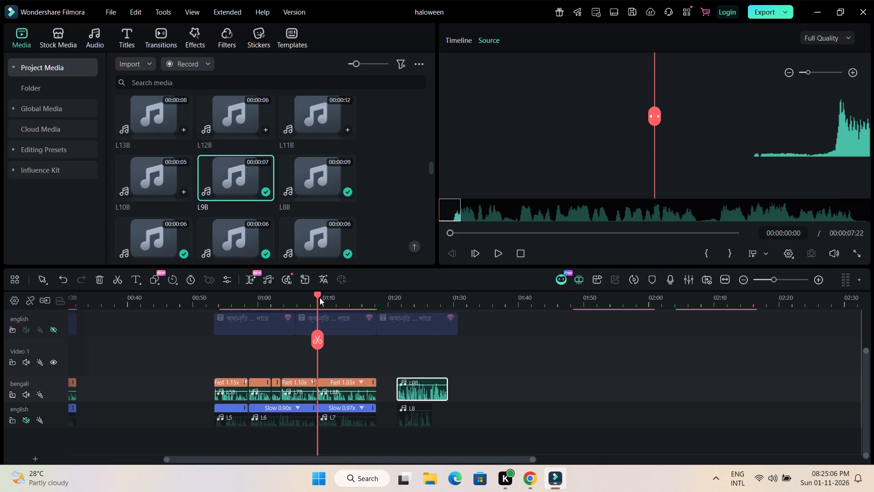
Select the L9B and L8 audio clips together and move the pair earlier so both start at about 01:19.
drag(318, 296, 410, 307)
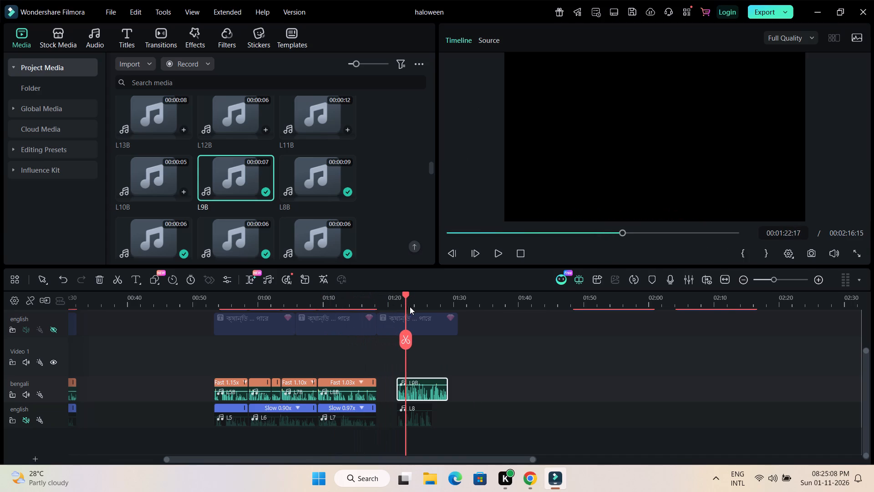
drag(410, 307, 412, 307)
drag(391, 371, 430, 431)
drag(426, 415, 412, 416)
Trim about 5 frames of silence from the start of L9B and move it back to line up with the start of L8.
drag(383, 304, 623, 291)
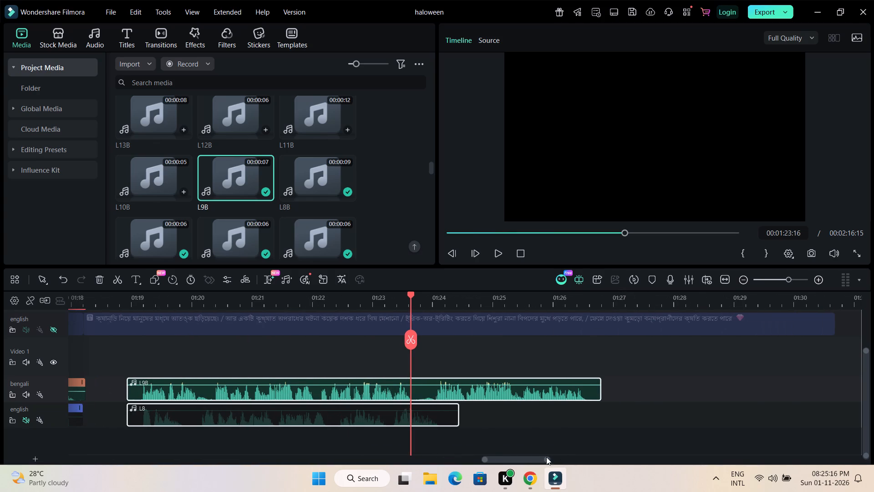
drag(528, 462, 505, 460)
click(497, 340)
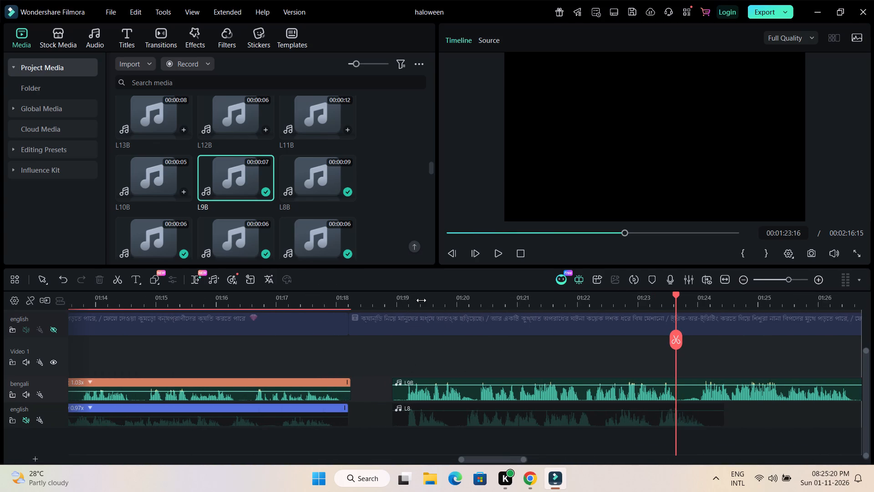
click(432, 301)
drag(421, 303, 627, 299)
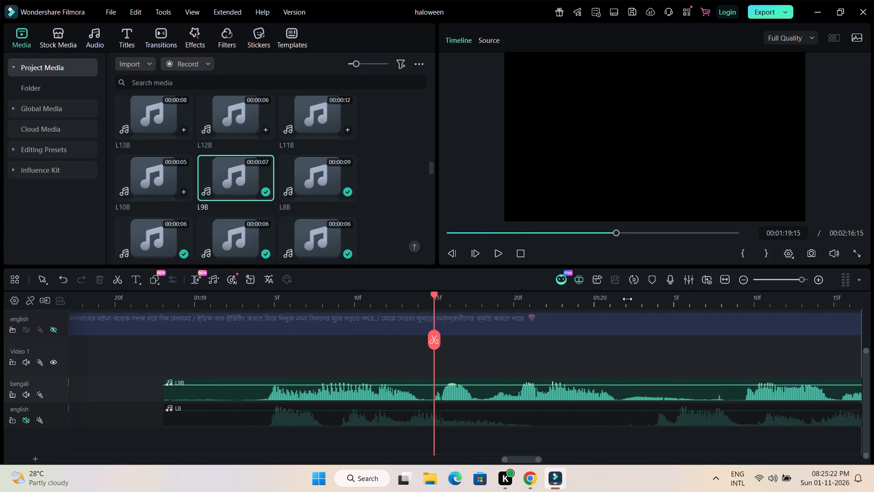
drag(627, 299, 628, 299)
click(224, 359)
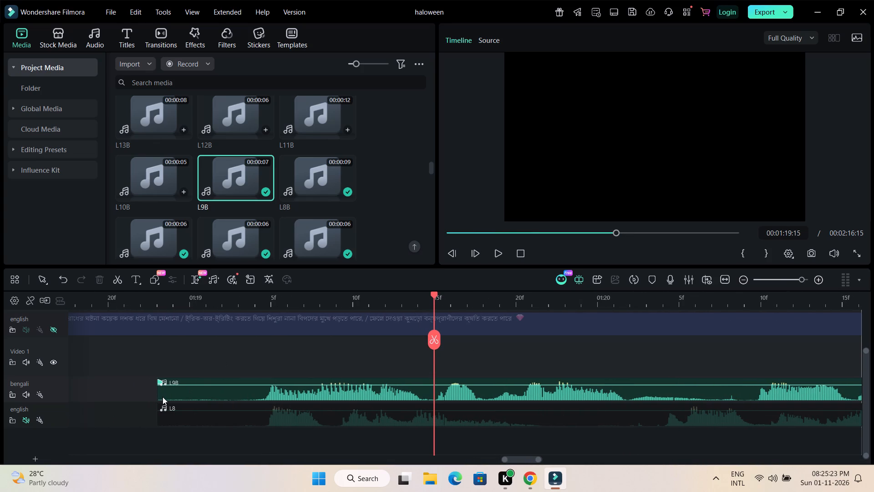
drag(161, 395, 213, 407)
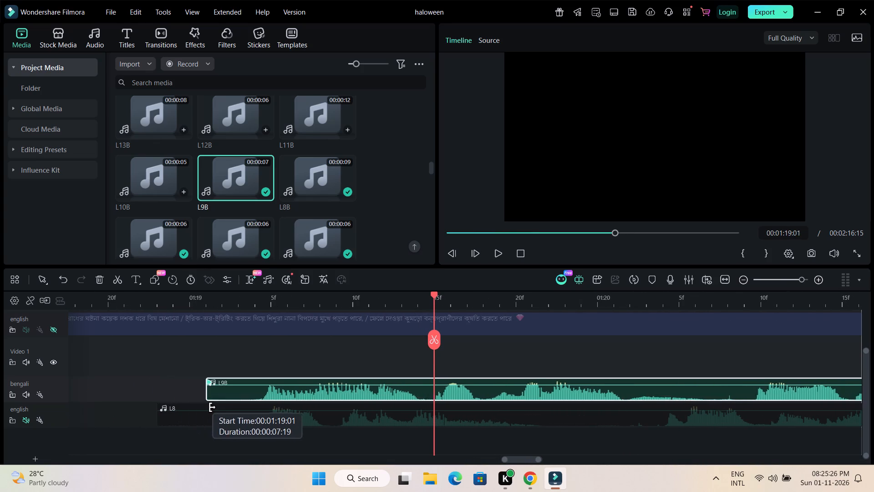
drag(213, 407, 249, 407)
drag(294, 395, 219, 398)
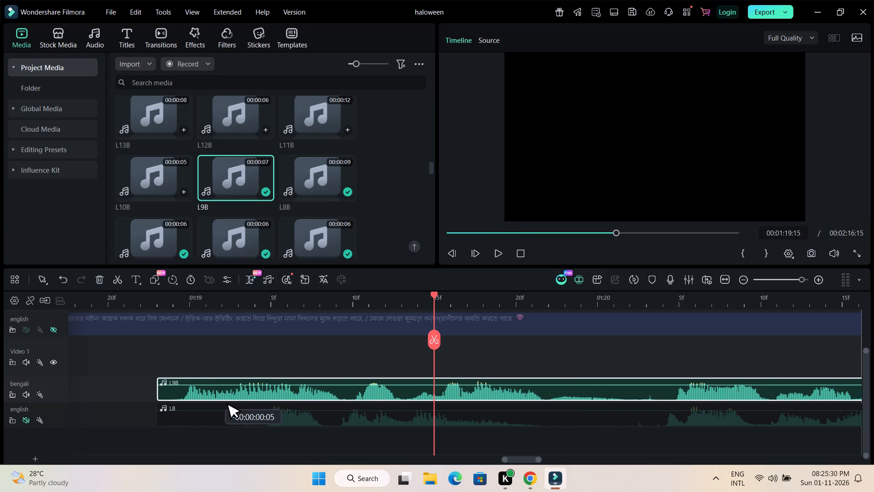
drag(219, 398, 218, 398)
drag(315, 304, 290, 306)
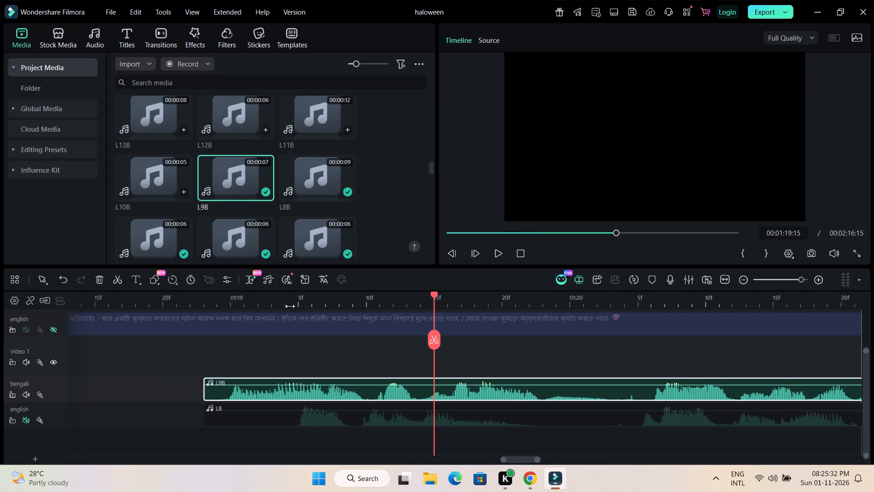
Trim about 4 frames from the end of the Bengali voice-over L9B, bringing its end to about 01:26.
drag(290, 306, 174, 306)
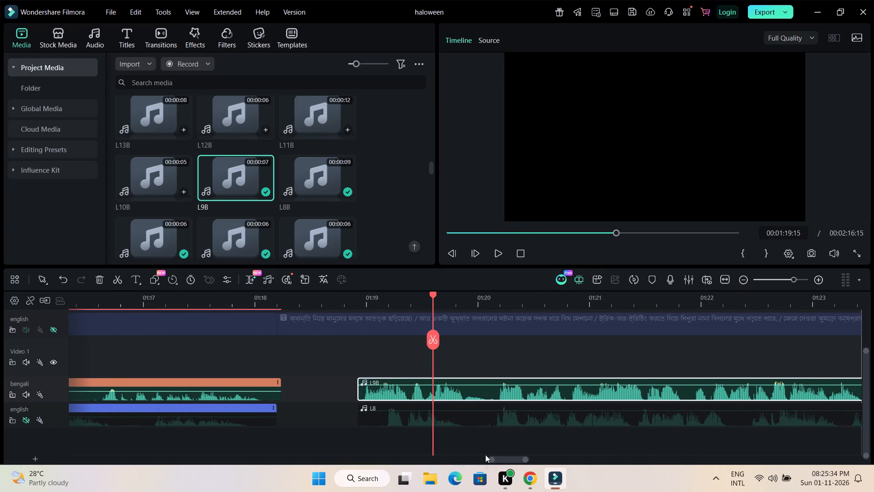
drag(503, 458, 519, 460)
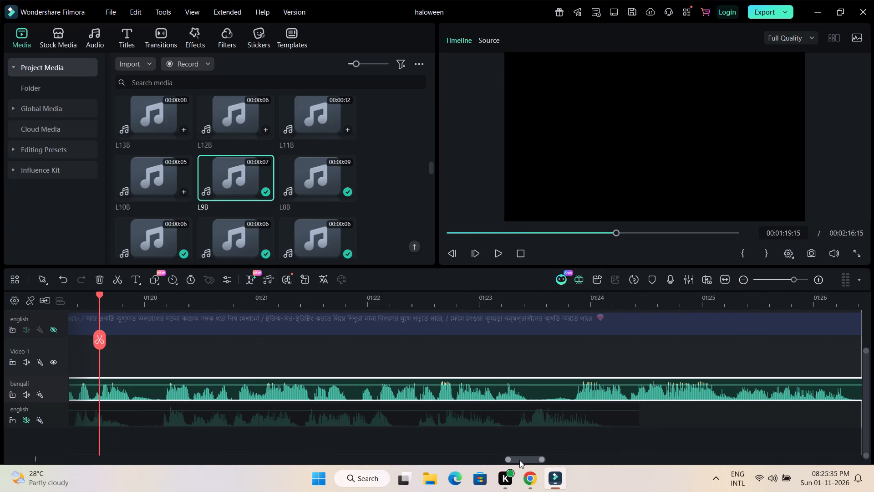
drag(519, 460, 525, 461)
drag(764, 395, 747, 408)
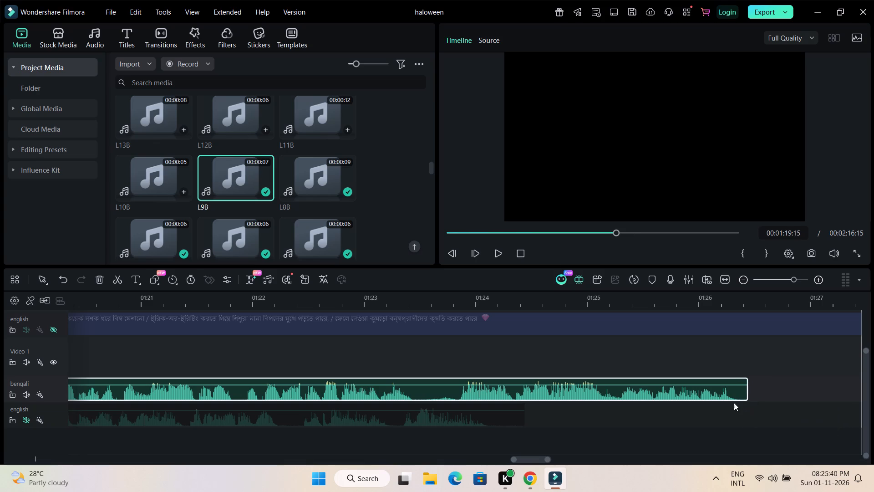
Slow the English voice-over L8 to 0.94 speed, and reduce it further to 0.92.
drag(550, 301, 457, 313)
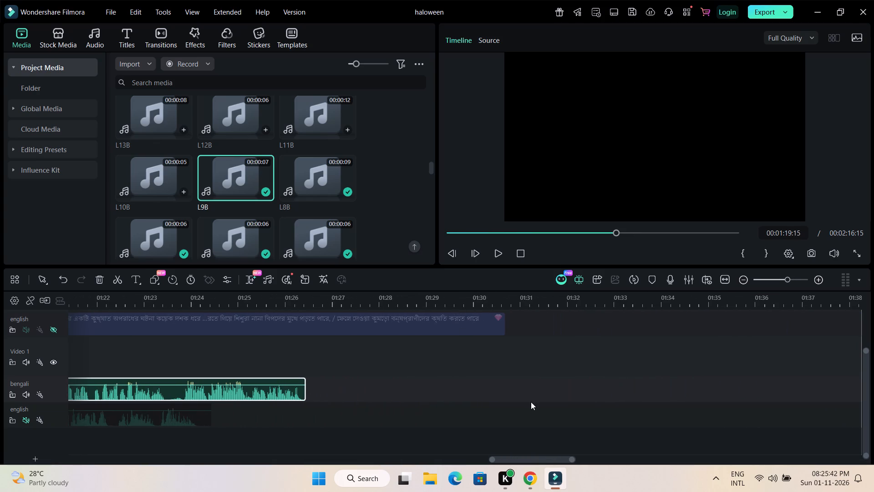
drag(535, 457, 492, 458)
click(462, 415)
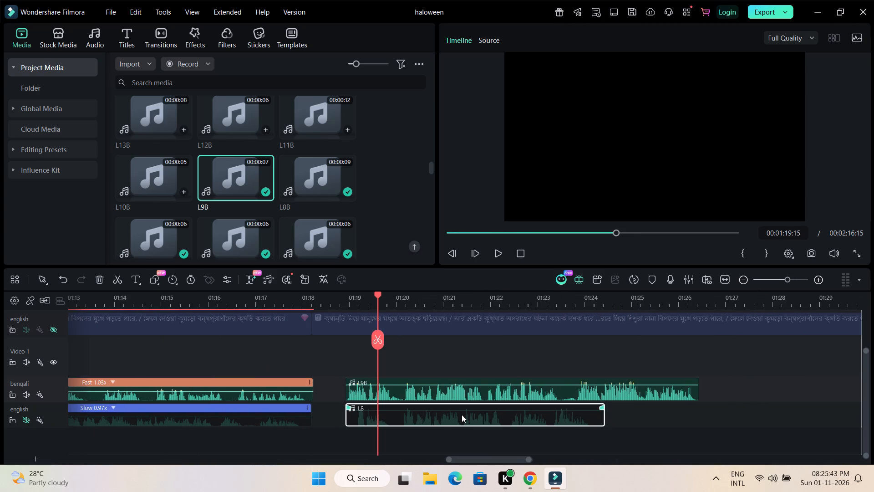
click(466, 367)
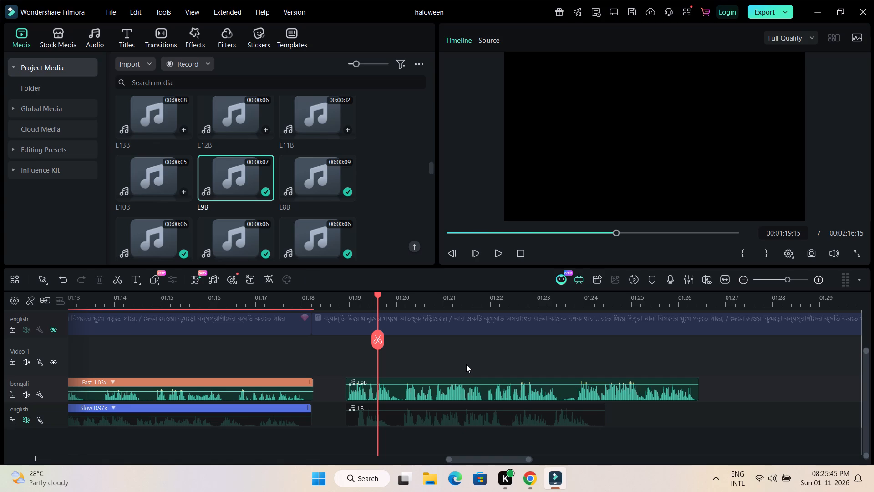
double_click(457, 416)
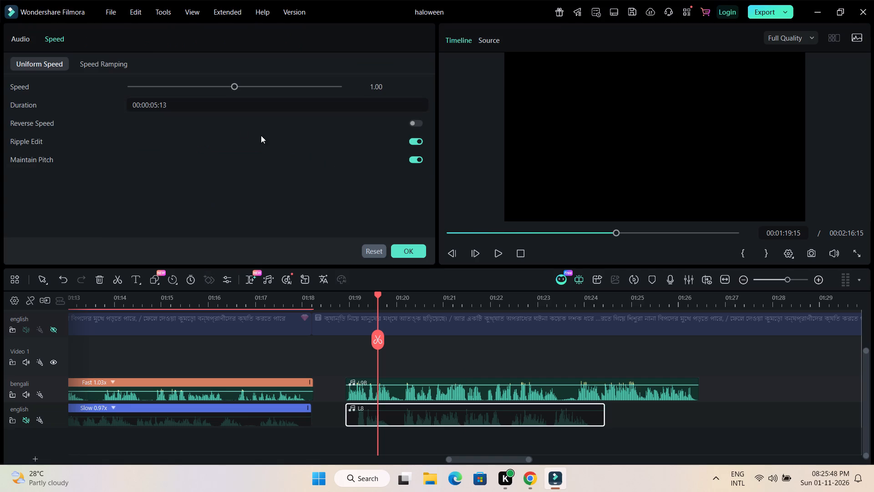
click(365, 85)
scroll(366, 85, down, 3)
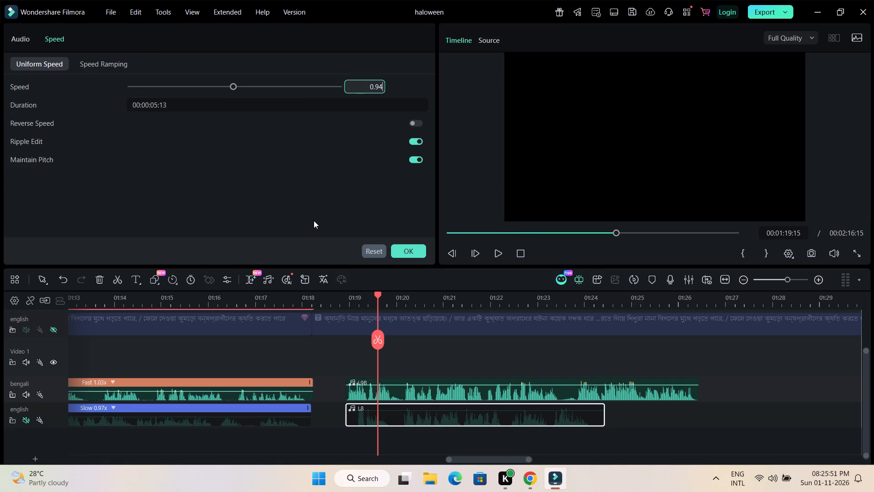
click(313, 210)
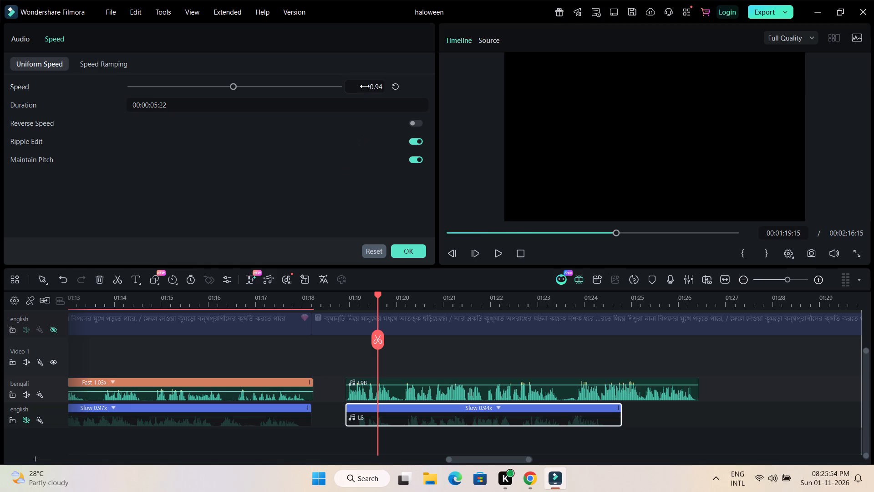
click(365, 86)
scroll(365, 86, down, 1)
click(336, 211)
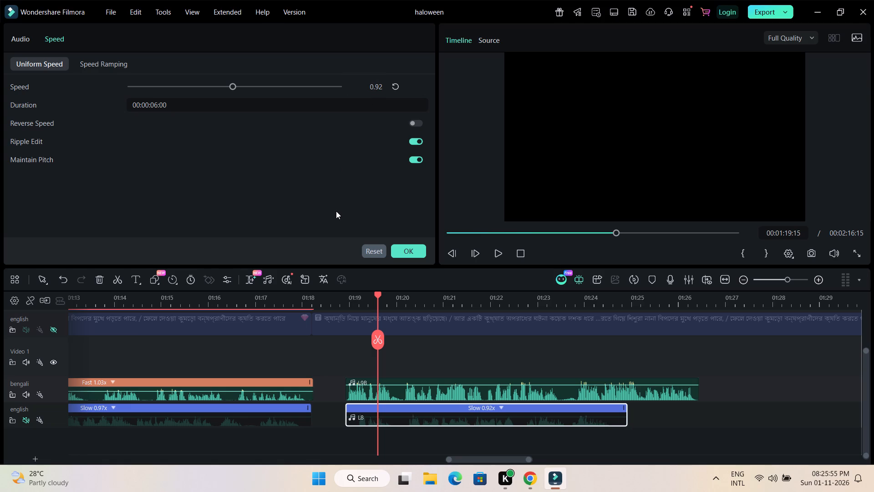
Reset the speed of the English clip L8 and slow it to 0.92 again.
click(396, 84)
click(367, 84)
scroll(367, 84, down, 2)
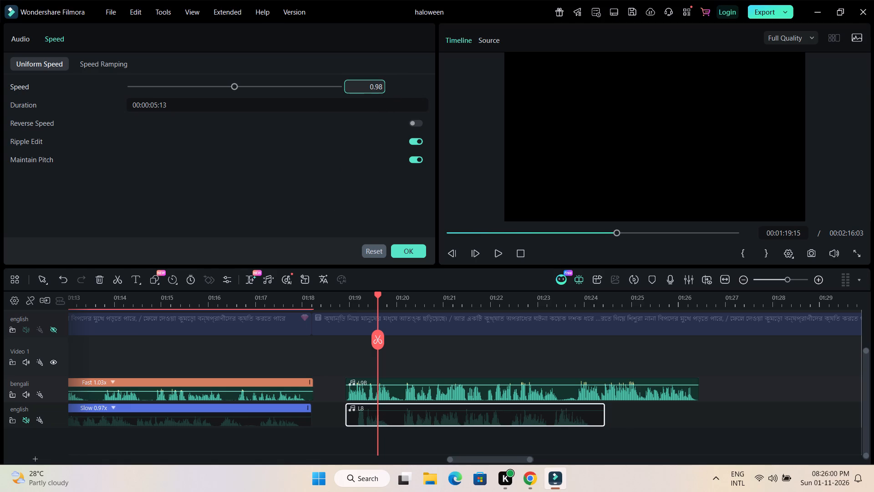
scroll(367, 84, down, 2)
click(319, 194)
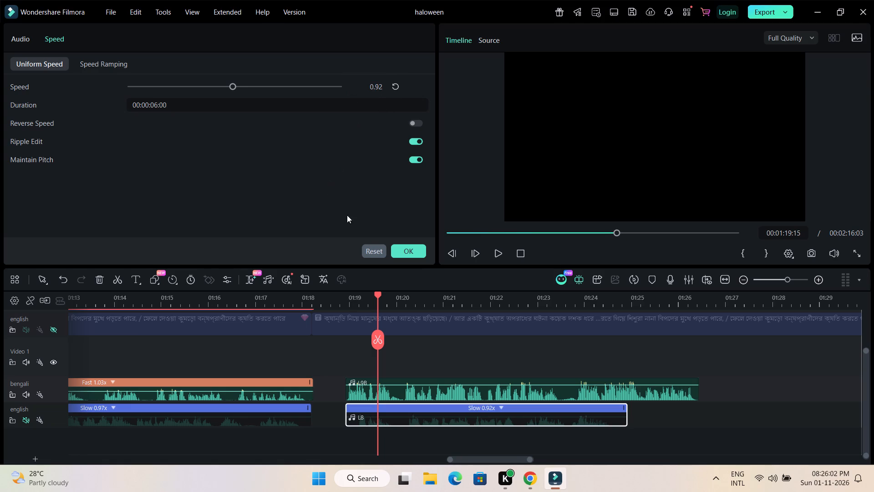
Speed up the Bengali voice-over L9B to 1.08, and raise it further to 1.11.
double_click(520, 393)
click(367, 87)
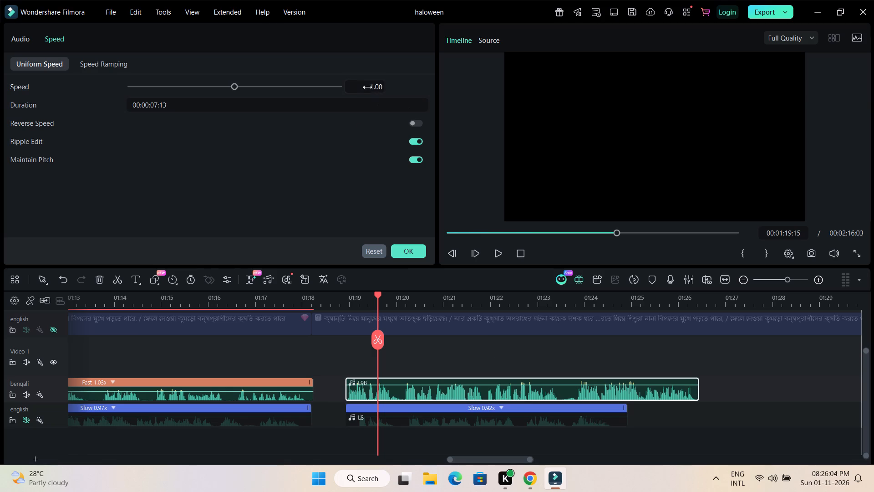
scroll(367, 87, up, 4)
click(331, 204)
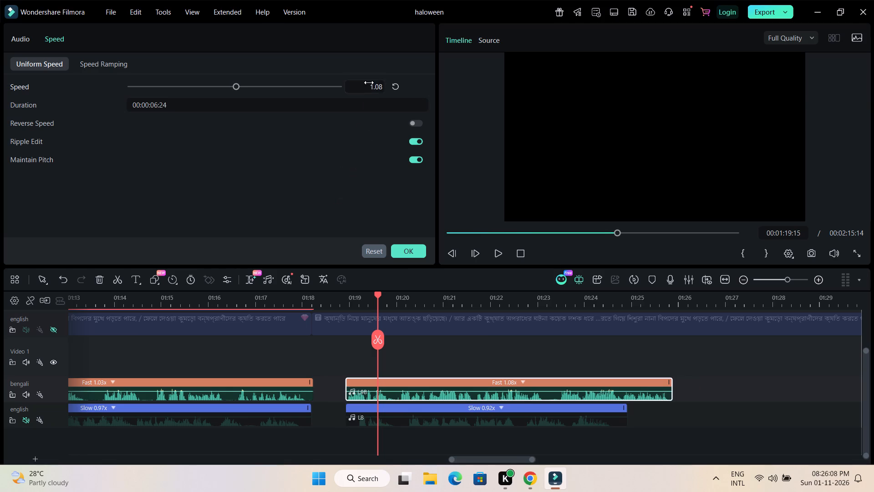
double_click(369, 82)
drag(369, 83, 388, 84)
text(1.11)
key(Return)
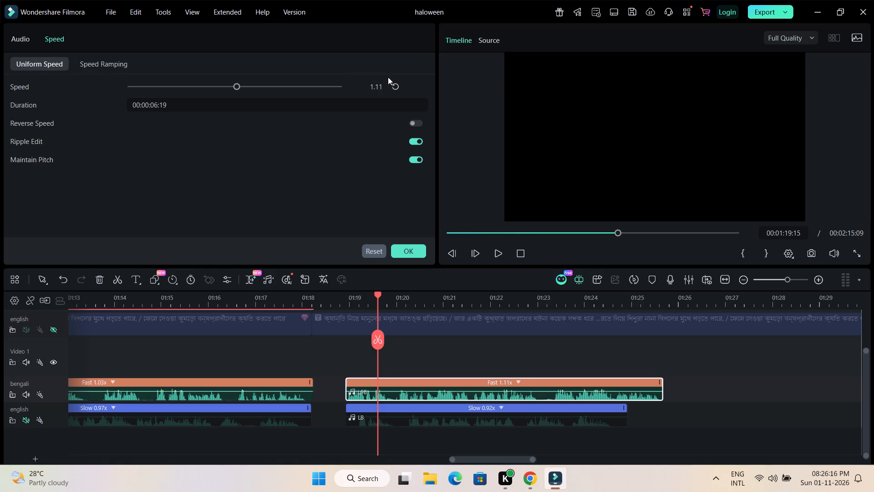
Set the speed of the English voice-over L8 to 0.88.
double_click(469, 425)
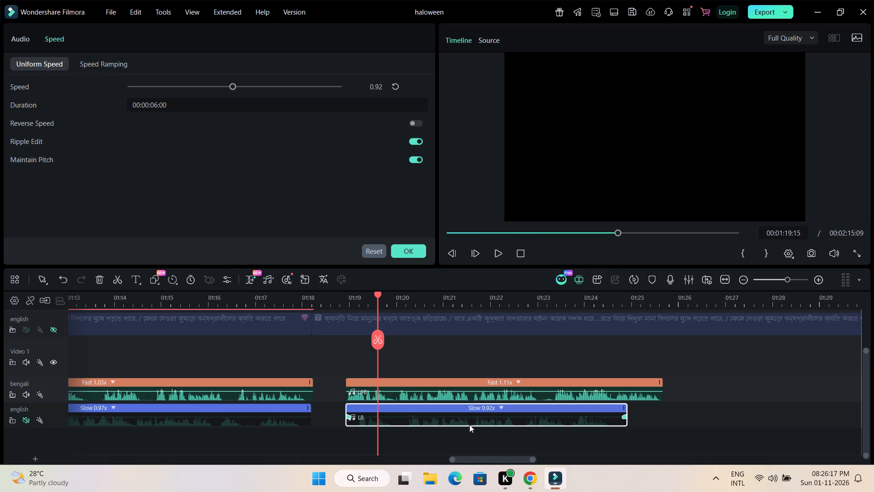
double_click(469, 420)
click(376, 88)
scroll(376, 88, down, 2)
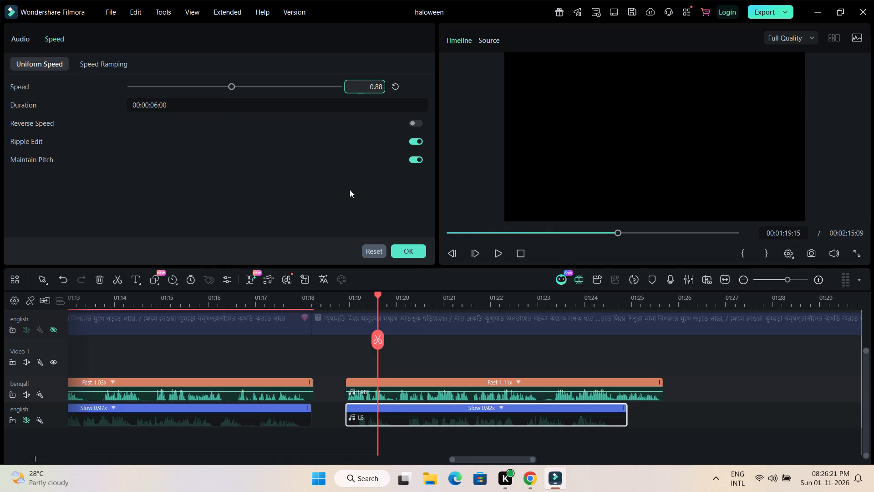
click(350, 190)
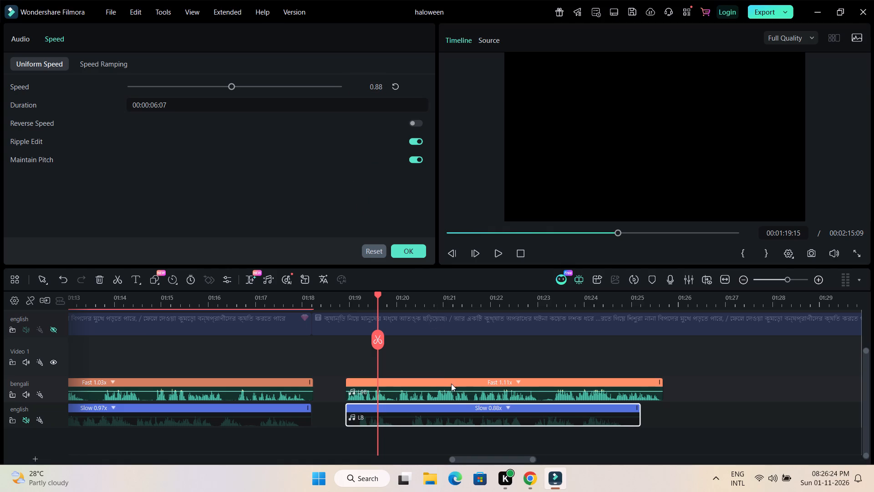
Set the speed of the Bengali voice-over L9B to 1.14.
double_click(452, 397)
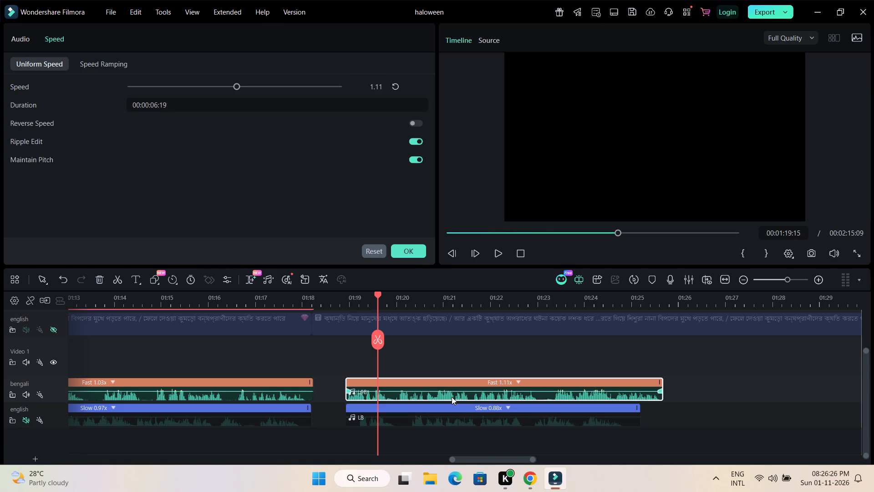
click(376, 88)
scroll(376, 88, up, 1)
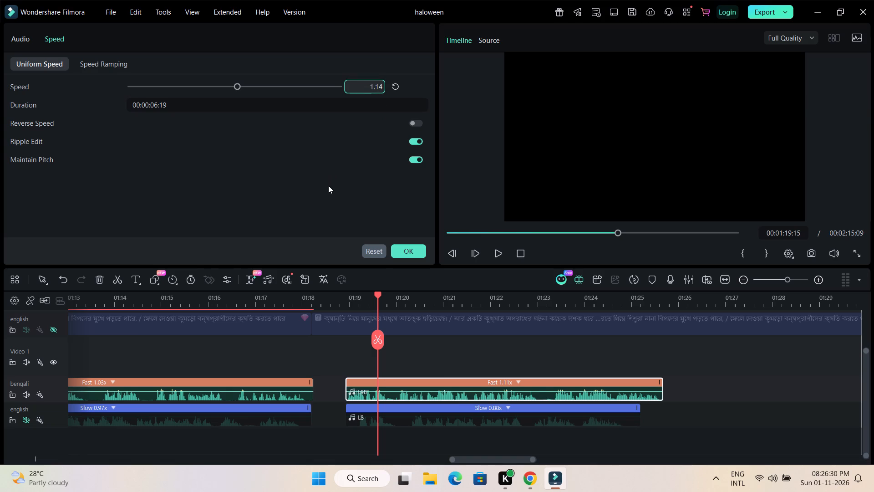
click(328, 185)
Slow the English voice-over L8 to 0.86, and fine-tune its speed to 0.85.
double_click(447, 415)
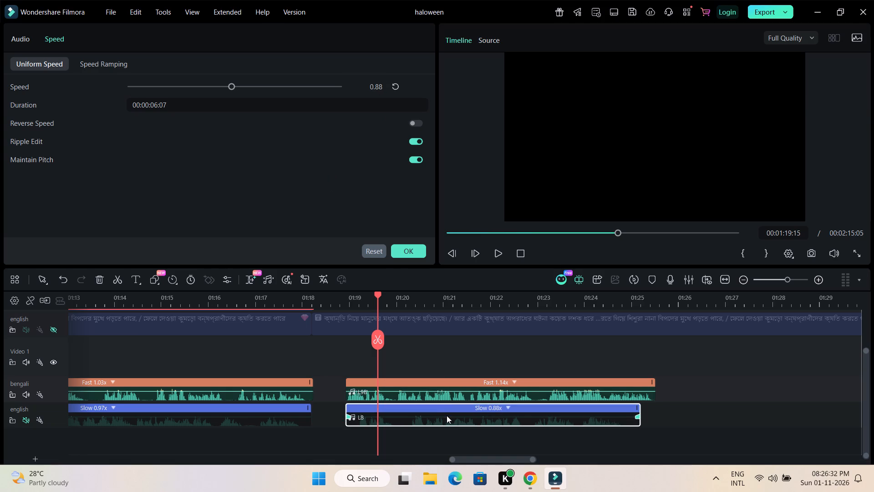
click(371, 86)
scroll(371, 86, down, 1)
click(330, 205)
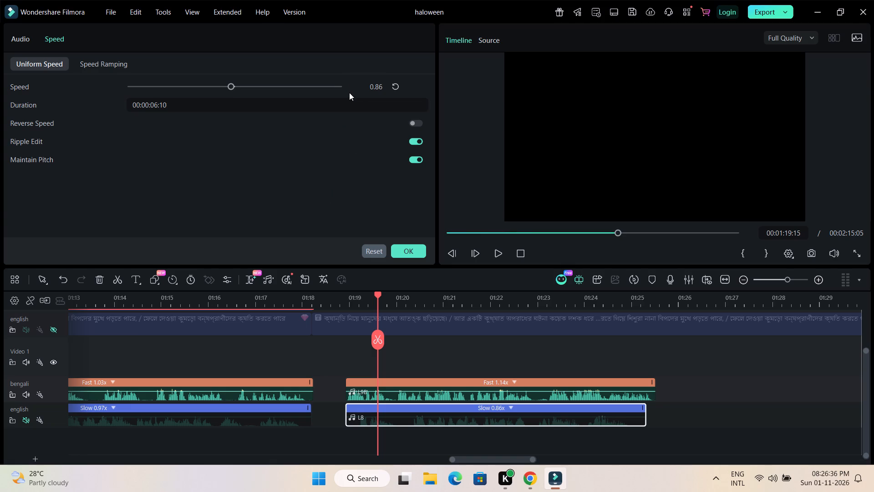
click(357, 88)
scroll(357, 88, down, 1)
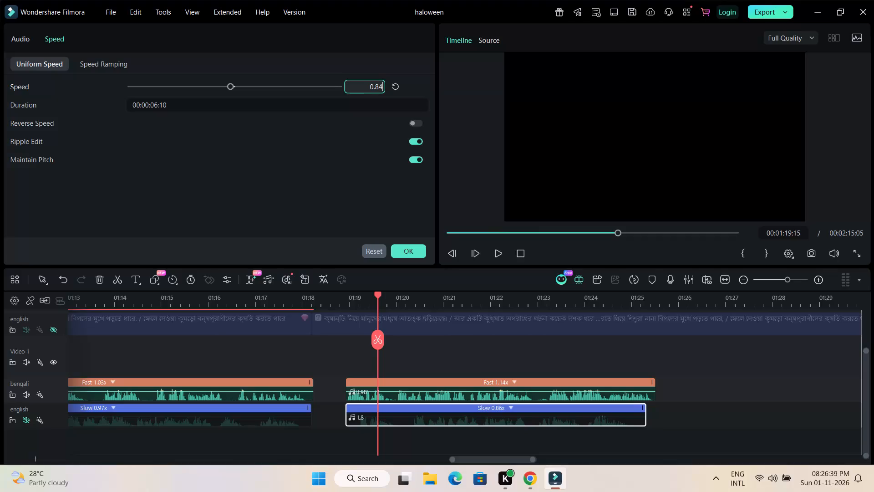
key(BackSpace)
key(BackSpace)
key(BackSpace)
key(BackSpace)
text(0.8)
key(5)
key(Return)
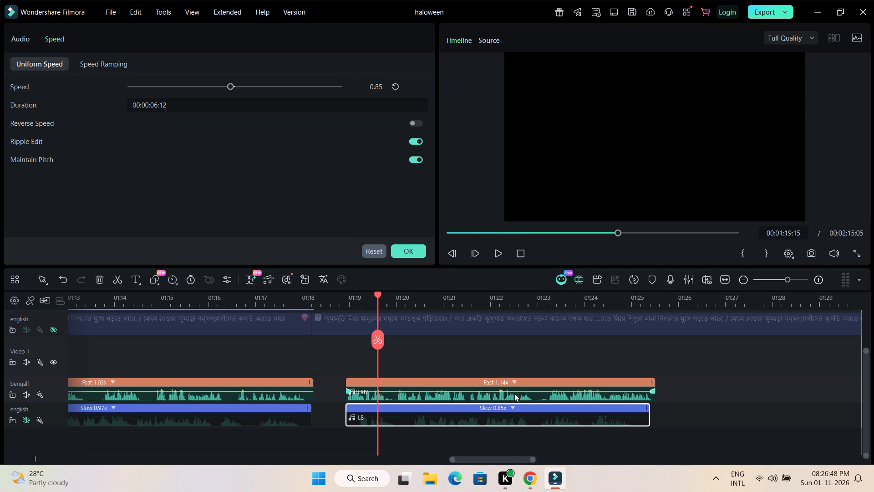
Set the speed of the Bengali voice-over L9B to 1.15 to match the length of L8.
double_click(514, 394)
click(364, 83)
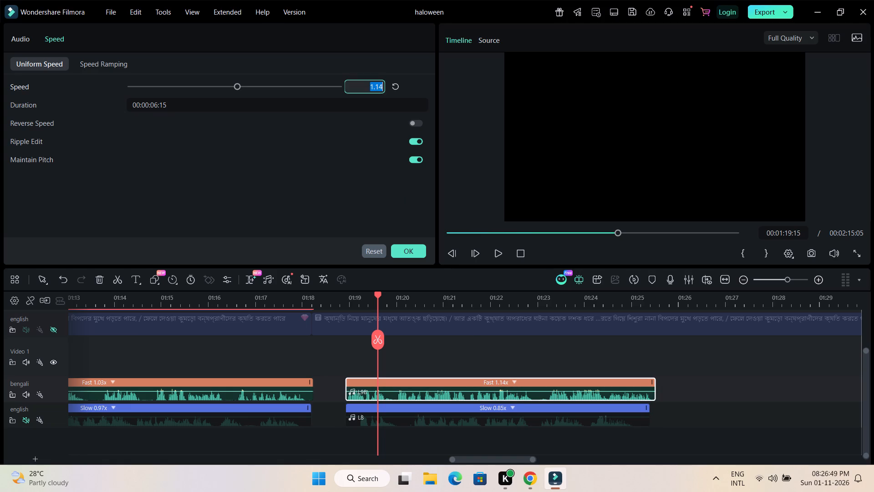
text(1.153)
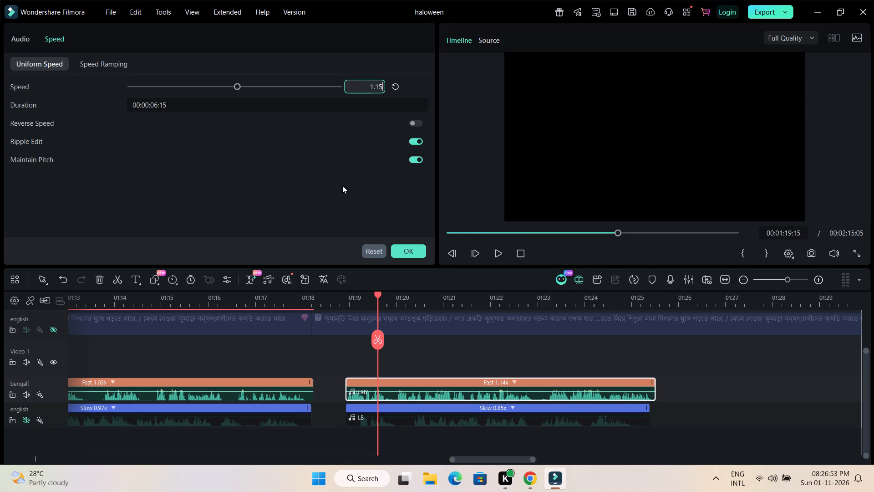
click(342, 185)
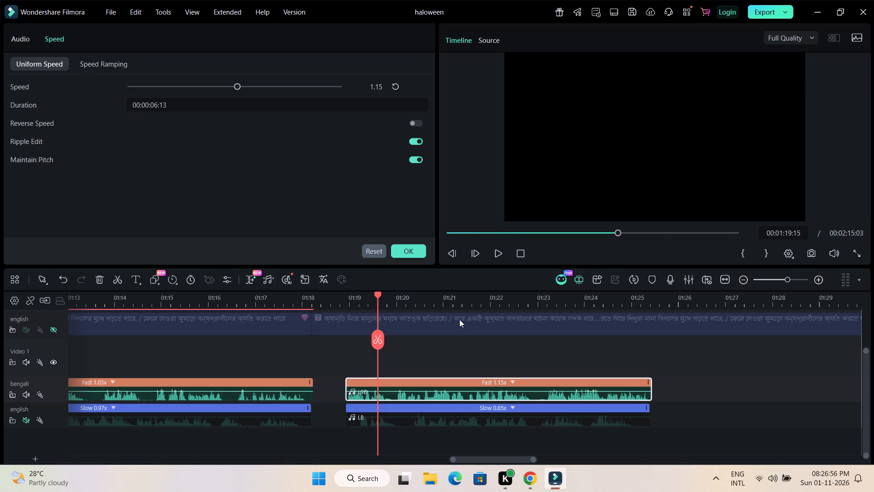
click(437, 364)
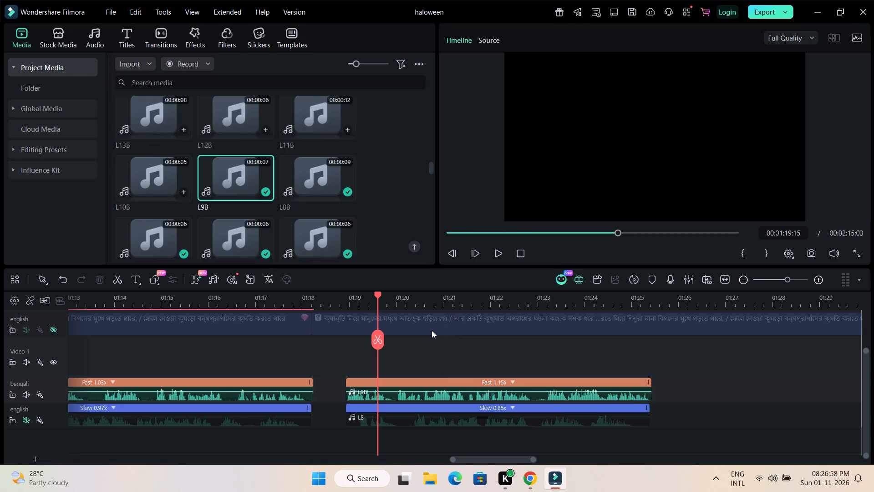
Trim the end of the Bengali voice-over L9B so it finishes exactly where L8 ends.
drag(378, 295, 366, 297)
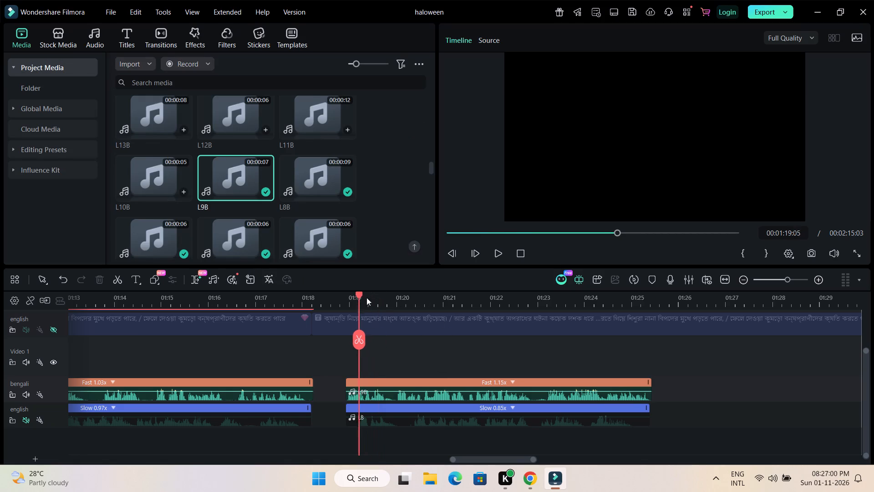
drag(366, 297, 645, 318)
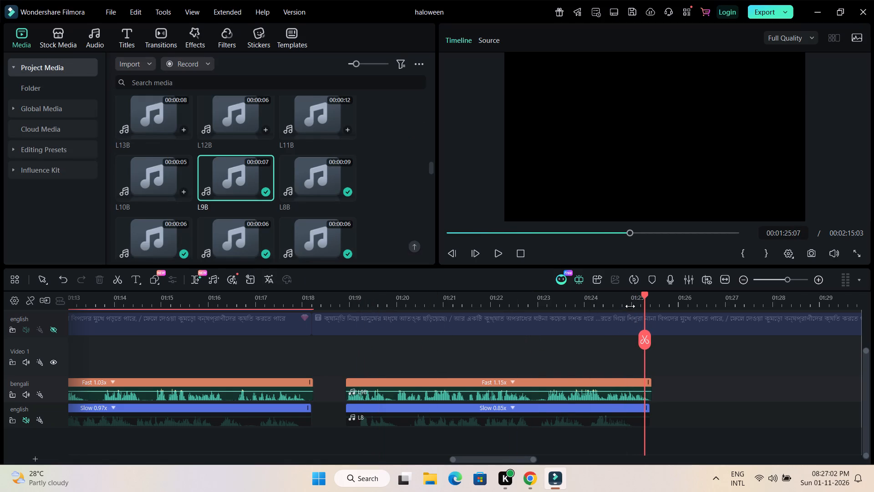
drag(630, 306, 873, 305)
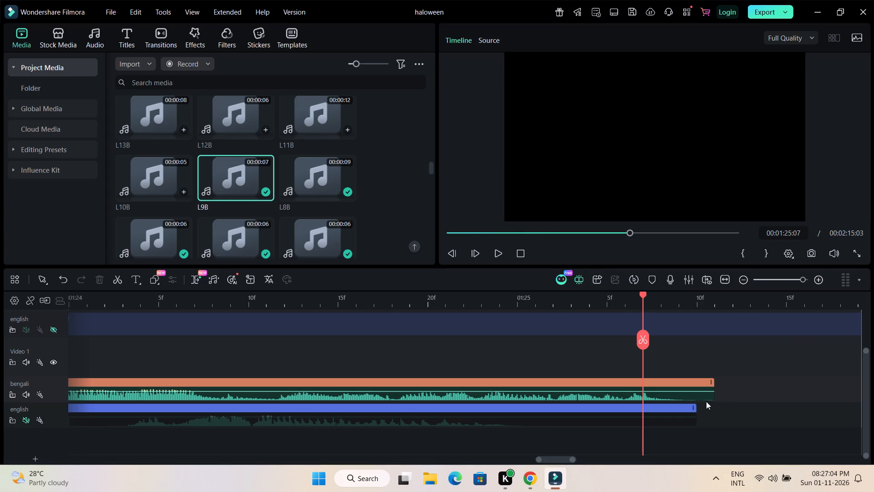
drag(711, 397, 699, 398)
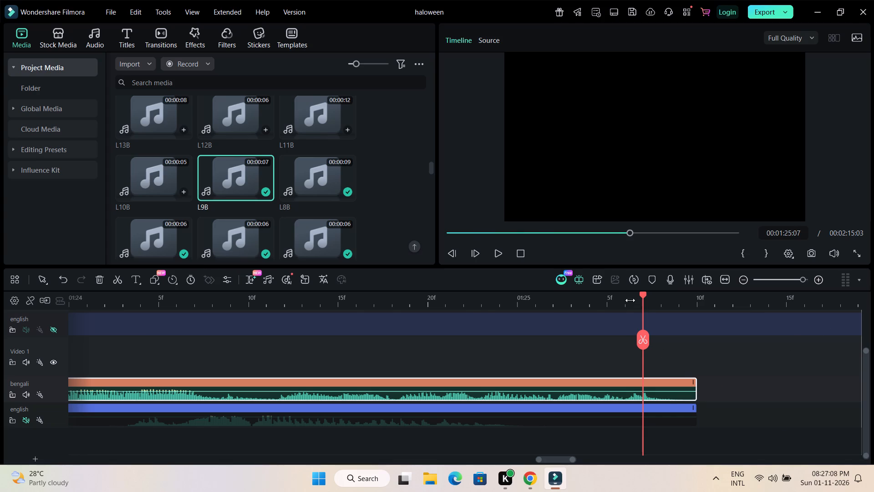
Move the first spare Bengali title near 01:50 back so it starts together with the Bengali voice-over L9B.
drag(630, 300, 351, 331)
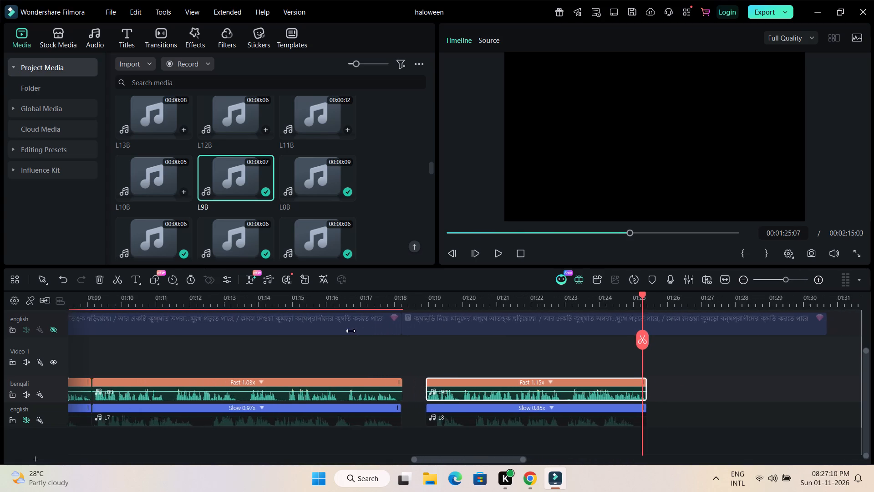
drag(351, 331, 331, 336)
scroll(439, 374, up, 1)
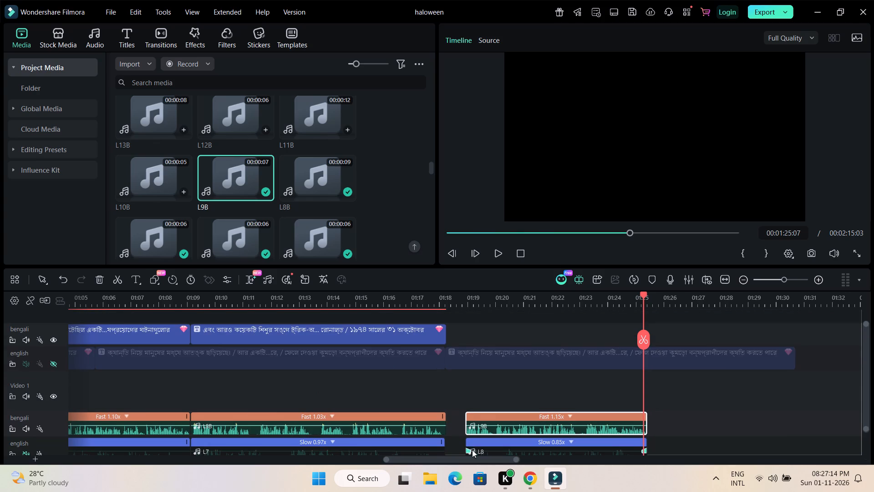
drag(473, 460, 452, 466)
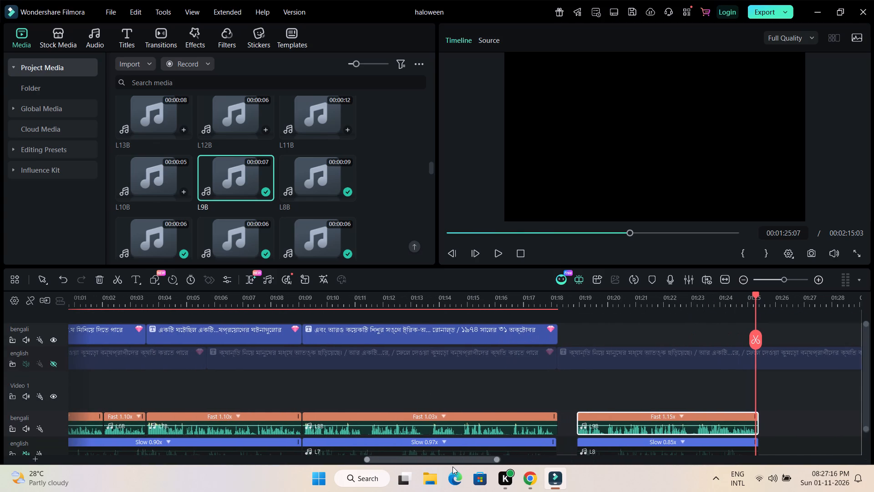
drag(452, 466, 395, 465)
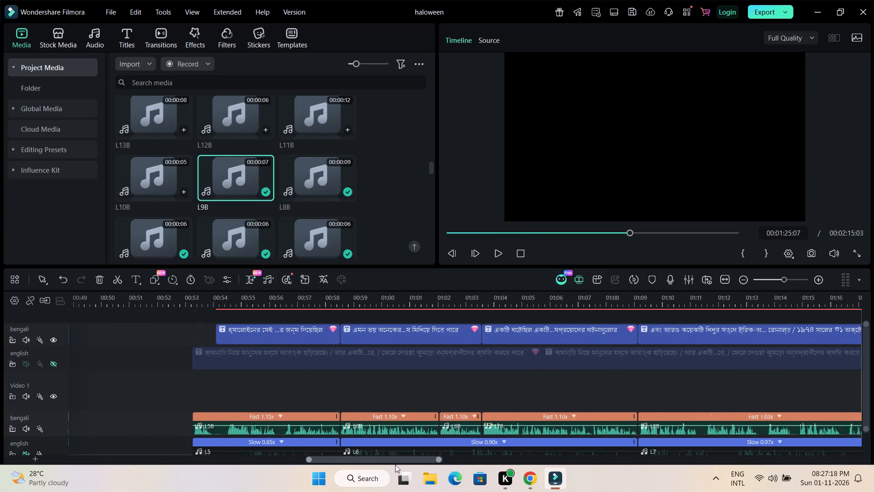
drag(395, 465, 378, 465)
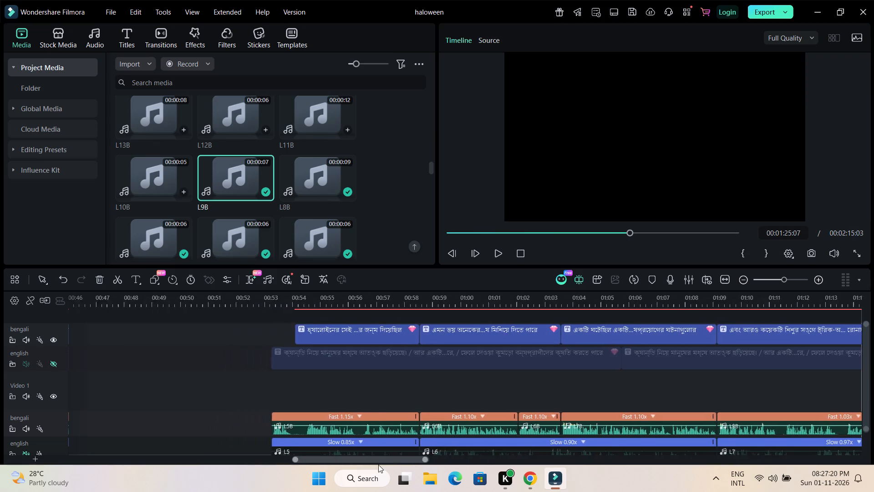
drag(378, 465, 136, 468)
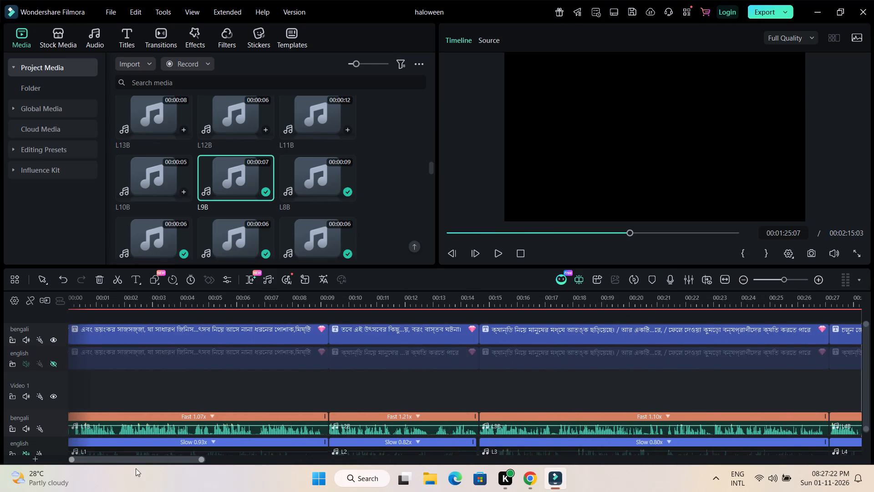
drag(136, 468, 384, 472)
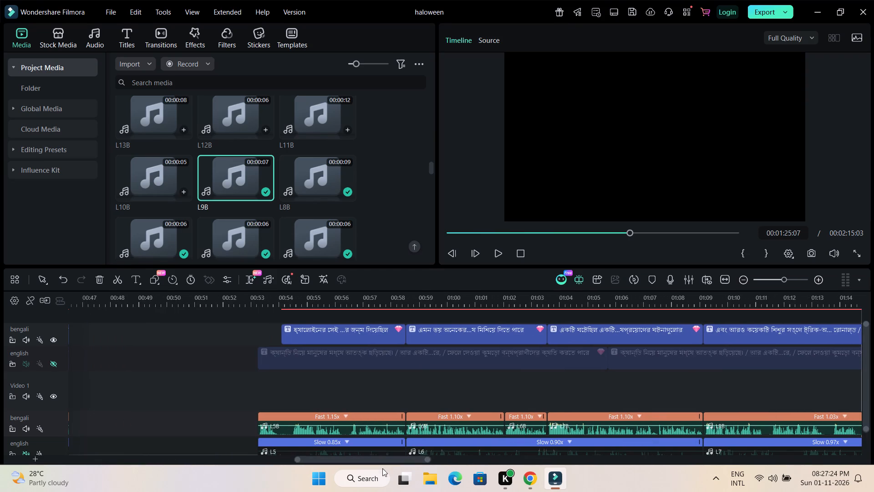
drag(452, 306, 320, 310)
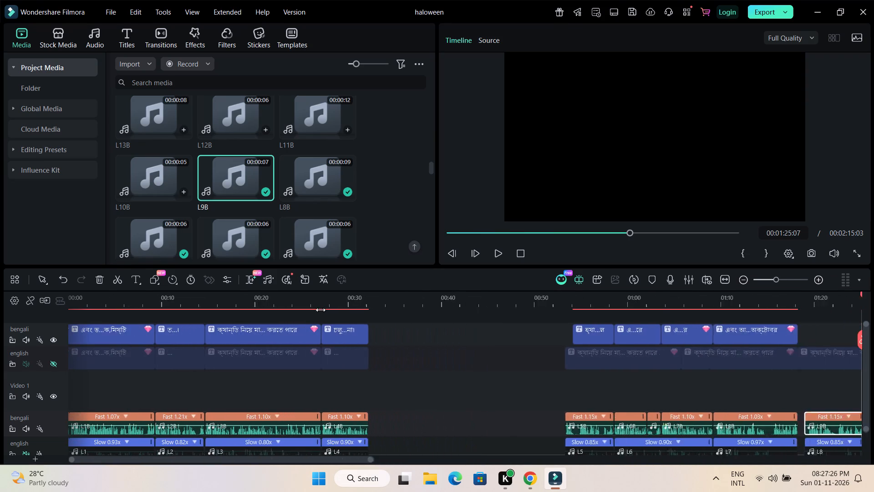
drag(320, 310, 302, 313)
drag(390, 458, 492, 464)
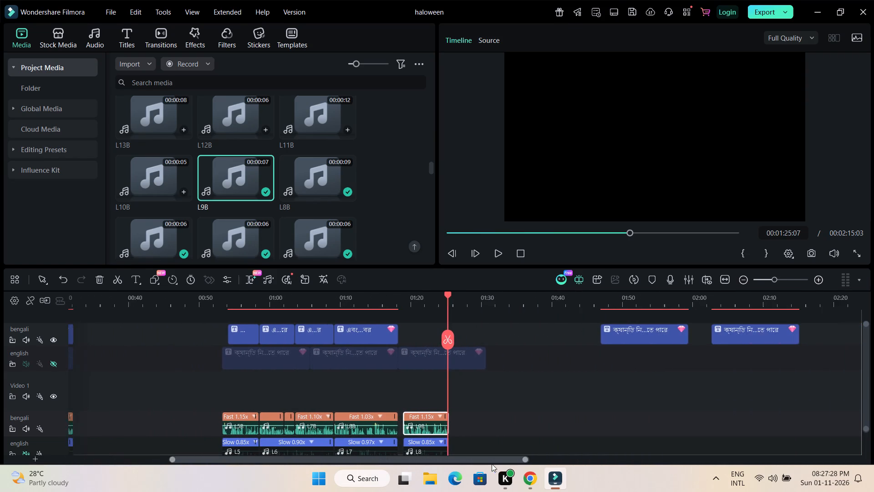
drag(492, 464, 508, 464)
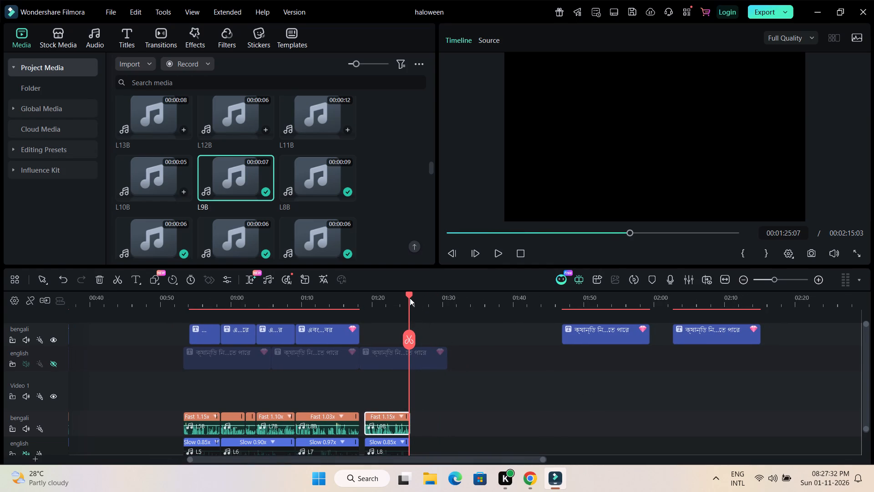
drag(409, 295, 343, 309)
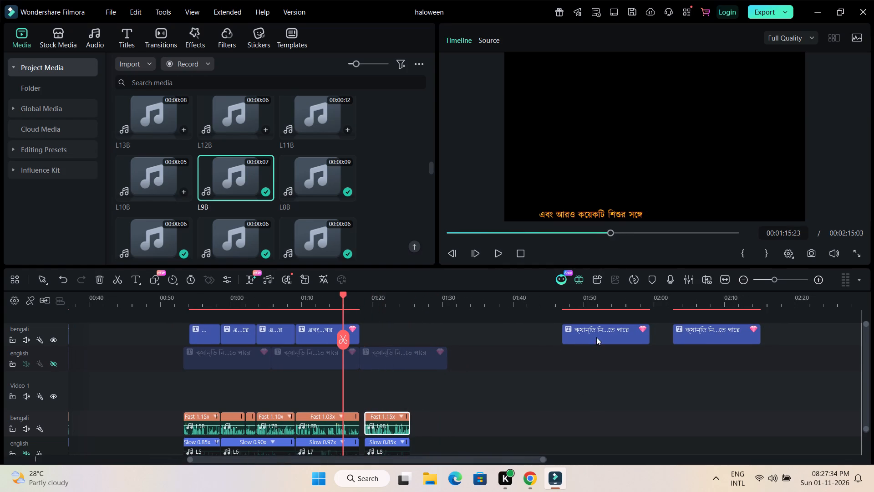
drag(596, 337, 403, 335)
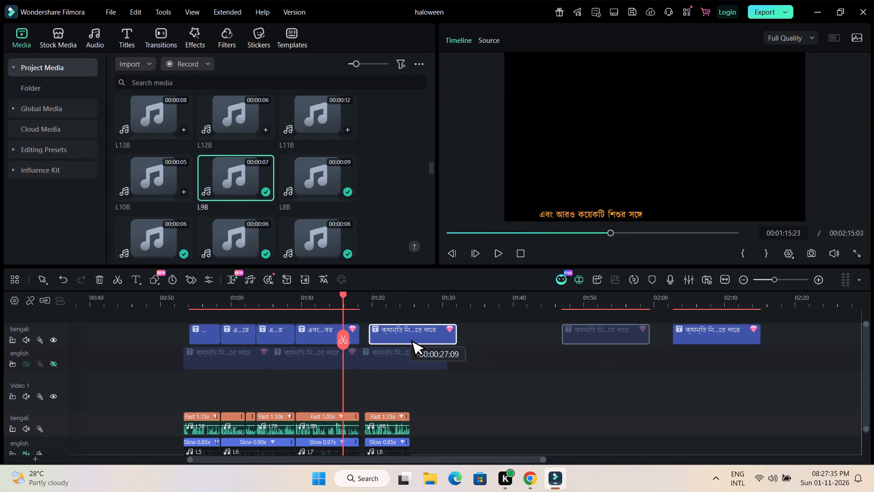
drag(403, 335, 400, 335)
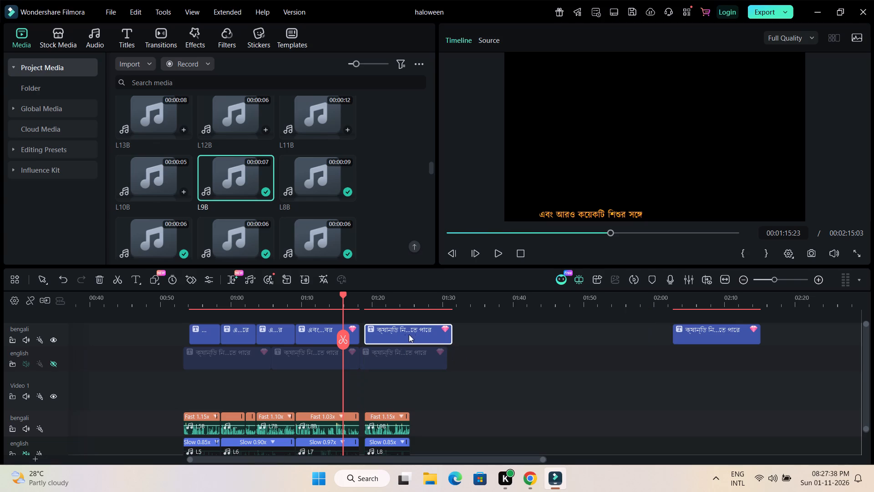
Shorten the moved Bengali title to end with L9B at 00:01:25:10, for a duration of 00:00:06:12.
drag(450, 334, 410, 334)
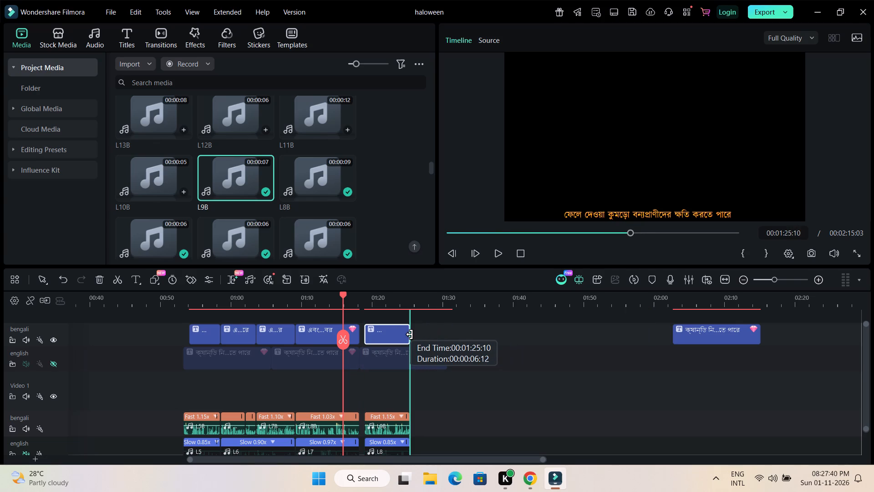
drag(410, 334, 409, 334)
click(401, 361)
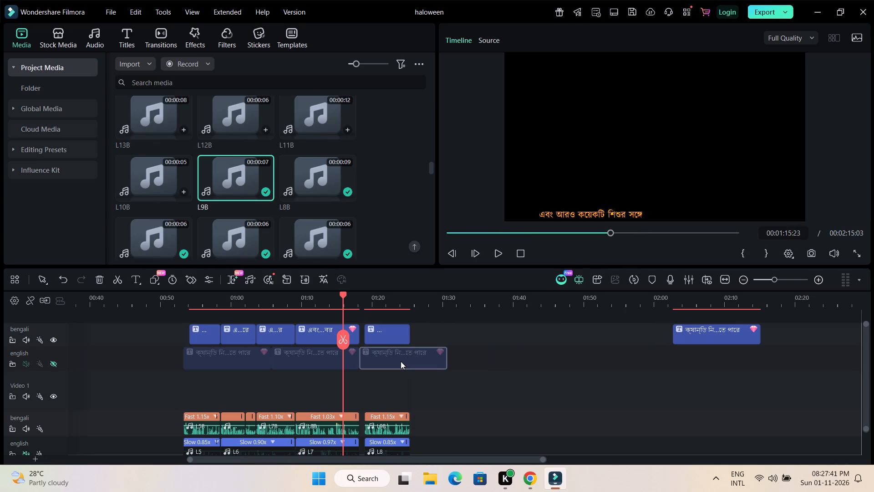
click(717, 338)
Open the shortened title for advanced text editing and copy the sentence starting "বাড়িতে ফিরে টিমোথি" from the ChatGPT script in Chrome.
double_click(392, 335)
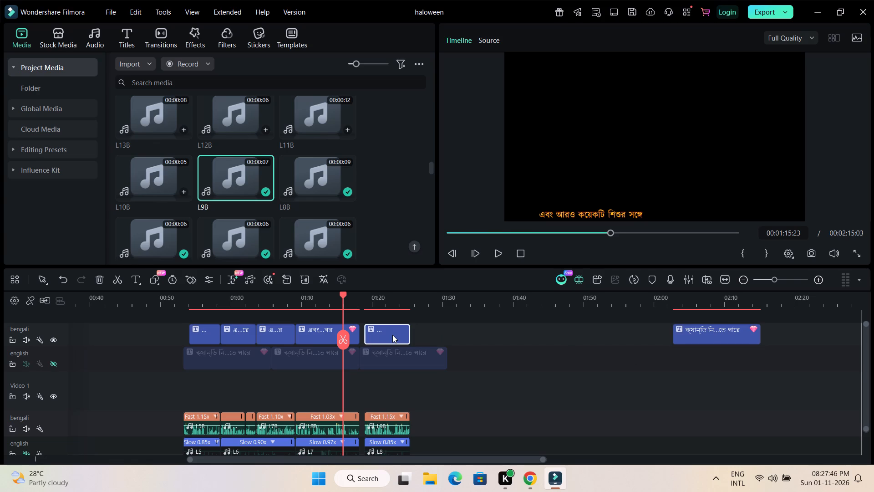
click(375, 249)
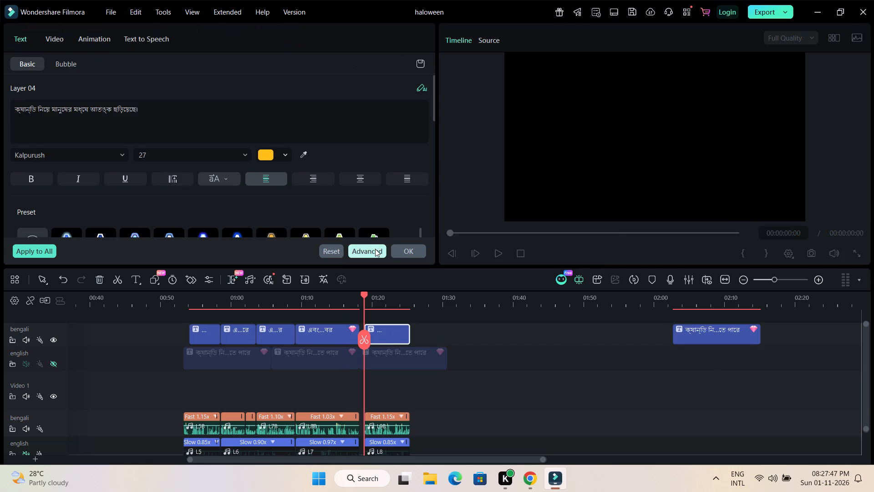
click(534, 477)
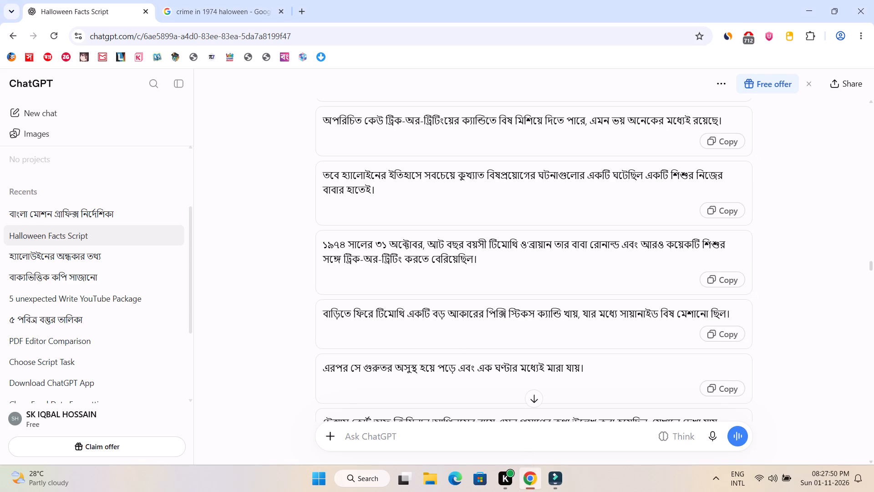
scroll(430, 287, down, 1)
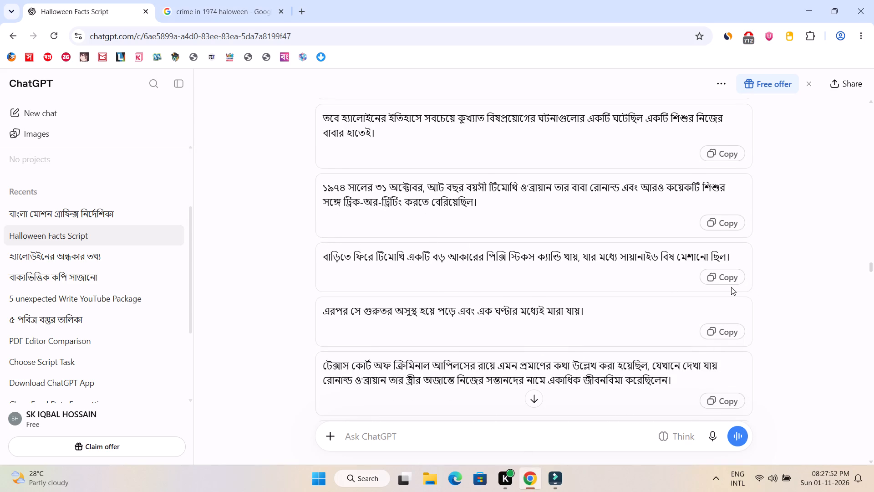
click(724, 277)
click(558, 479)
Delete the two uppermost text layers, "ক্যান্ডি নিয়ে মানুষের মধ্যে আতঙ্ক ছড়িয়েছে।" and "আর একটি কুখ্যাত অপরাধের ঘটনা...", from the title.
click(496, 312)
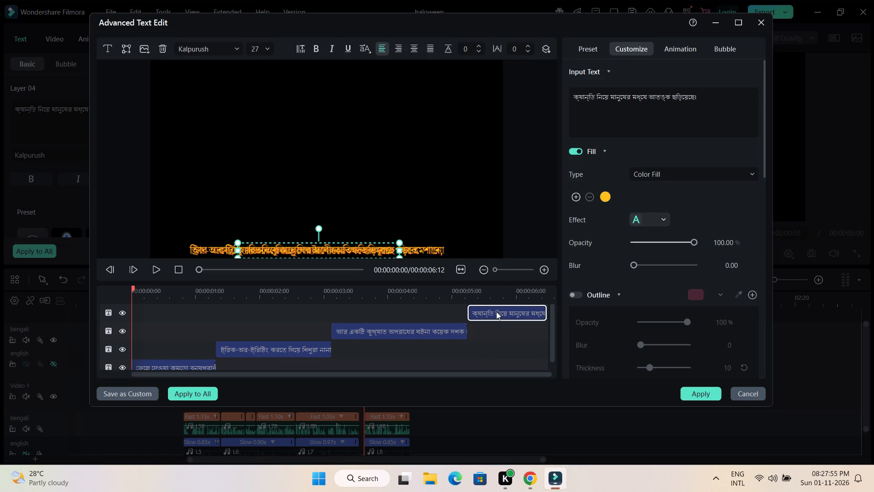
key(Delete)
click(442, 313)
key(Delete)
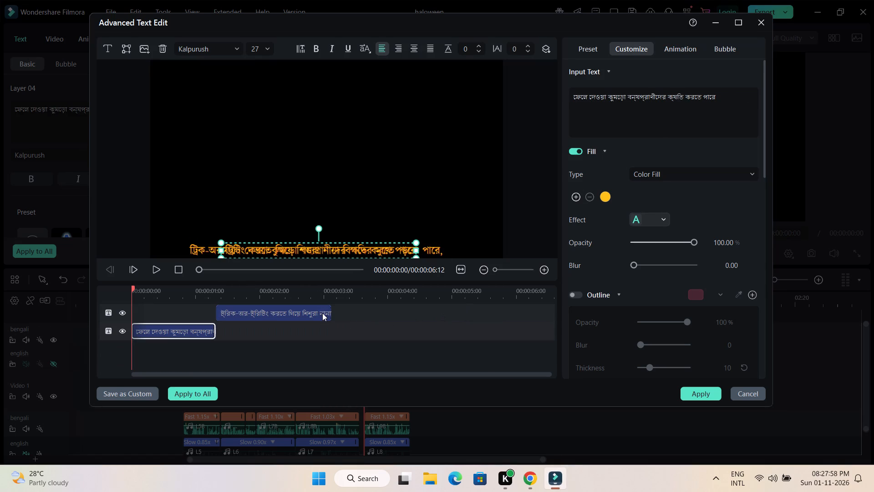
Move the "ট্রিক-অর-ট্রিটিং" text layer to the end of the title, starting at about 4.7 seconds.
drag(317, 315, 549, 314)
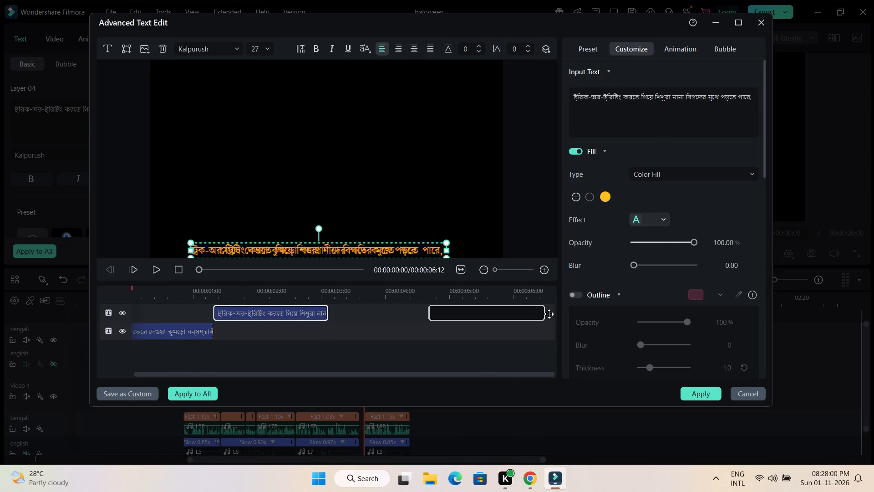
drag(549, 314, 549, 314)
drag(492, 295, 279, 295)
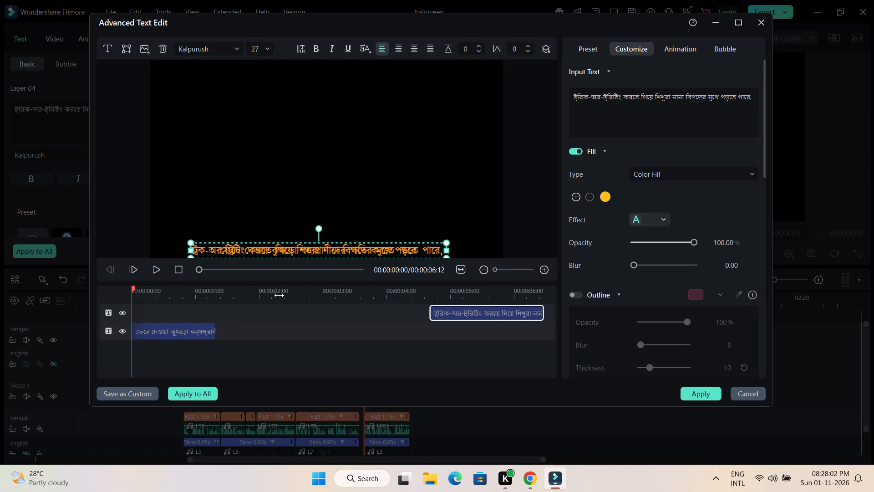
Hide the "ট্রিক-অর-ট্রিটিং" layer and play the title preview to about 4 seconds.
click(201, 331)
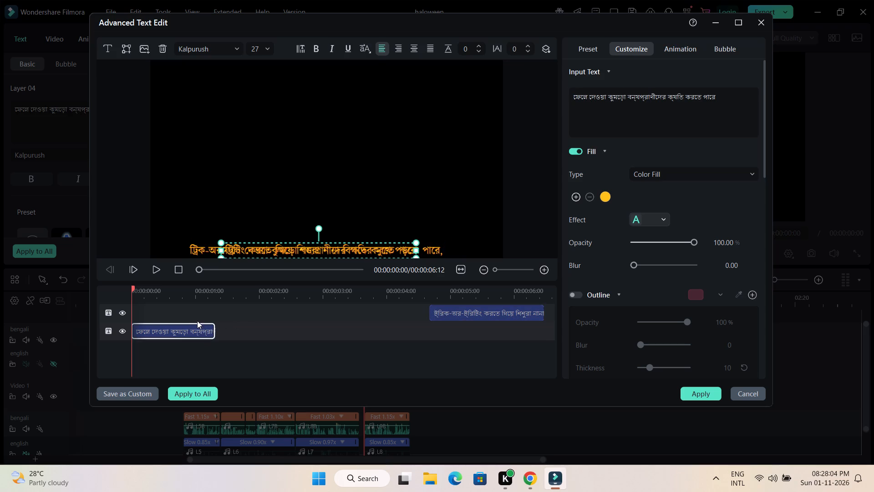
click(123, 312)
key(space)
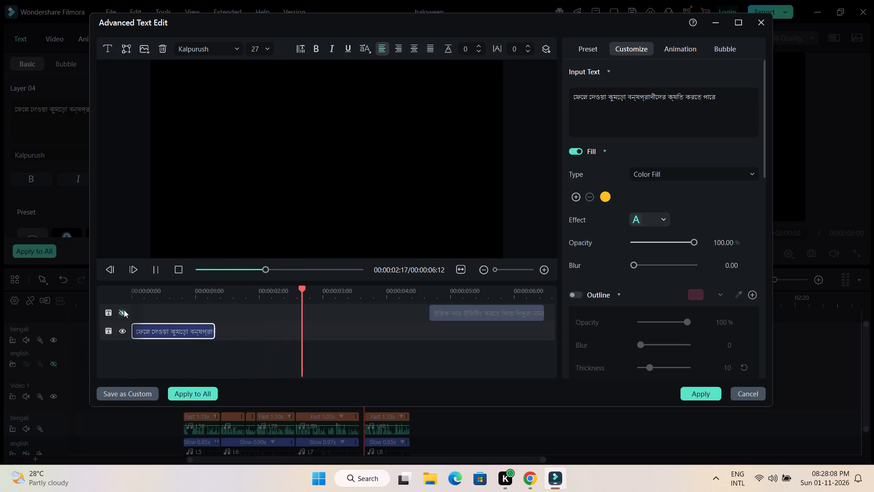
key(space)
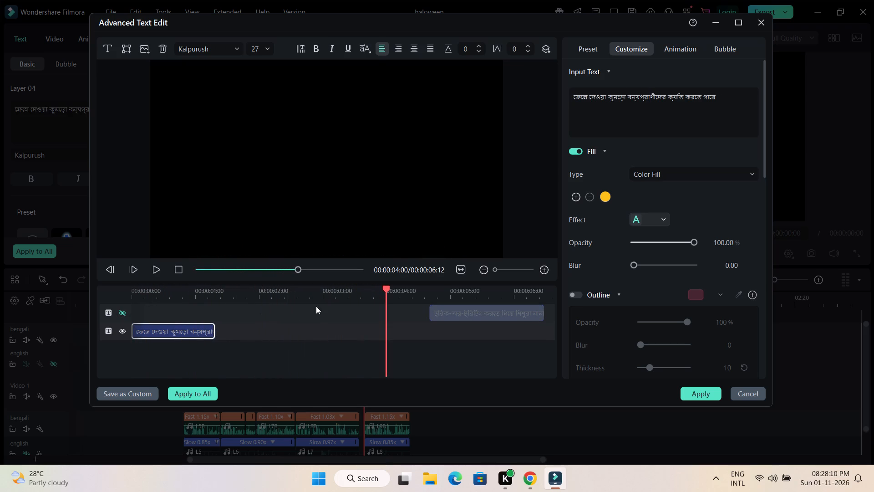
Replace the lower layer's text with the copied sentence, cut down to "বাড়িতে ফিরে টিমোথি একটি বড় আকারের পিক্সি স্টিকস ক্যান্ডি খায়".
drag(721, 96, 559, 98)
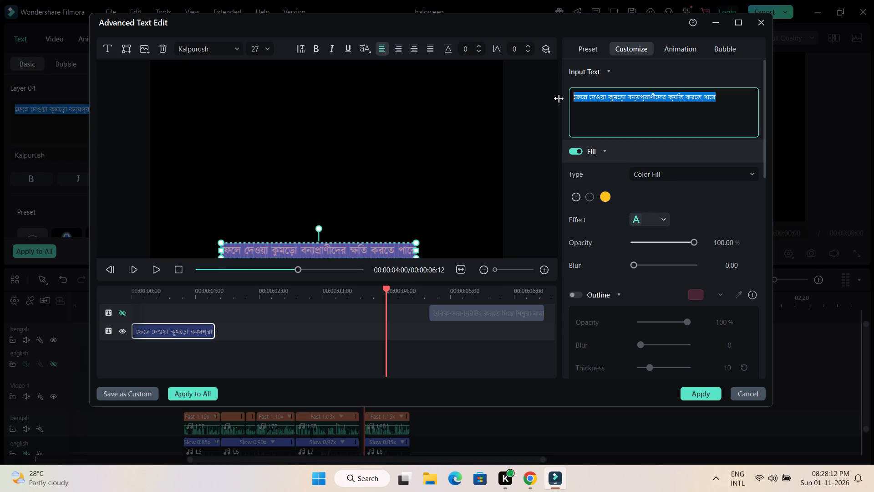
key(ctrl+v)
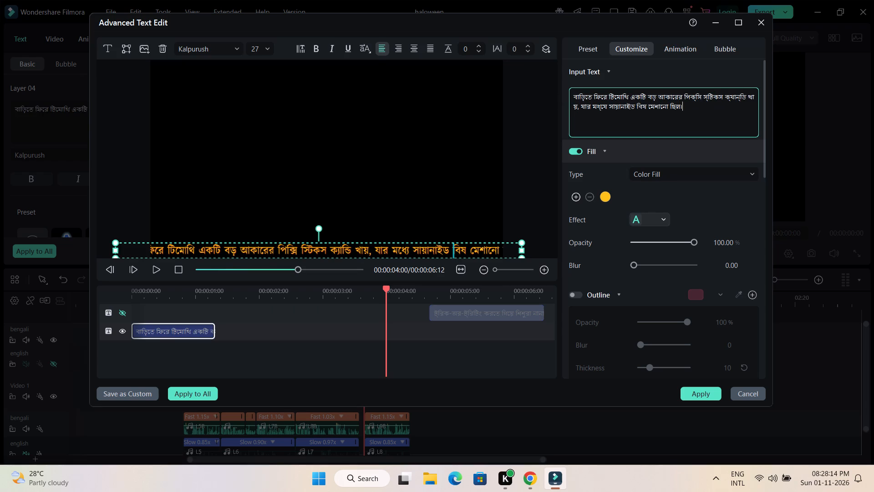
drag(581, 108, 697, 108)
key(BackSpace)
key(BackSpace)
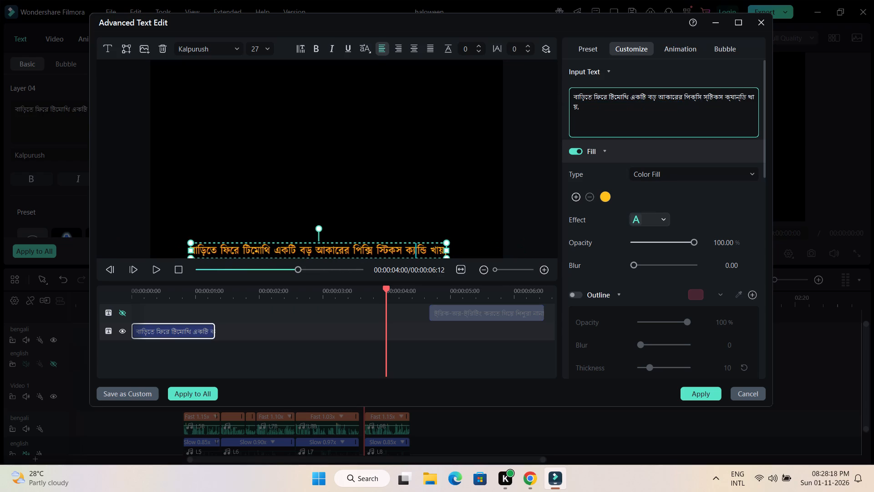
key(BackSpace)
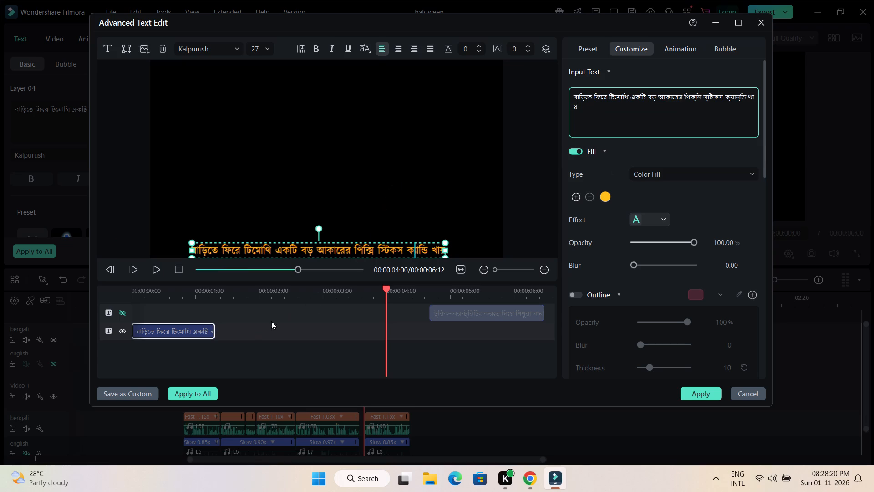
Extend the lower text layer, "বাড়িতে ফিরে টিমোথি...", to end at 4 seconds in the title.
drag(212, 331, 363, 331)
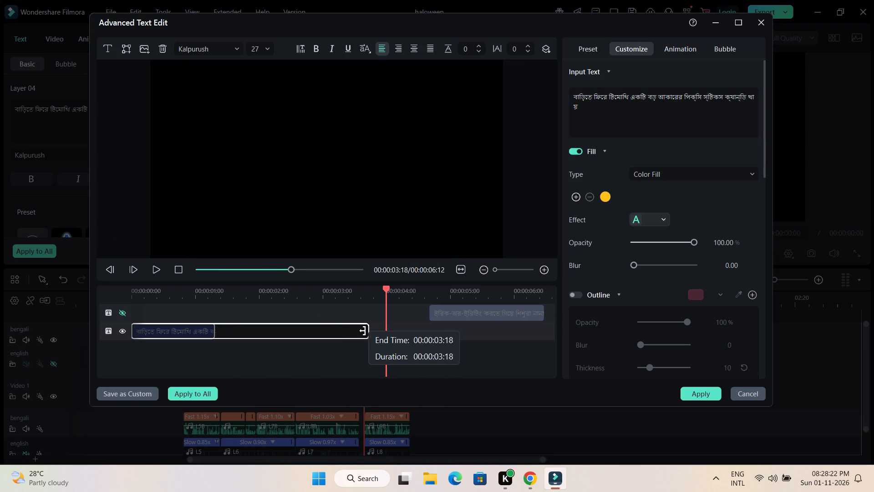
drag(363, 331, 379, 331)
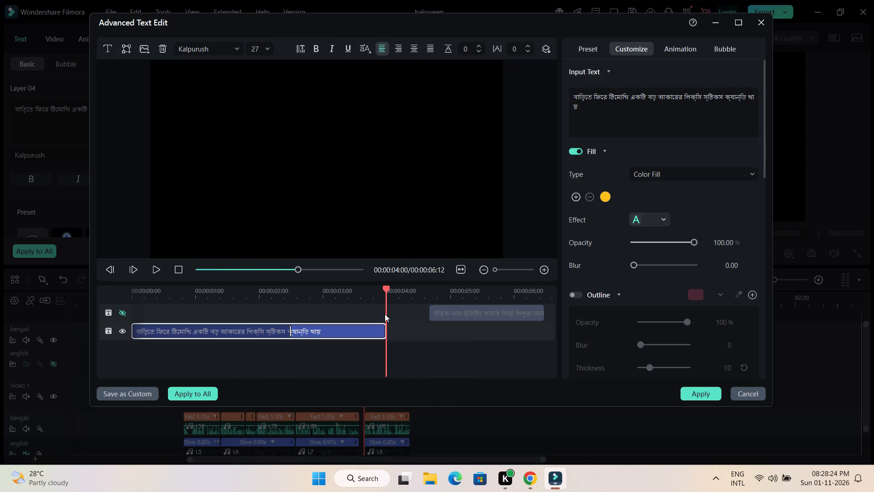
drag(293, 332, 349, 332)
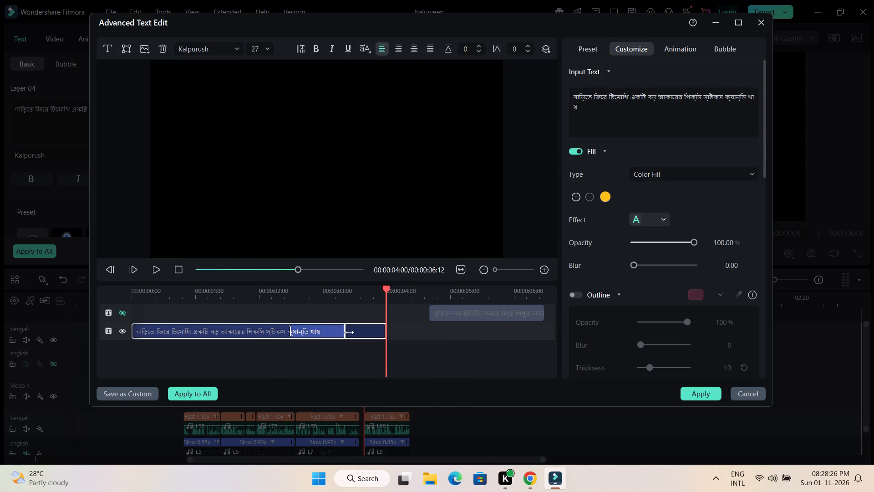
drag(349, 332, 380, 332)
Extend the start of the "ট্রিক-অর-ট্রিটিং" layer back to 4 seconds and make the layer visible again.
click(447, 312)
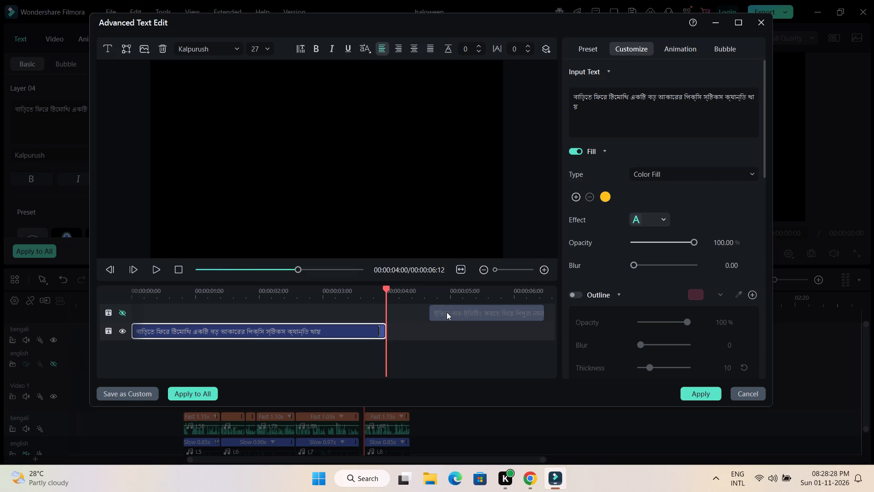
drag(432, 313, 400, 314)
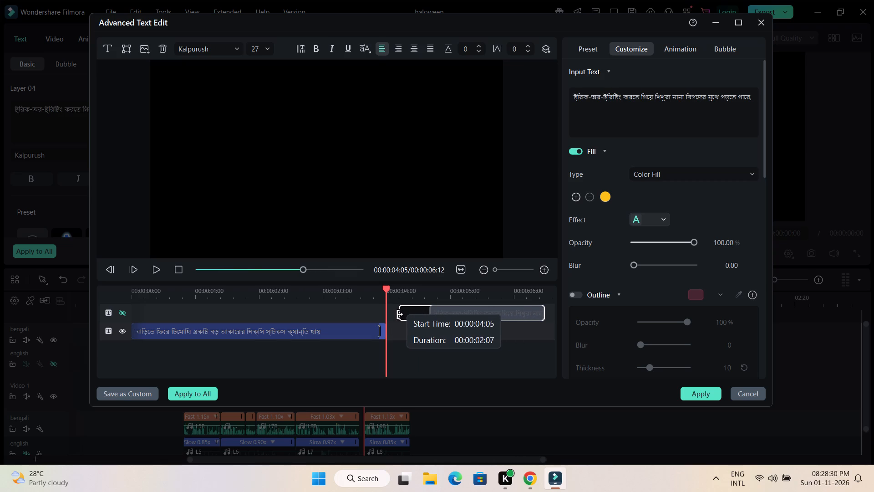
drag(400, 314, 390, 317)
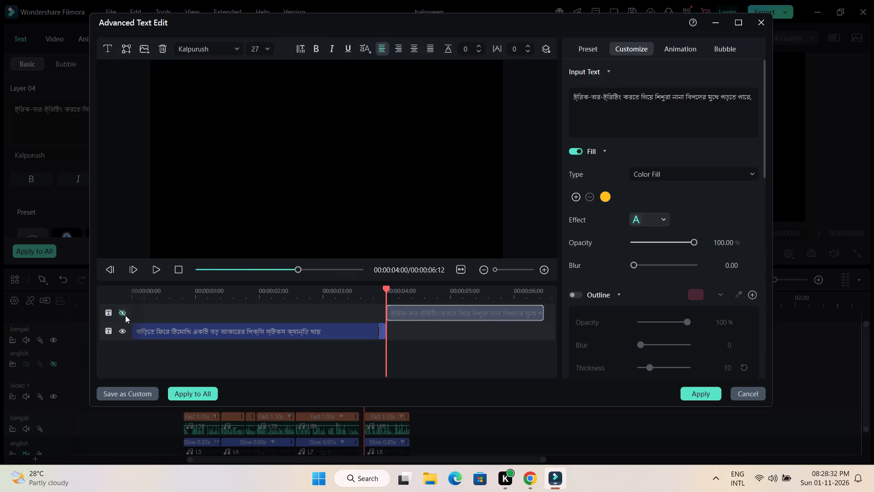
click(123, 313)
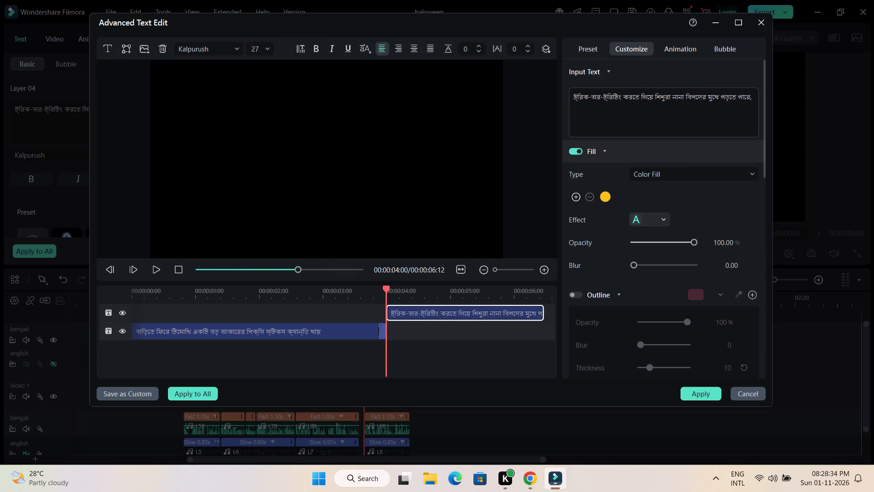
Replace the upper layer's text with the copied sentence, cut down to "যার মধ্যে সায়ানাইড বিষ মেশানো ছিল।".
drag(752, 98, 571, 102)
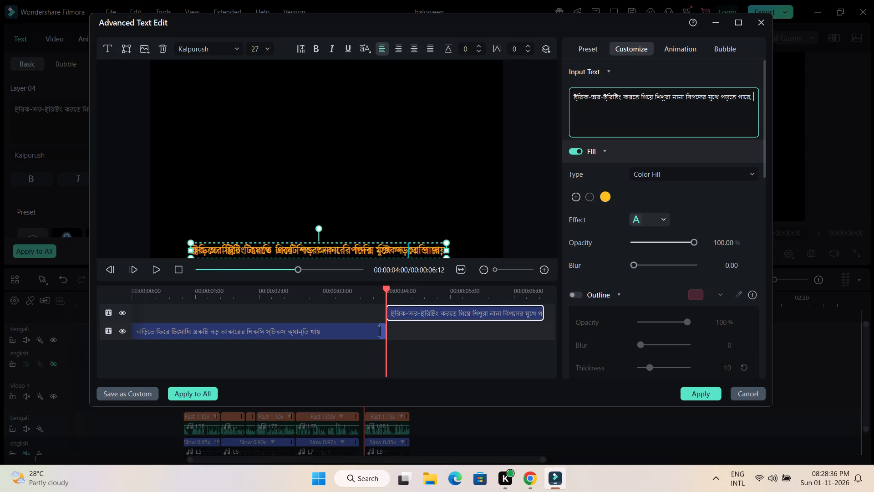
drag(571, 102, 572, 97)
key(ctrl+v)
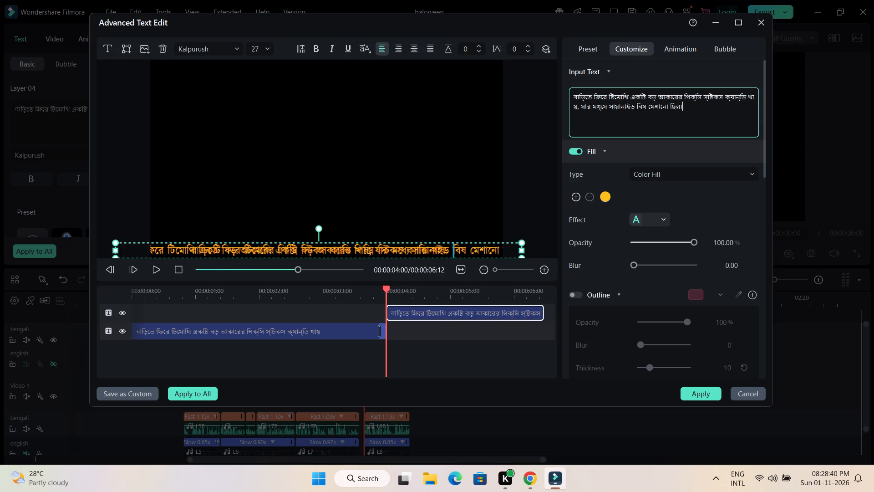
drag(580, 107, 570, 92)
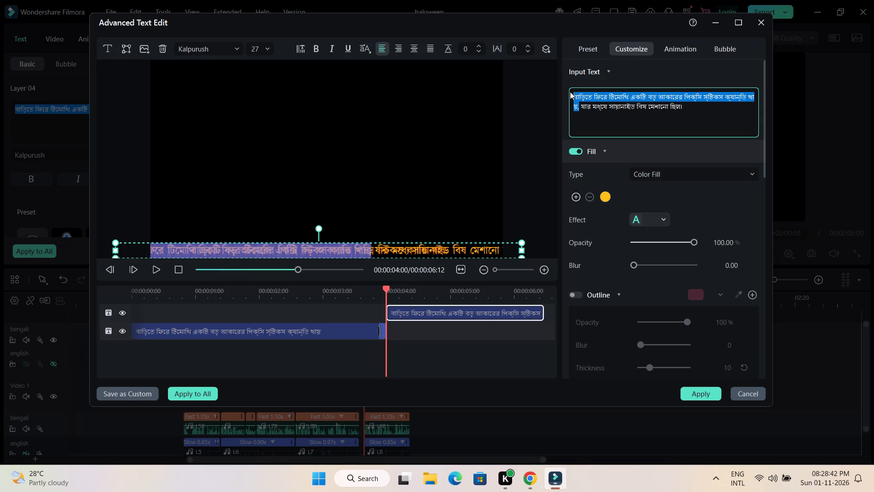
key(BackSpace)
key(Right)
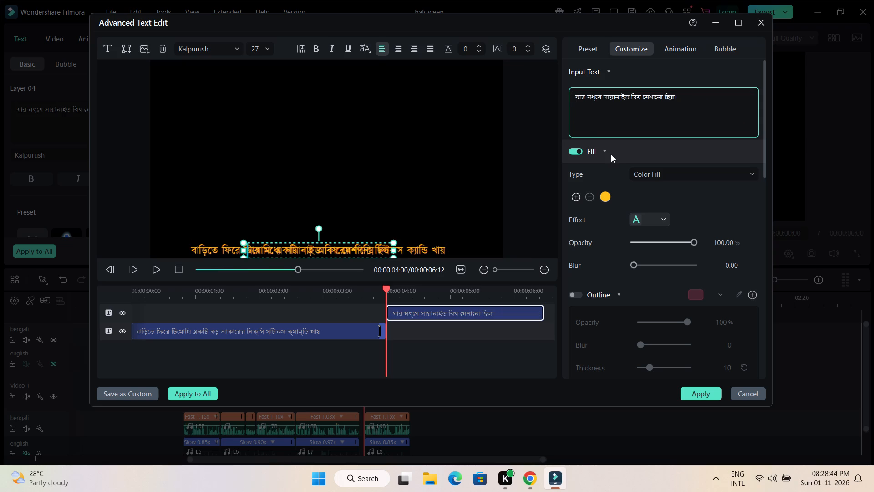
key(BackSpace)
key(BackSpace)
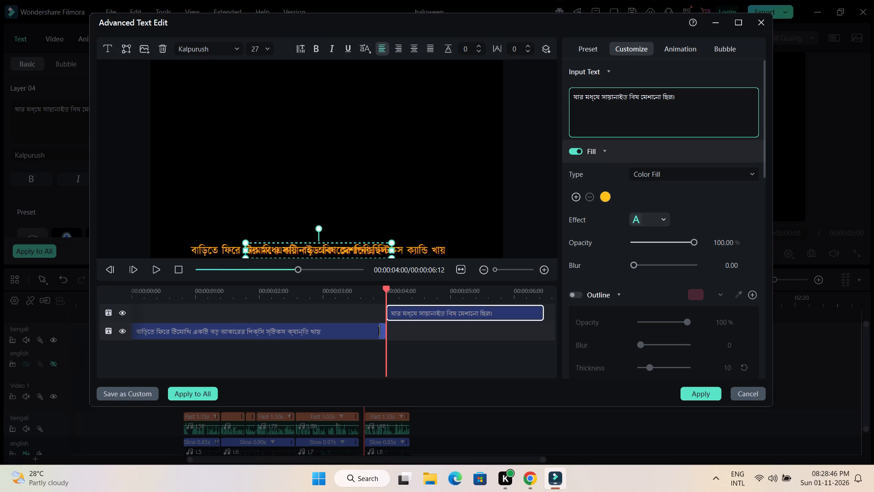
click(701, 105)
click(552, 144)
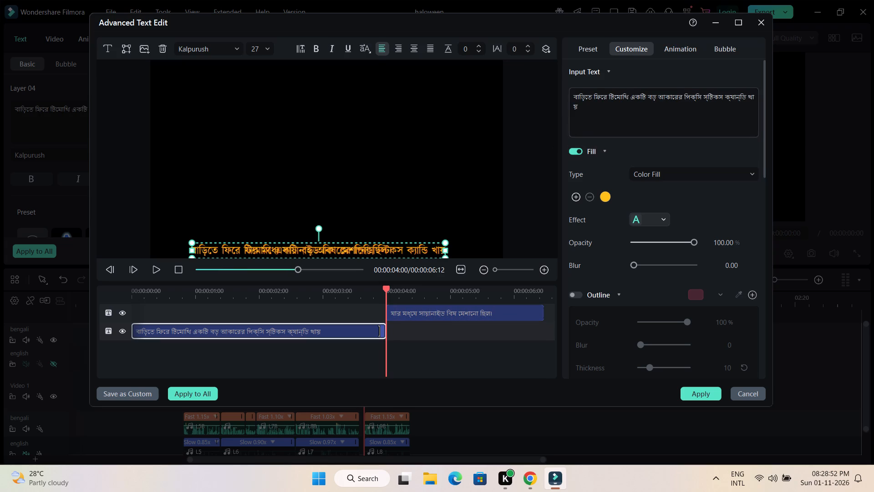
Play the title preview from the start, apply the edited title and close its text settings.
drag(387, 288, 91, 318)
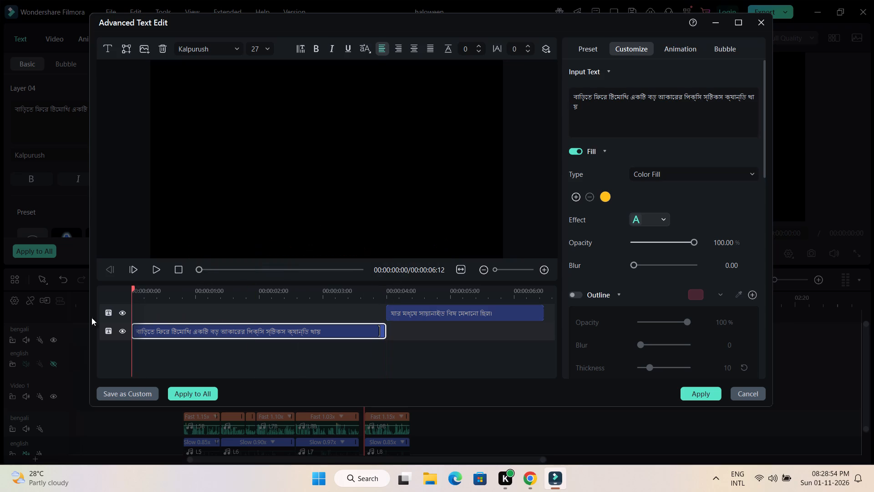
drag(91, 318, 89, 318)
click(152, 270)
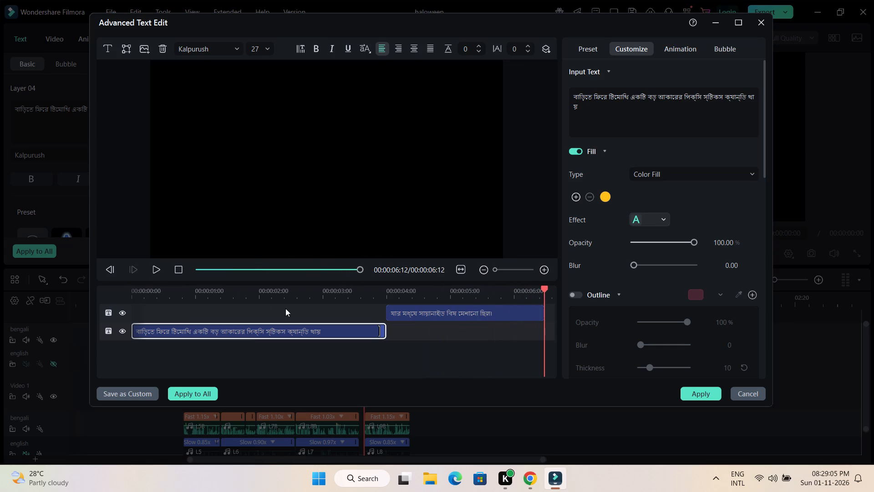
click(709, 397)
scroll(683, 406, up, 1)
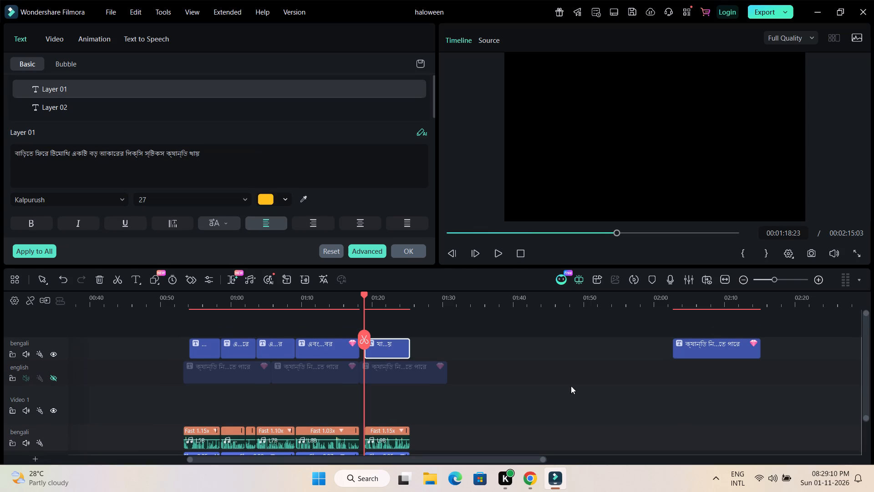
click(402, 246)
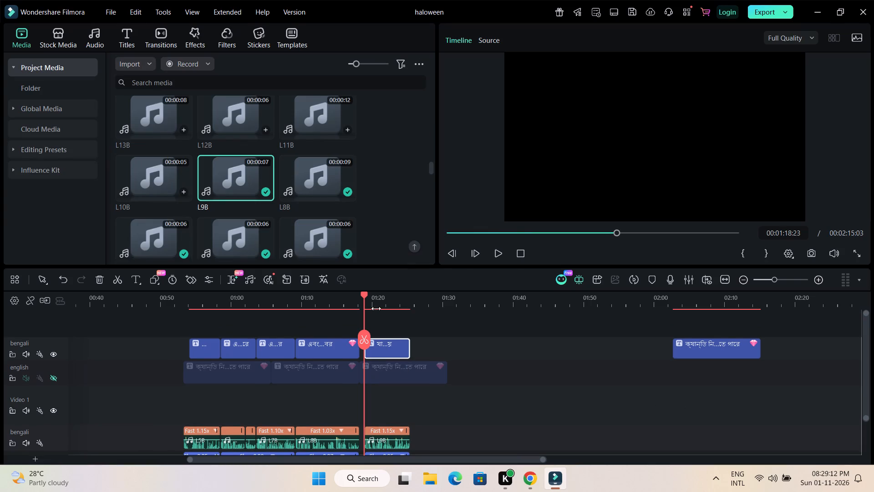
Move the edited Bengali title earlier so it starts right where the previous Bengali title ends, at about 1:18.
drag(370, 306, 665, 306)
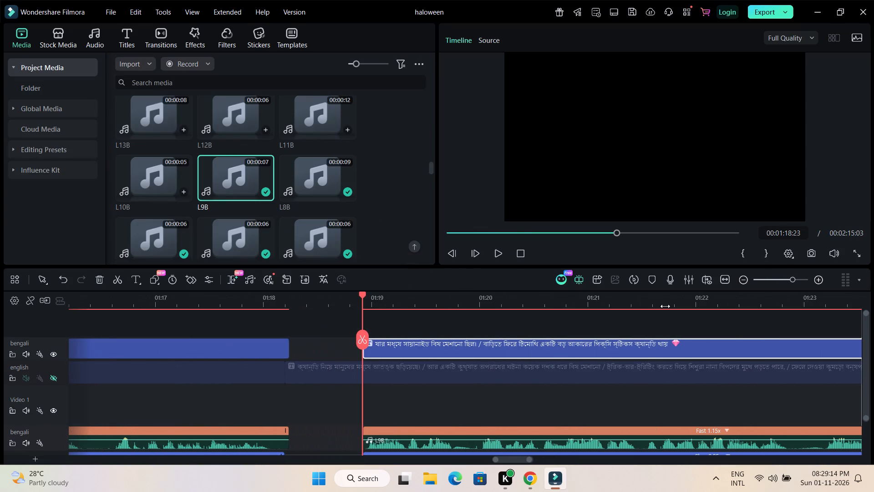
drag(536, 347, 515, 347)
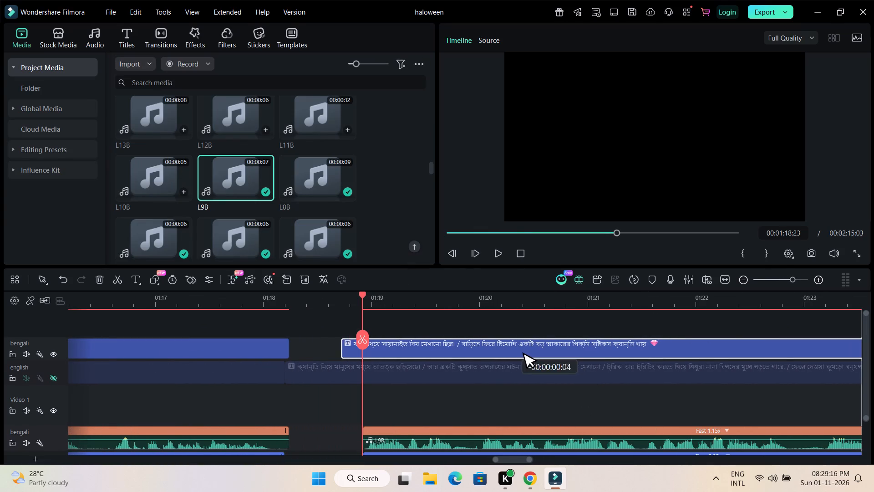
drag(515, 347, 464, 348)
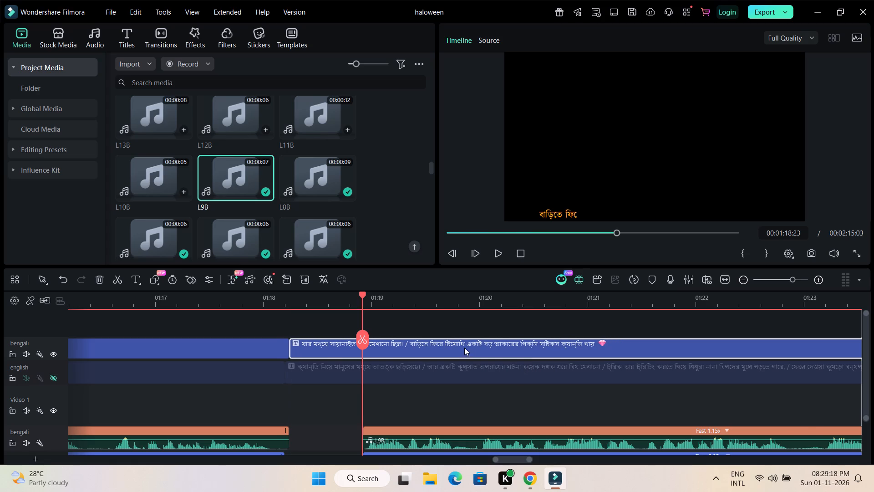
Move the L9B and L8 audio clips together to start at the end of the L8B clip, at about 1:18.
scroll(482, 383, down, 2)
drag(460, 453, 564, 373)
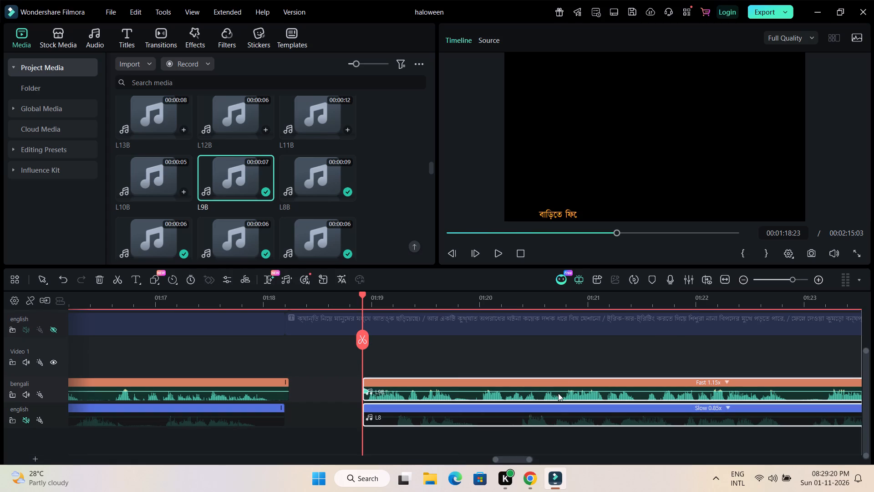
drag(558, 394, 487, 393)
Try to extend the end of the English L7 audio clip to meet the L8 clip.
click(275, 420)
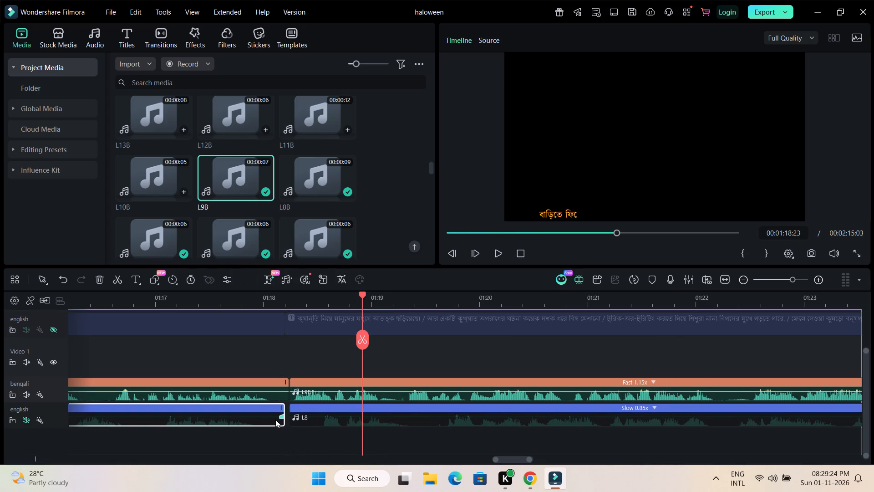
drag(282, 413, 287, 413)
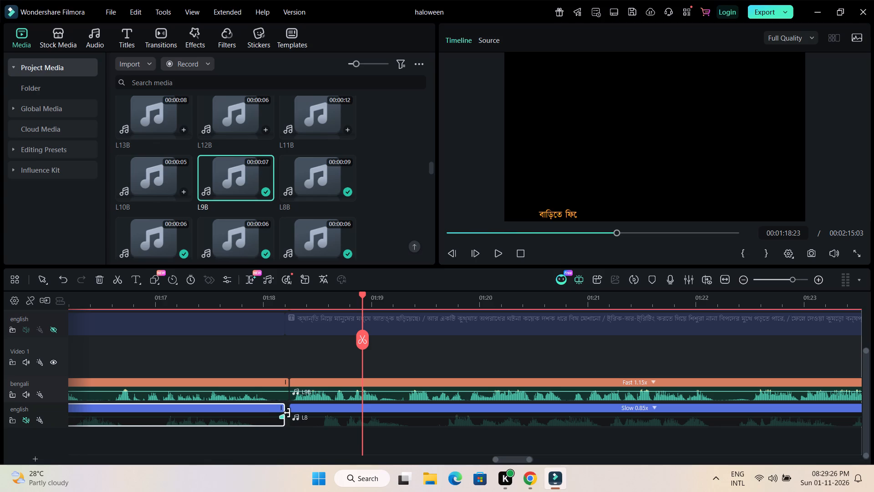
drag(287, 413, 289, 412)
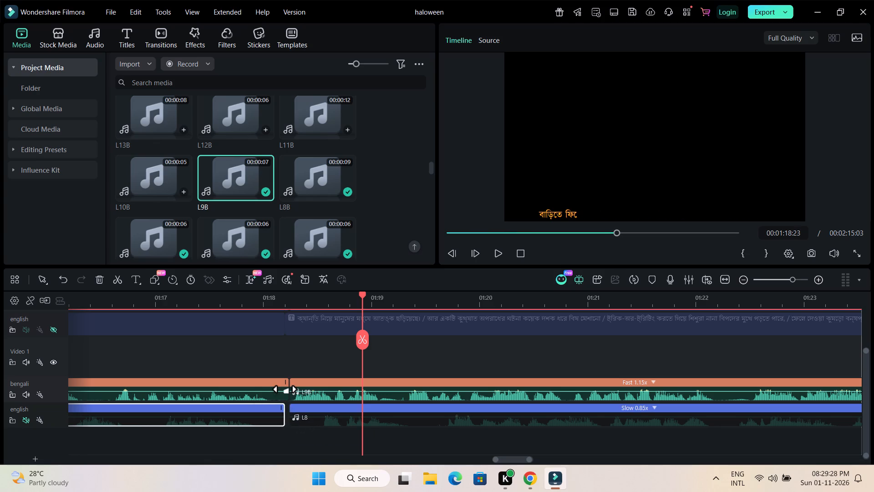
Trim the end of L8B to match L7's end and shift L9B and L8 earlier to close the gaps.
click(284, 396)
drag(286, 397, 281, 395)
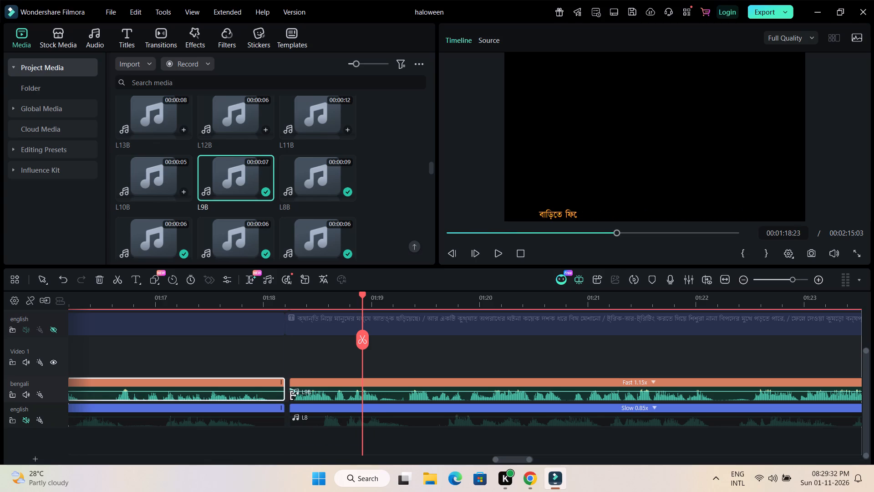
drag(311, 397, 304, 396)
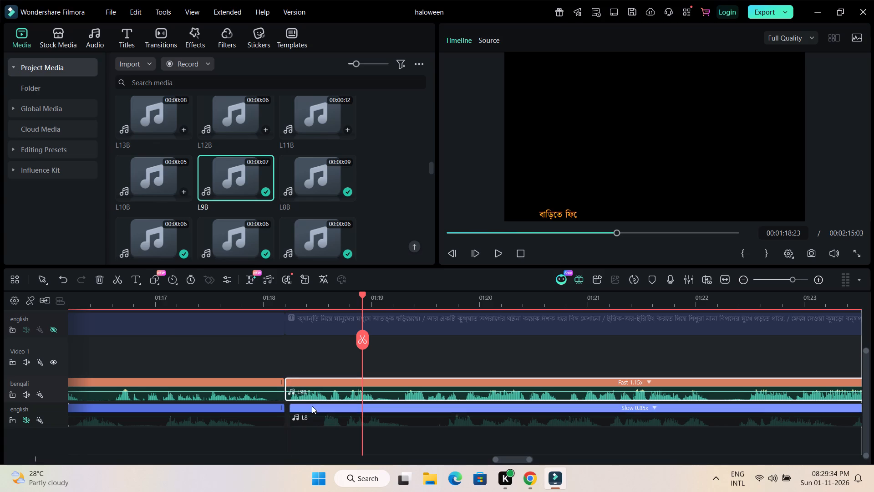
drag(318, 420, 313, 418)
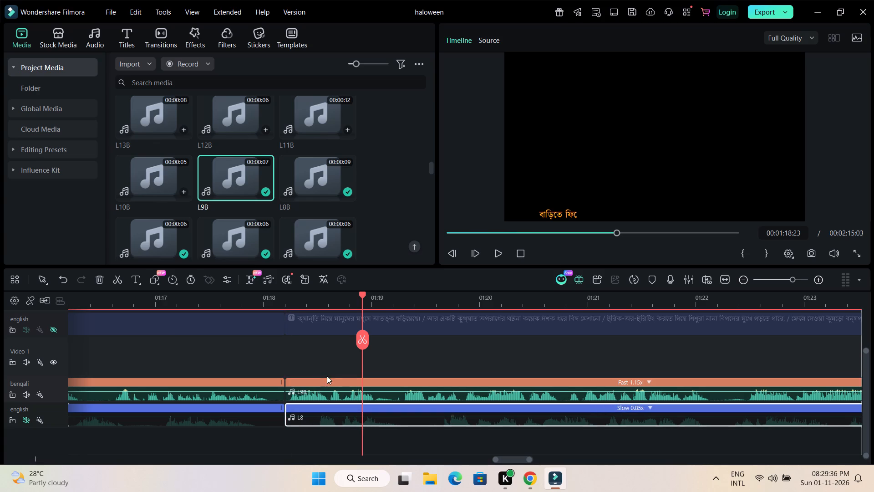
Check how the L9B and L8 audio clips line up with the Bengali and English titles after about 1:18.
scroll(327, 376, up, 3)
scroll(328, 375, down, 1)
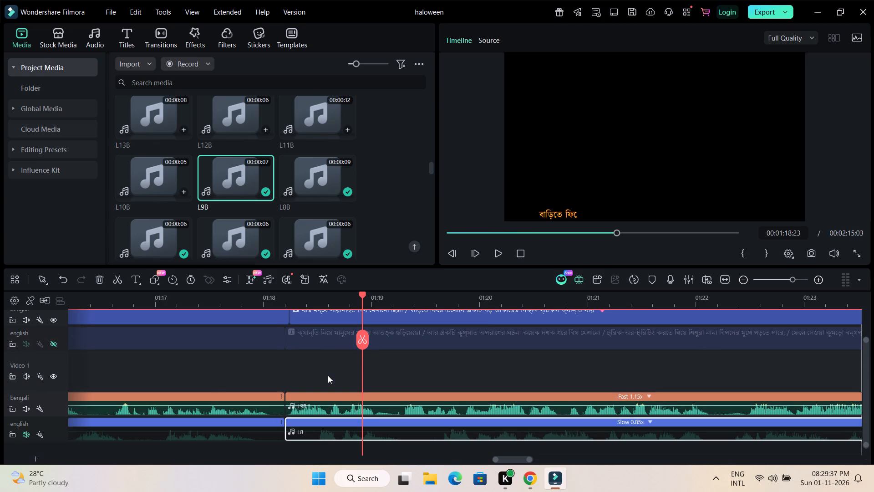
click(328, 375)
scroll(328, 375, up, 1)
scroll(328, 375, down, 1)
scroll(328, 375, up, 1)
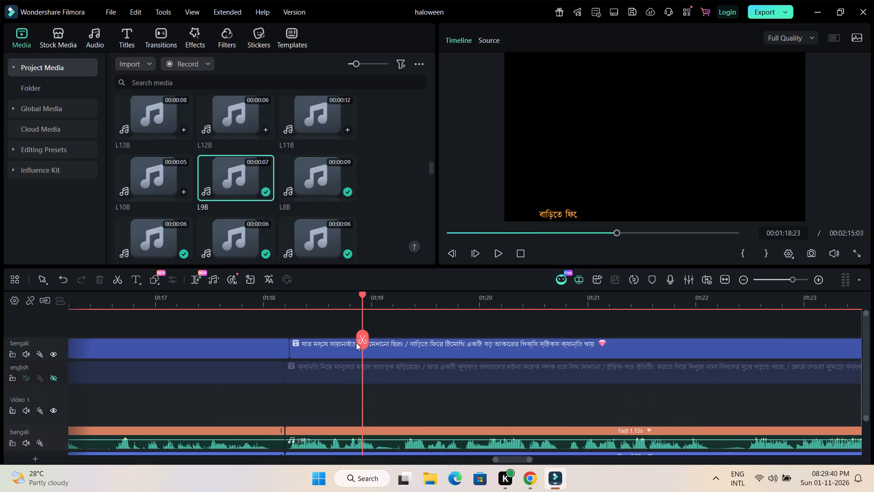
drag(440, 306, 245, 325)
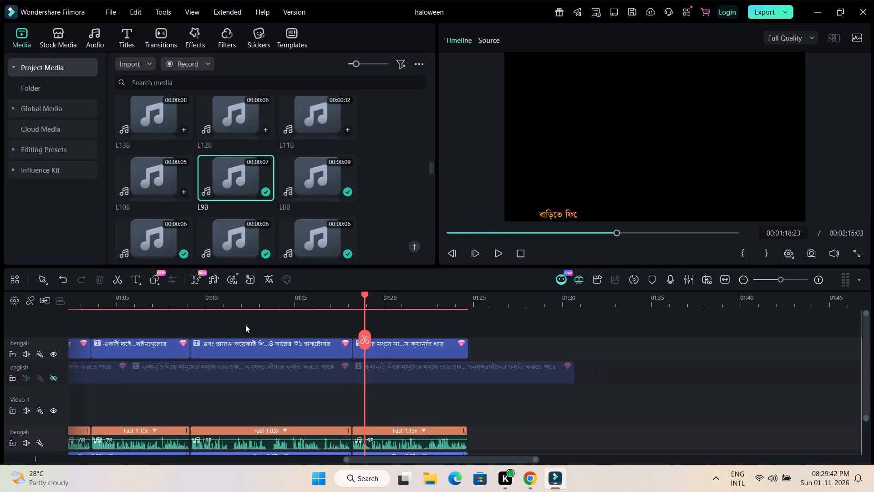
scroll(531, 427, down, 1)
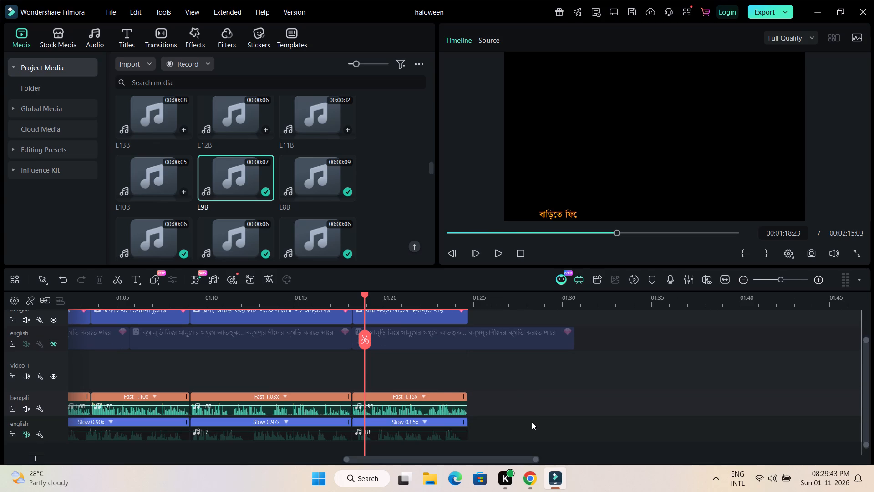
scroll(537, 415, down, 1)
scroll(537, 415, up, 1)
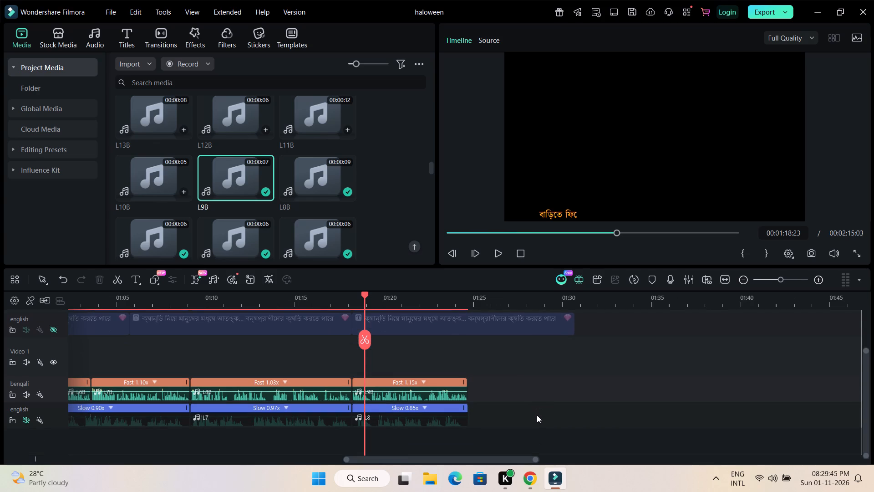
scroll(537, 415, up, 1)
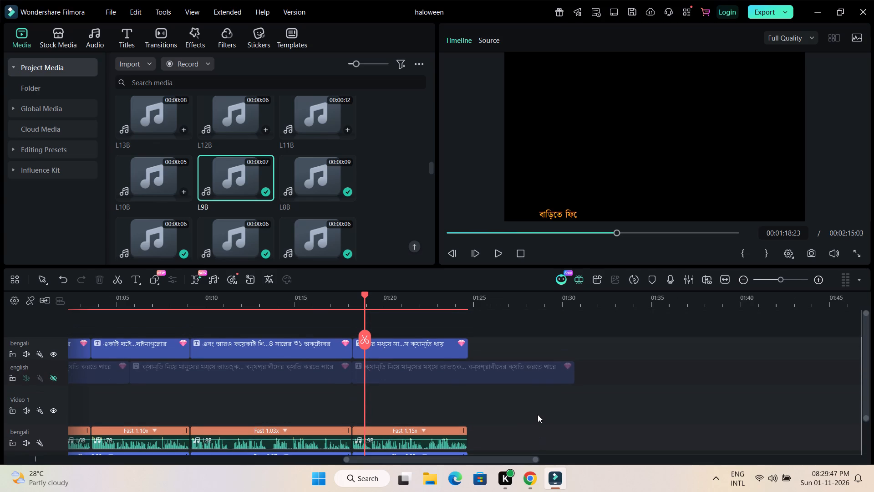
scroll(539, 410, up, 1)
Move the spare placeholder title on the Bengali title track from about 2:02 to start at about 1:25.
drag(578, 302, 499, 302)
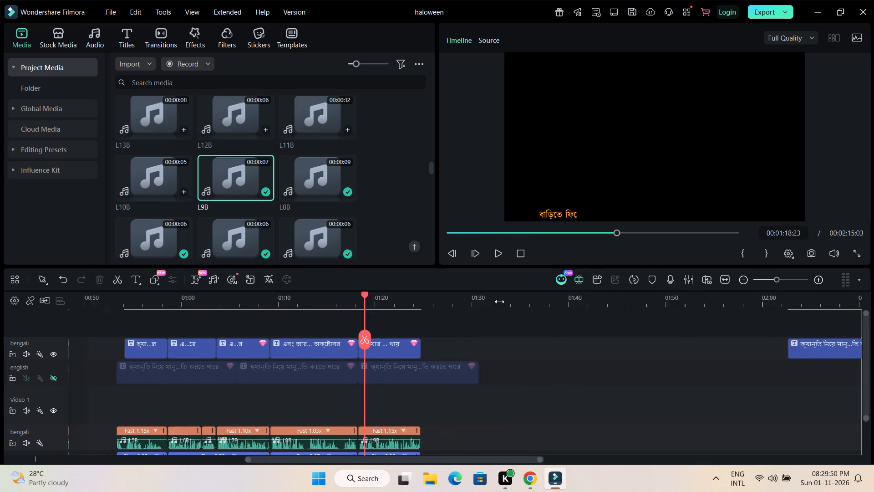
drag(499, 302, 457, 302)
drag(651, 347, 515, 349)
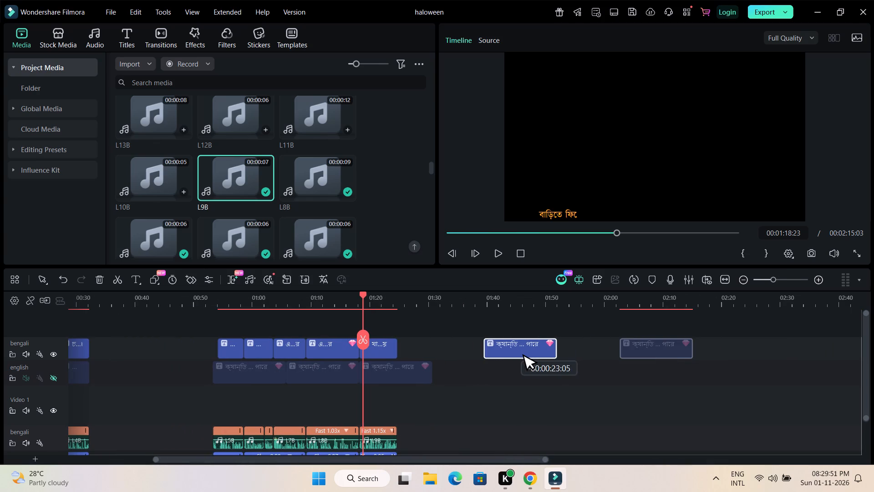
drag(515, 349, 434, 349)
Copy the spare placeholder title and paste twelve copies back to back on the Bengali title track from about 1:41.
click(433, 349)
right_click(433, 349)
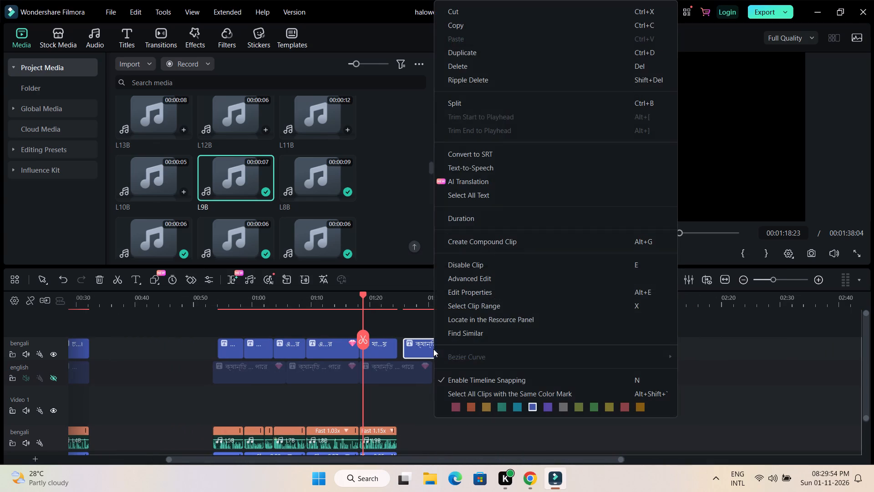
click(488, 27)
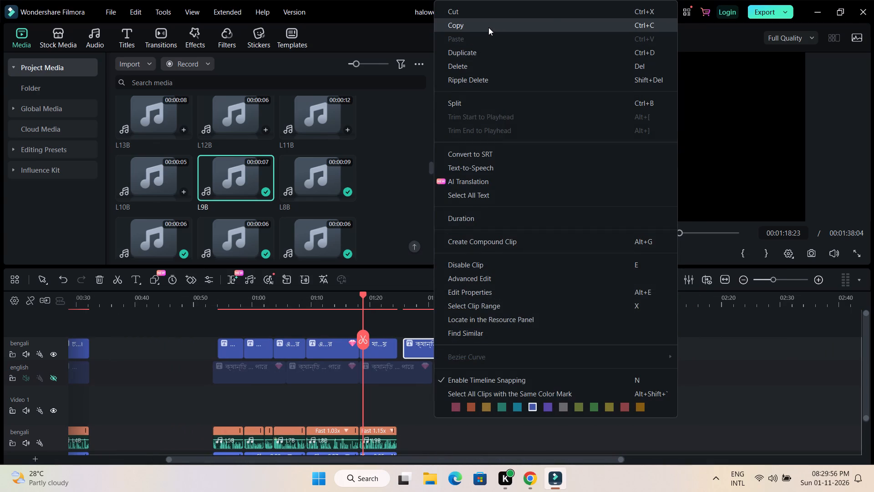
click(495, 303)
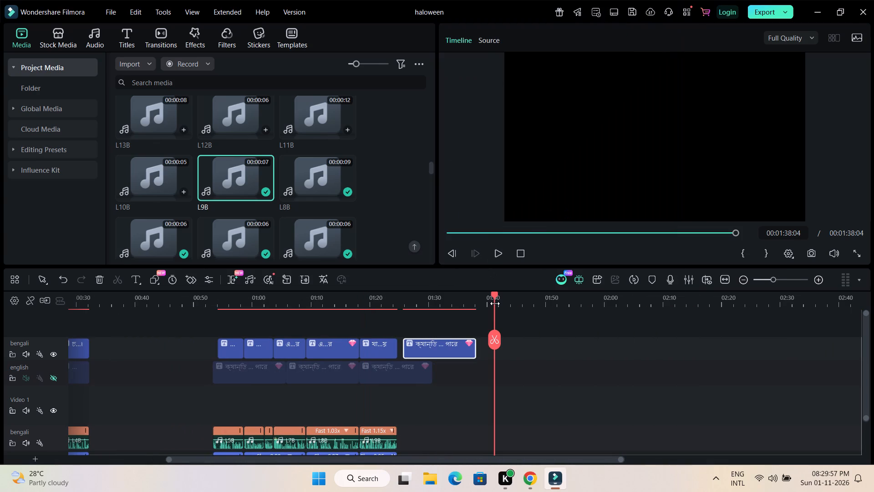
key(ctrl+v)
key(ctrl+v)
key(ctrl+v)
key(ctrl+v)
key(ctrl+v)
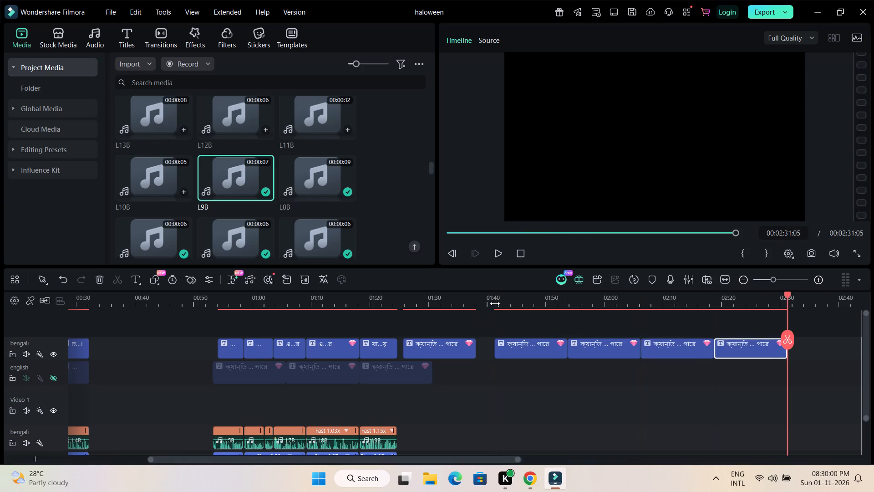
key(ctrl+v)
key(ctrl+v)
key(ctrl+v)
key(ctrl+v)
key(ctrl+v)
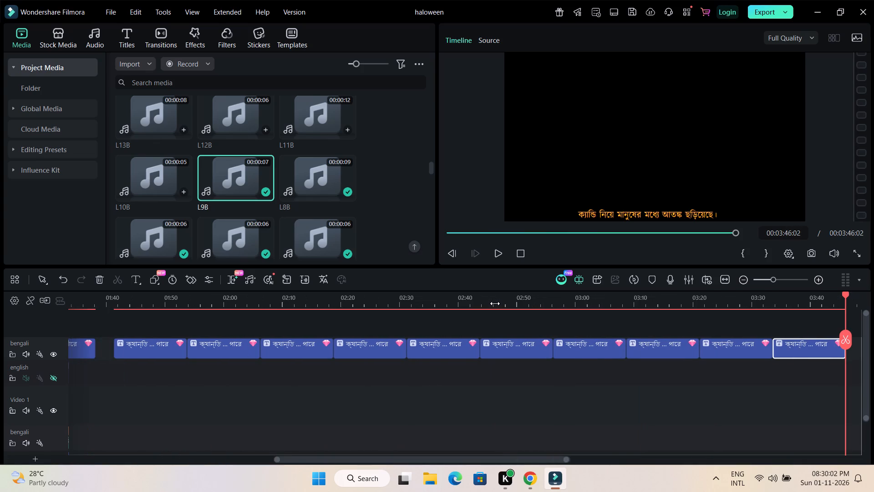
key(ctrl+v)
key(ctrl+v)
click(495, 463)
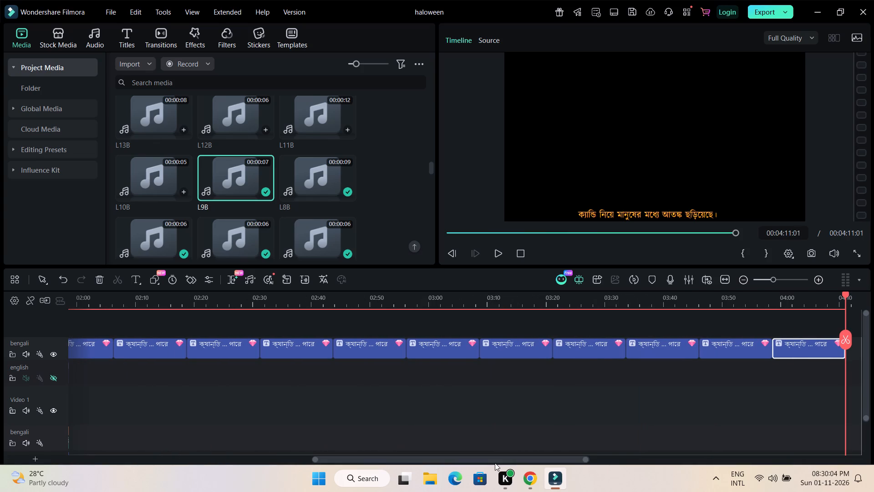
Move the first three title copies onto the English title track, starting at about 1:32, 1:47 and 2:01.
drag(498, 458, 319, 454)
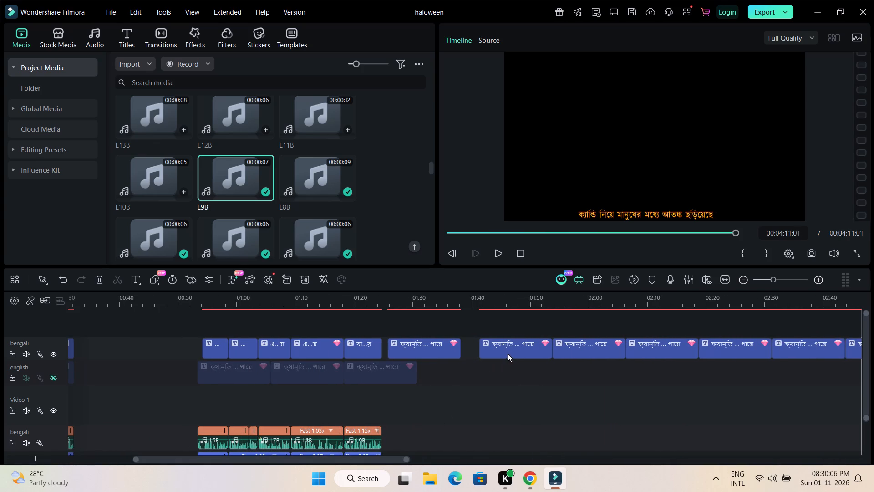
drag(514, 352, 465, 371)
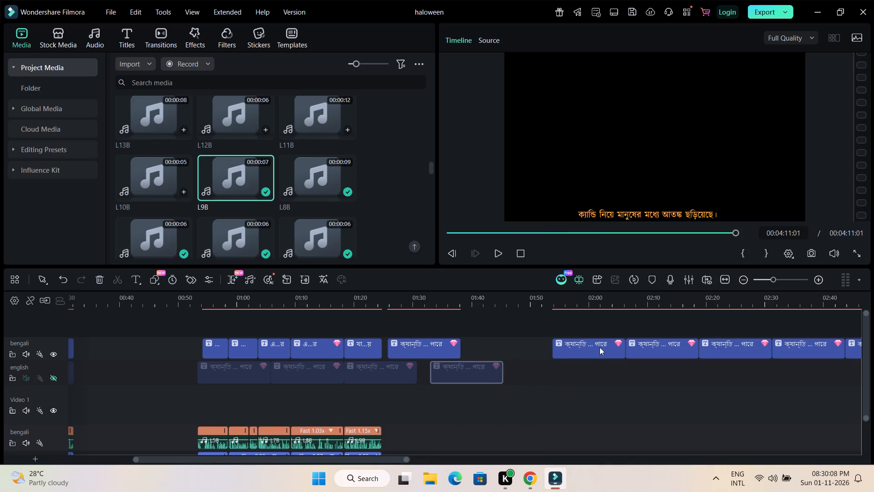
drag(600, 347, 564, 373)
drag(653, 348, 654, 369)
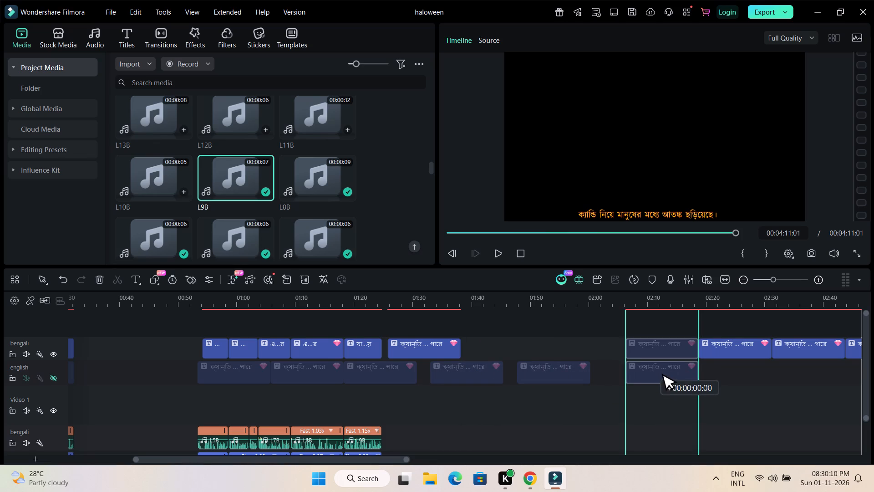
drag(654, 369, 626, 375)
Place the fourth copy at about 1:53 and the original placeholder title at about 1:34 on the Bengali title track.
drag(731, 349, 541, 350)
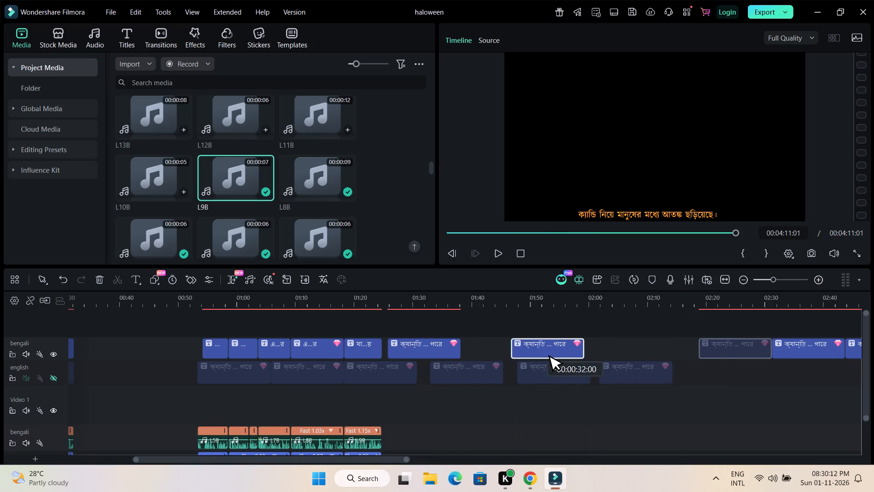
drag(541, 350, 514, 350)
drag(507, 346, 582, 346)
drag(438, 352, 491, 352)
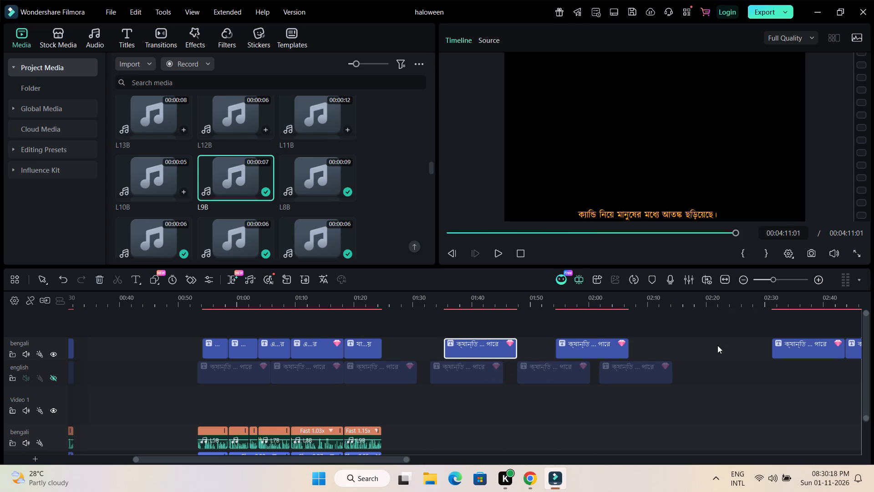
Spread the next five copies: Bengali title track at about 2:08, 2:24 and 2:39, English title track at about 2:15 and 2:29.
drag(395, 461, 497, 456)
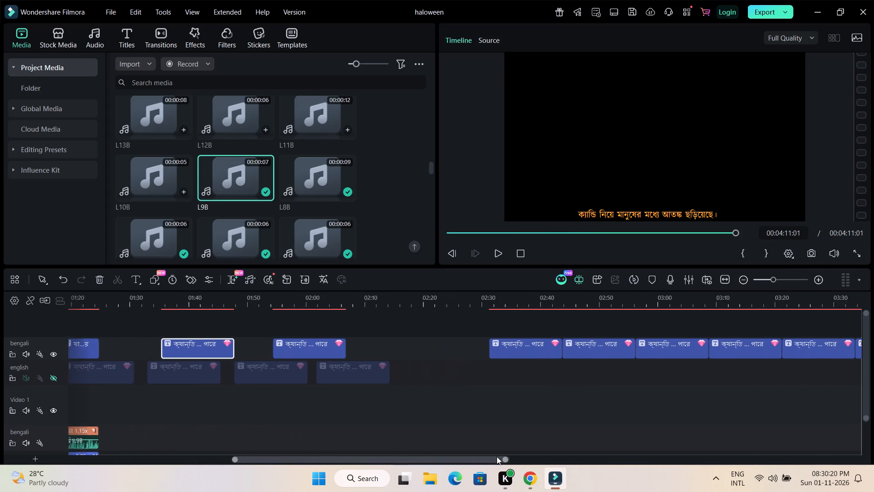
drag(497, 456, 498, 456)
drag(536, 350, 408, 350)
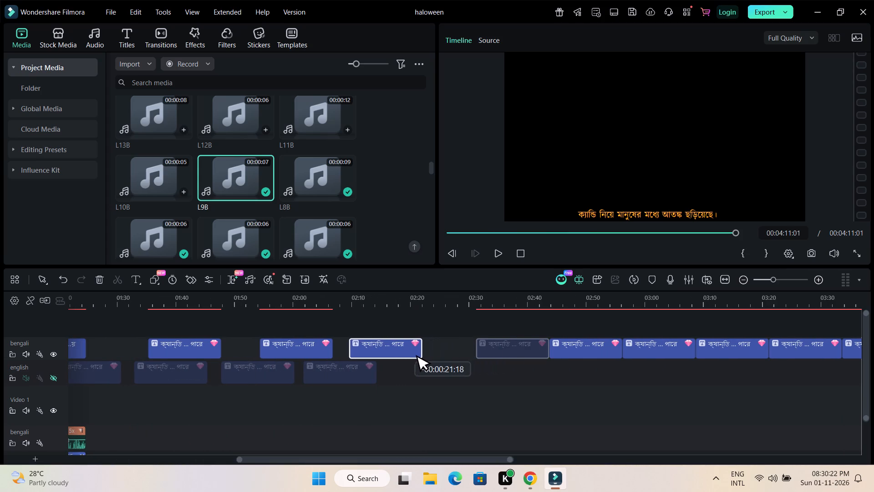
drag(408, 350, 408, 350)
drag(582, 349, 421, 376)
drag(661, 345, 478, 345)
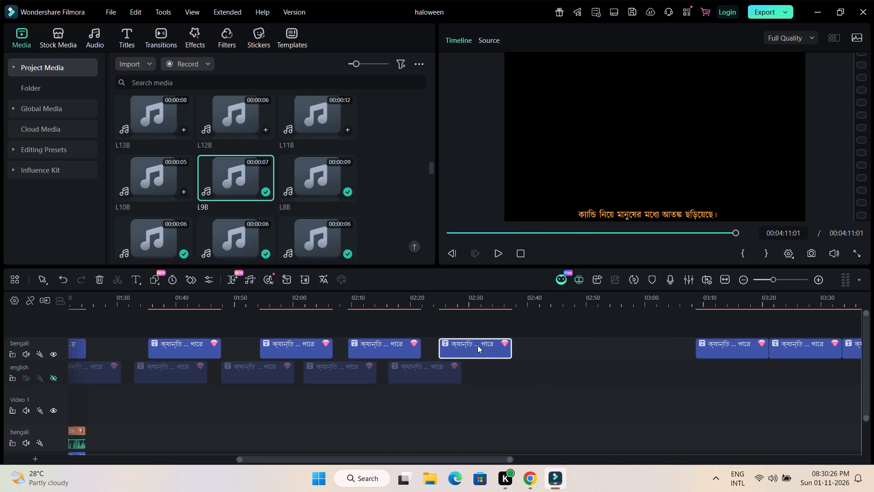
drag(740, 350, 572, 350)
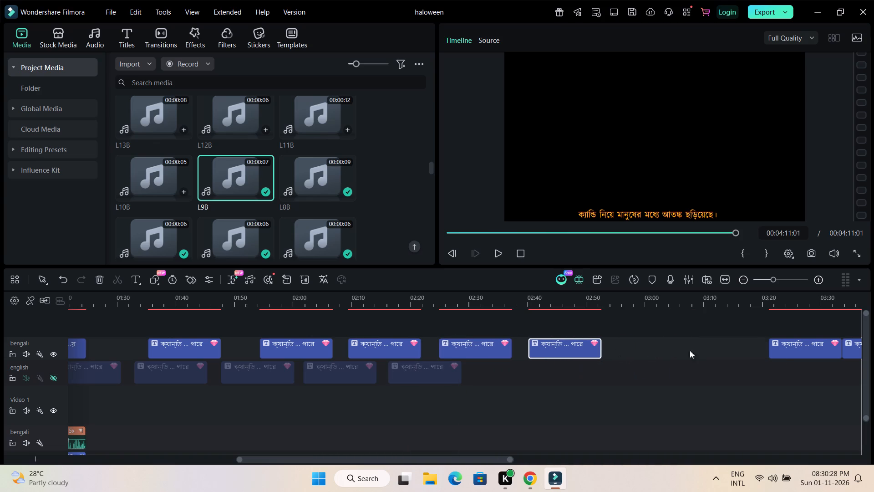
drag(797, 351, 499, 375)
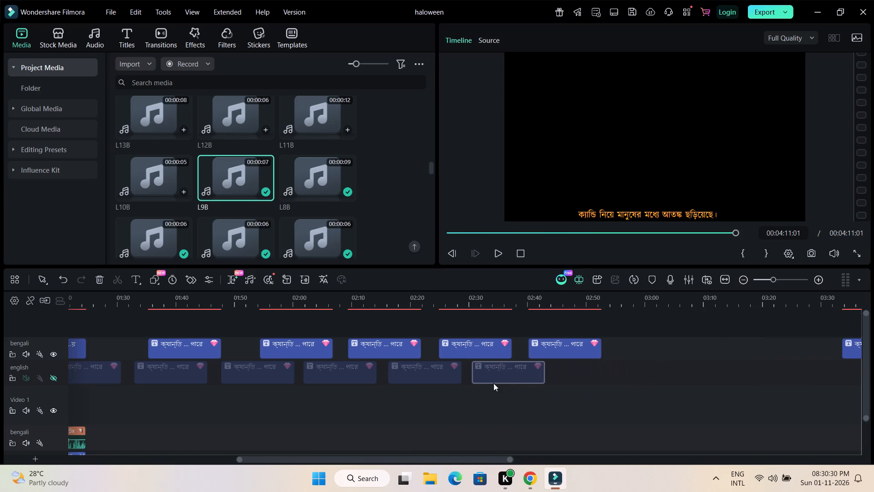
Place the last three copies: English title track at about 2:43 and 2:58, Bengali title track at about 2:54.
drag(481, 459, 584, 454)
drag(599, 347, 322, 375)
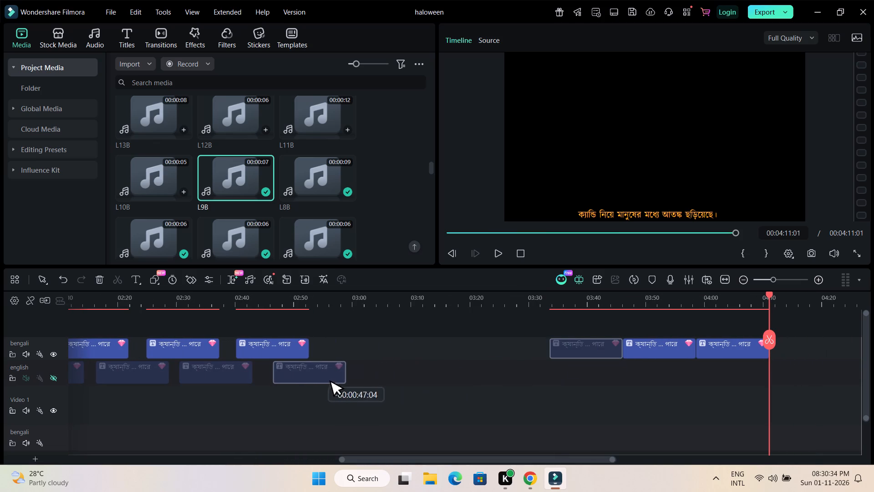
drag(322, 375, 310, 374)
drag(662, 349, 368, 348)
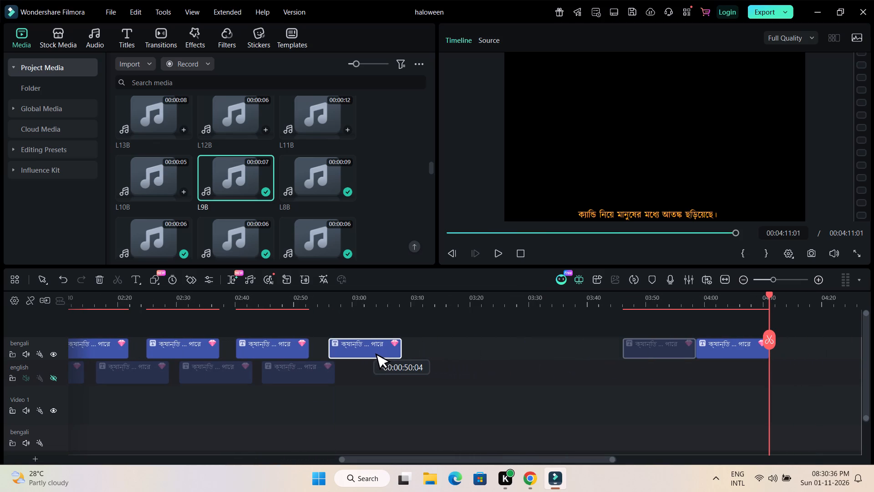
drag(368, 348, 365, 348)
drag(725, 347, 400, 370)
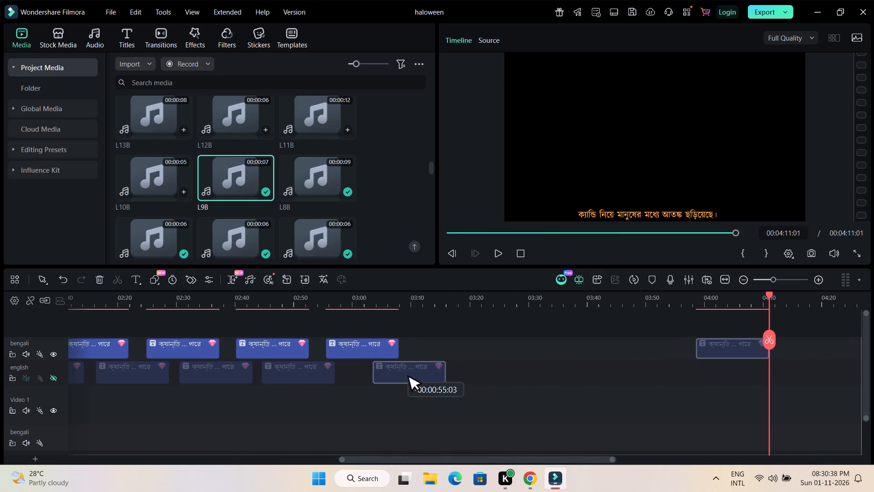
drag(400, 370, 376, 370)
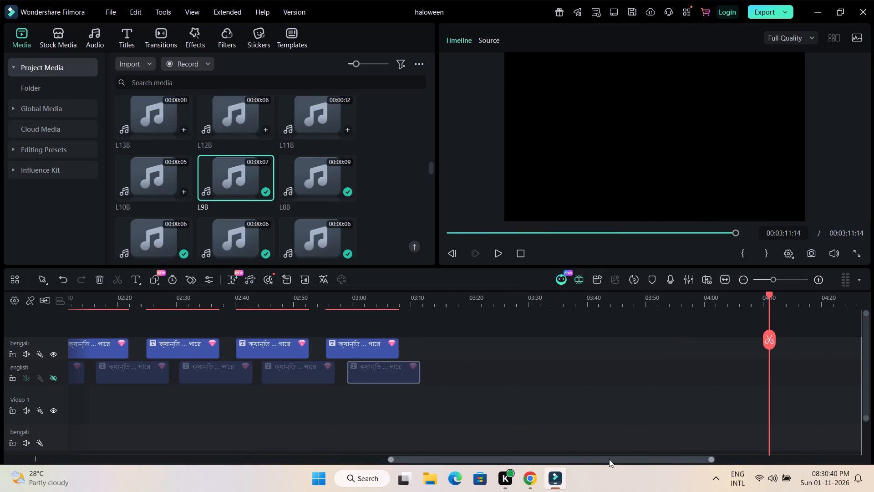
Return to the L9B and L8 timeline section, then find the English L8 clip in the project media and preview it.
drag(621, 458, 300, 439)
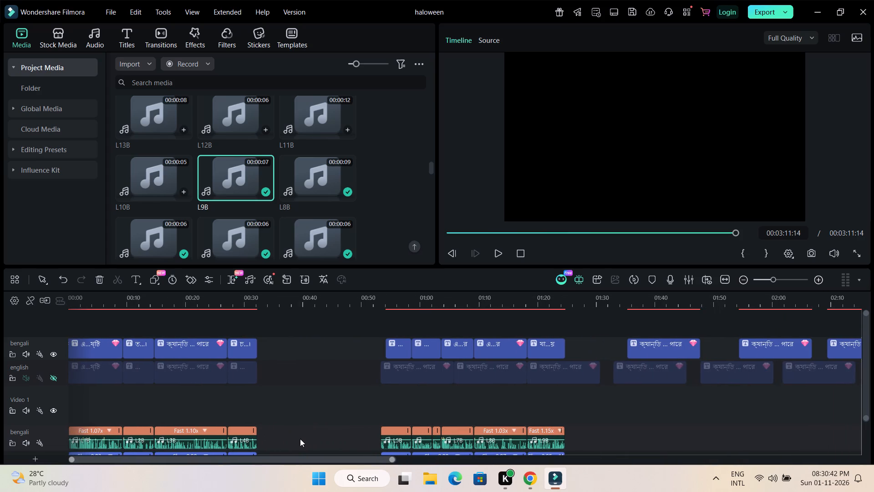
drag(300, 439, 349, 433)
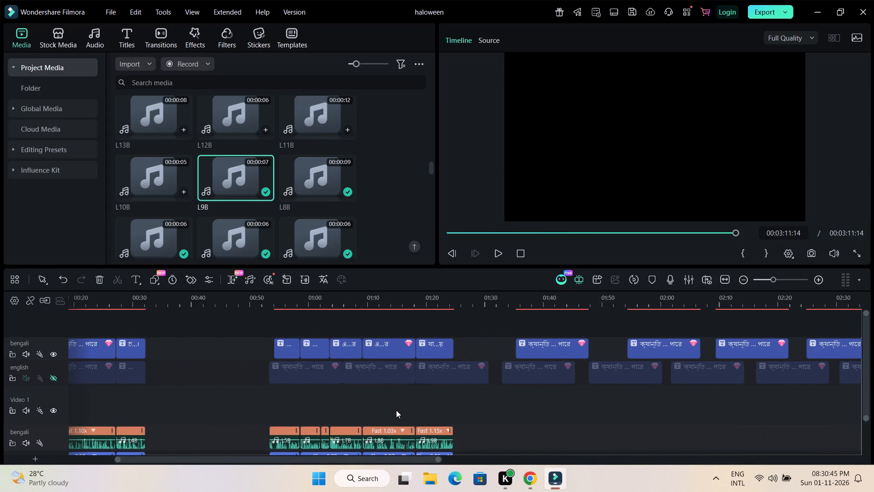
scroll(388, 204, down, 3)
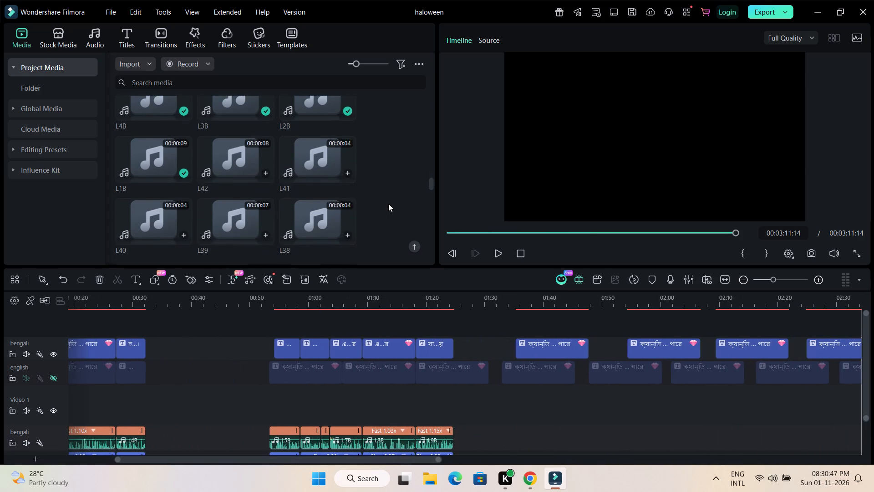
scroll(388, 204, down, 9)
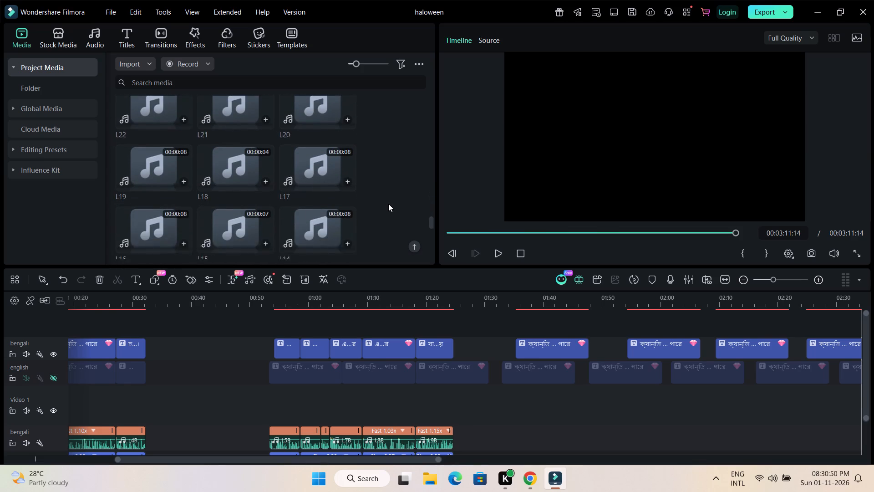
scroll(388, 204, down, 2)
scroll(432, 415, down, 2)
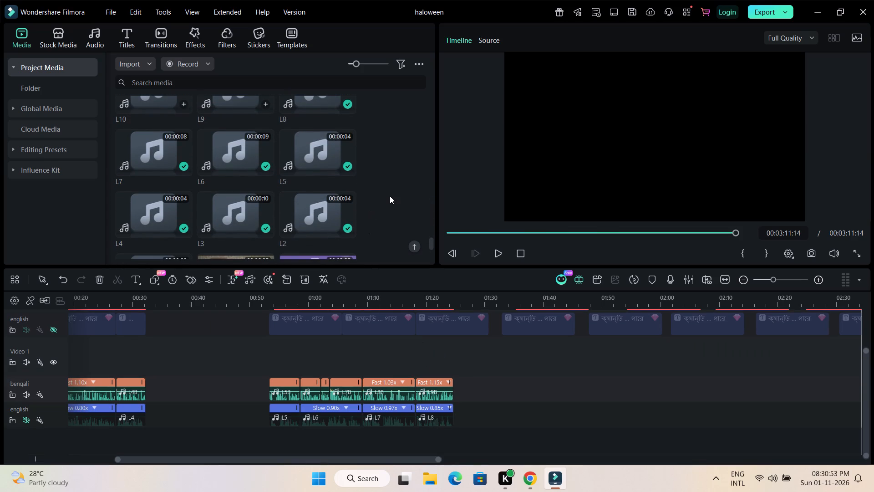
scroll(390, 196, up, 1)
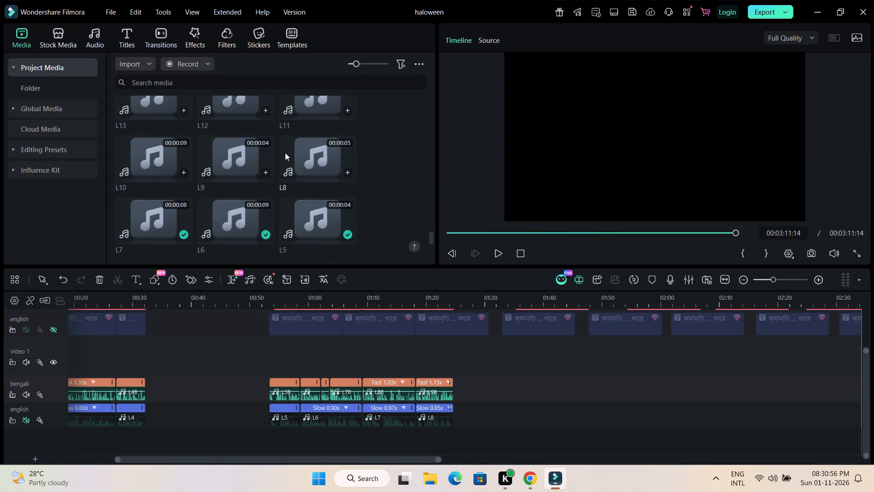
click(300, 157)
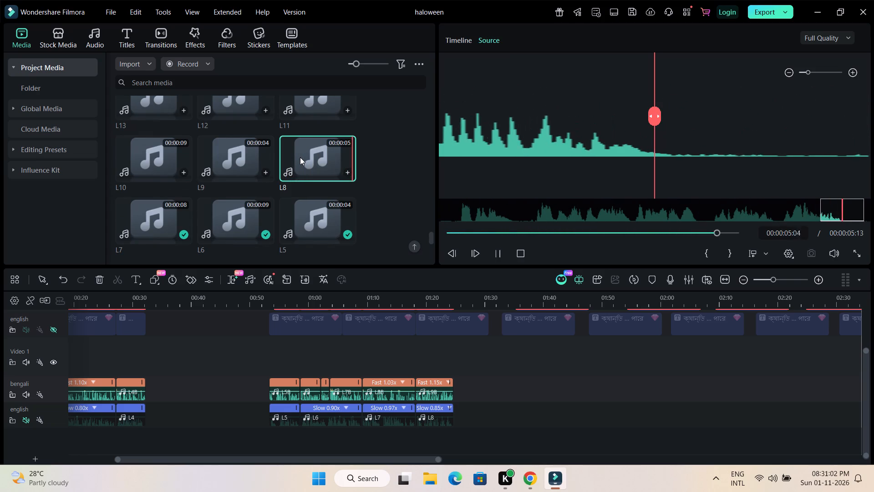
Preview the L9 clip and place it on the English audio track at about 1:26, leaving a gap after L8.
click(224, 158)
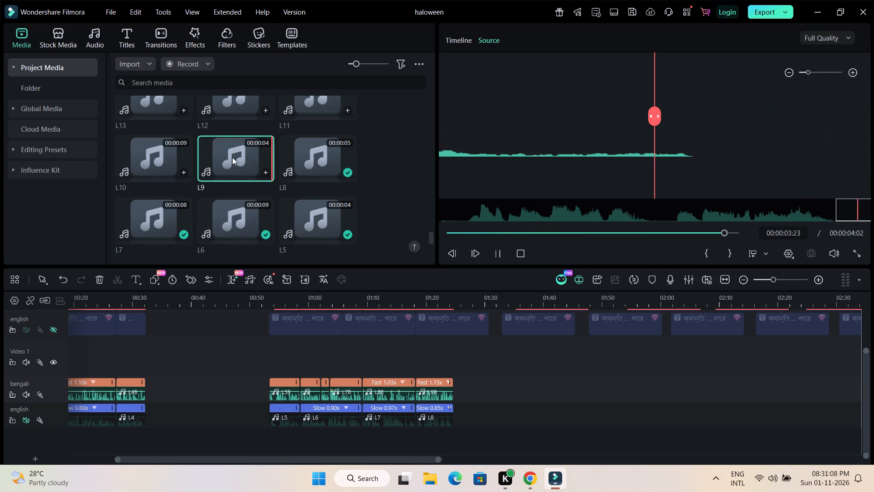
drag(232, 157, 464, 422)
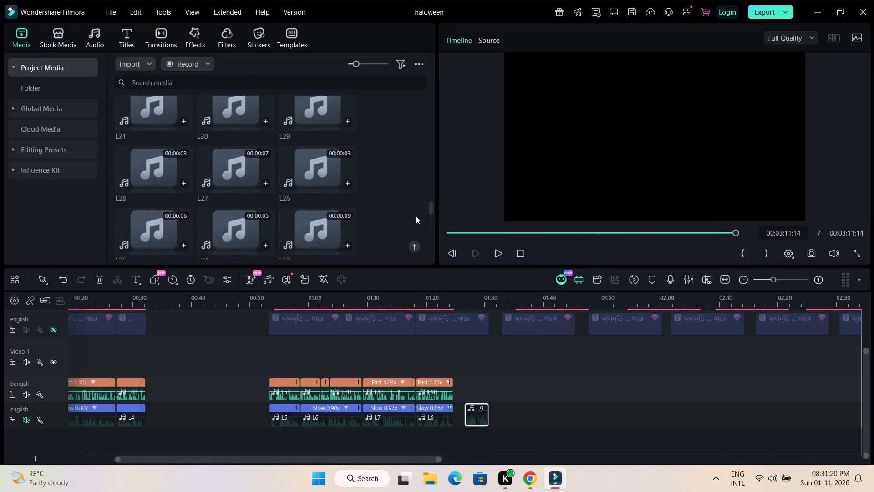
scroll(416, 216, up, 3)
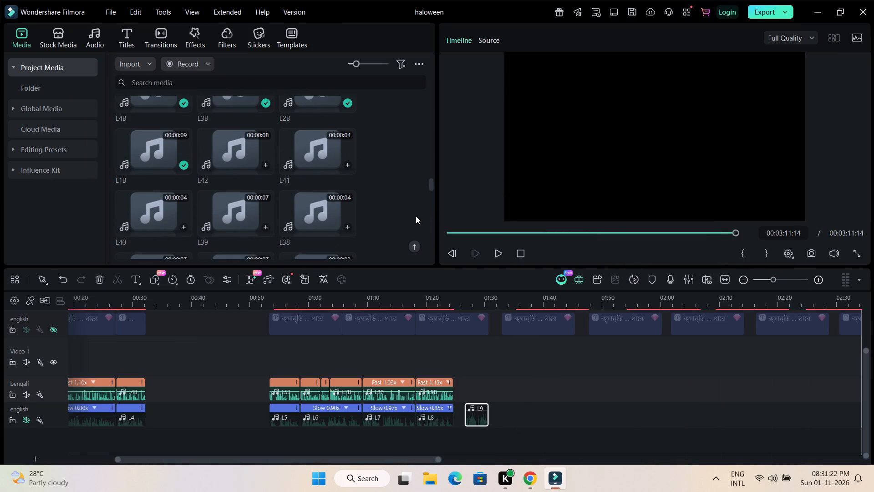
scroll(416, 216, up, 3)
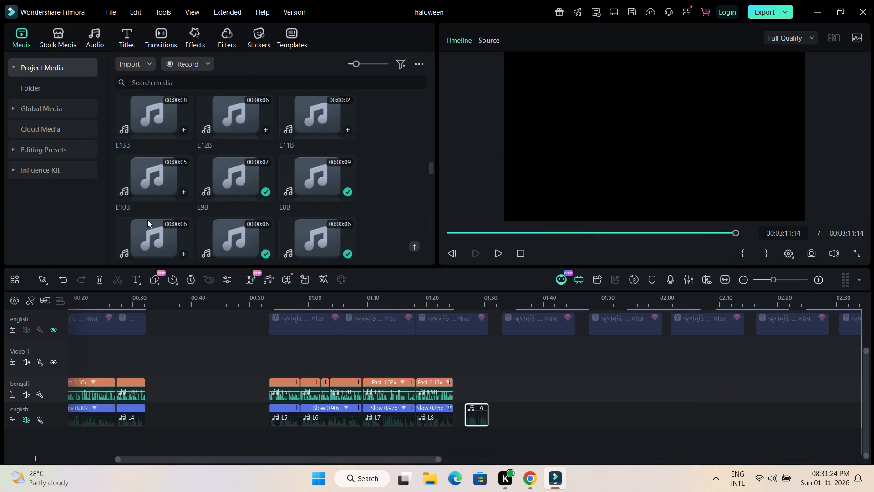
click(137, 183)
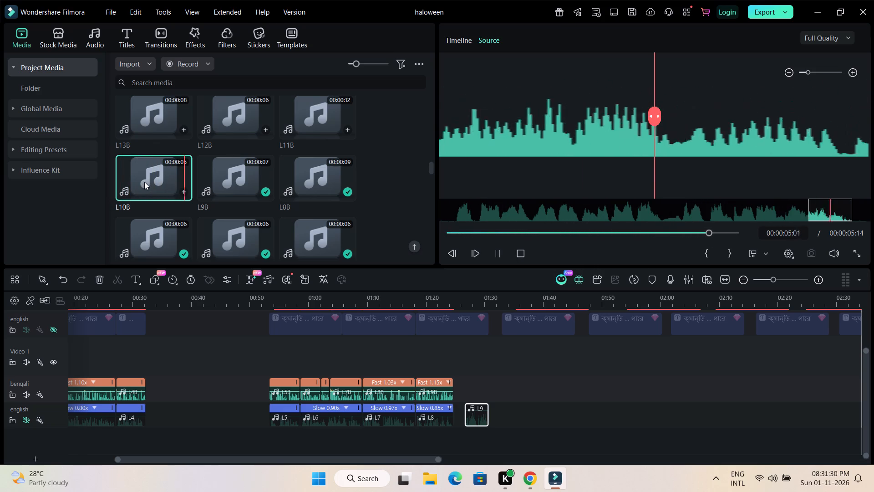
drag(145, 182, 460, 368)
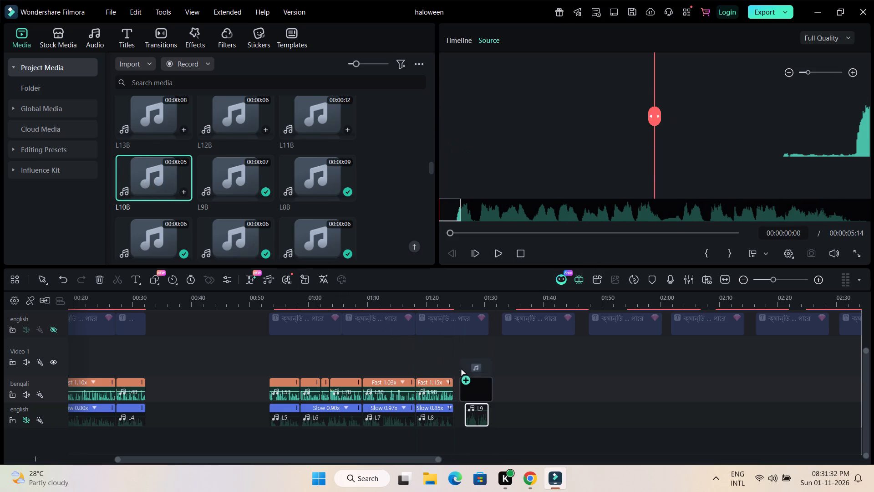
drag(460, 368, 463, 368)
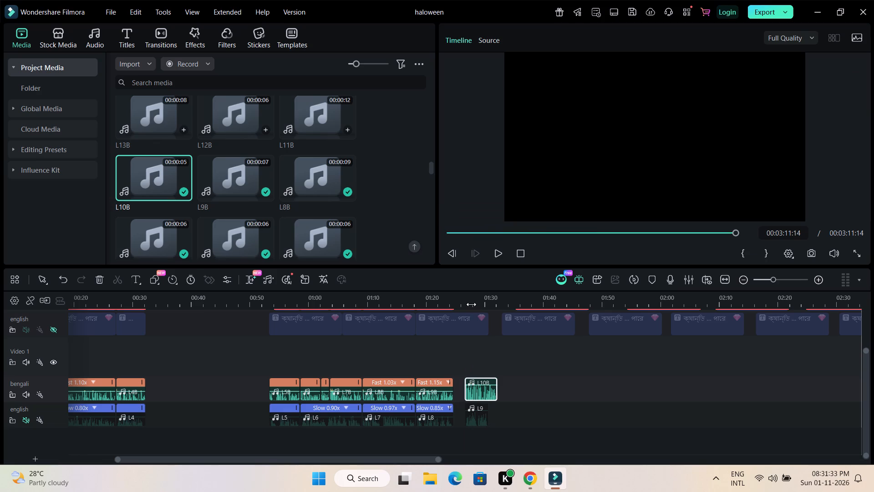
Trim about five frames of silence from each end of L10B, keeping its start aligned with L9 at 1:26:15.
click(471, 304)
drag(465, 304, 605, 318)
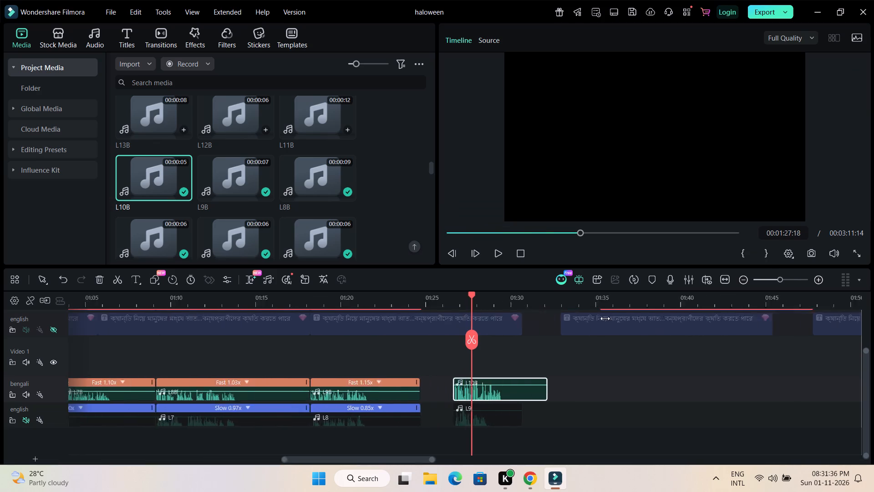
drag(605, 318, 688, 322)
drag(470, 294, 468, 293)
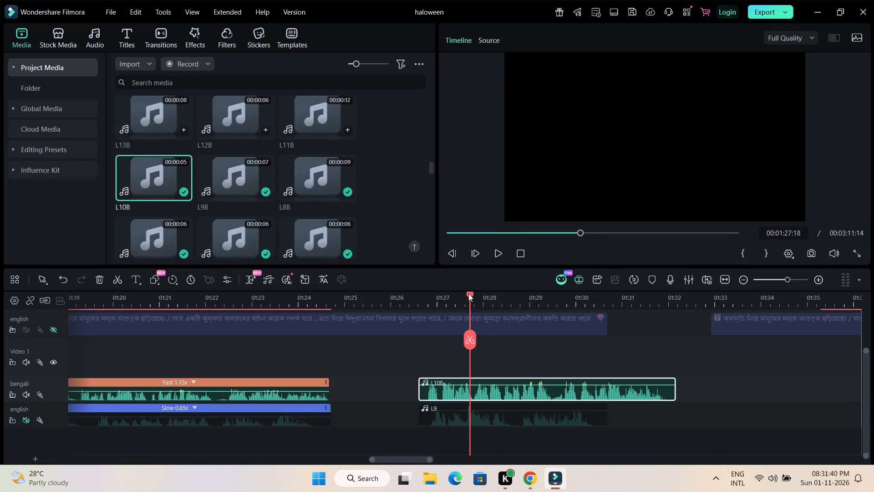
drag(468, 293, 439, 297)
drag(400, 302, 732, 302)
click(272, 352)
drag(141, 395, 150, 395)
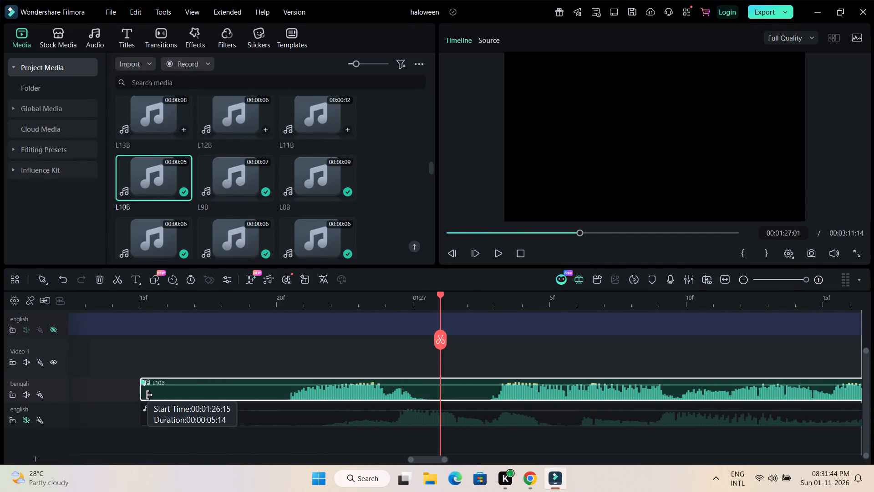
drag(150, 395, 266, 408)
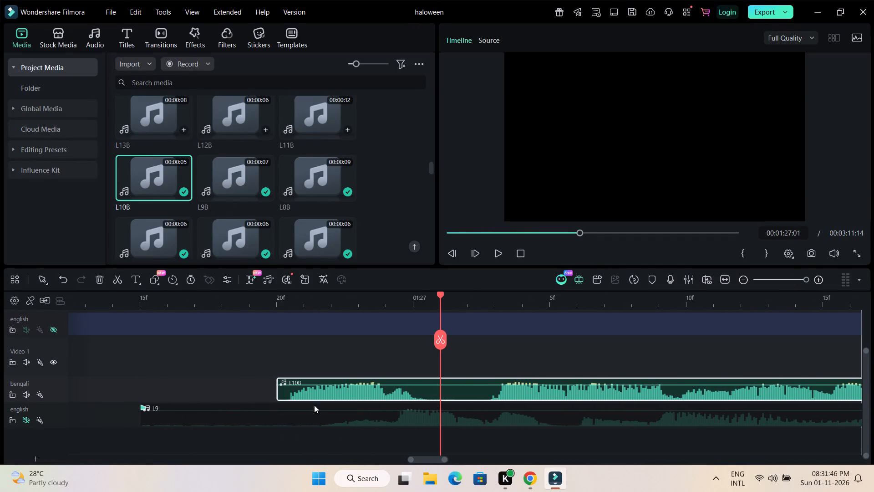
drag(343, 394, 209, 390)
drag(339, 302, 79, 311)
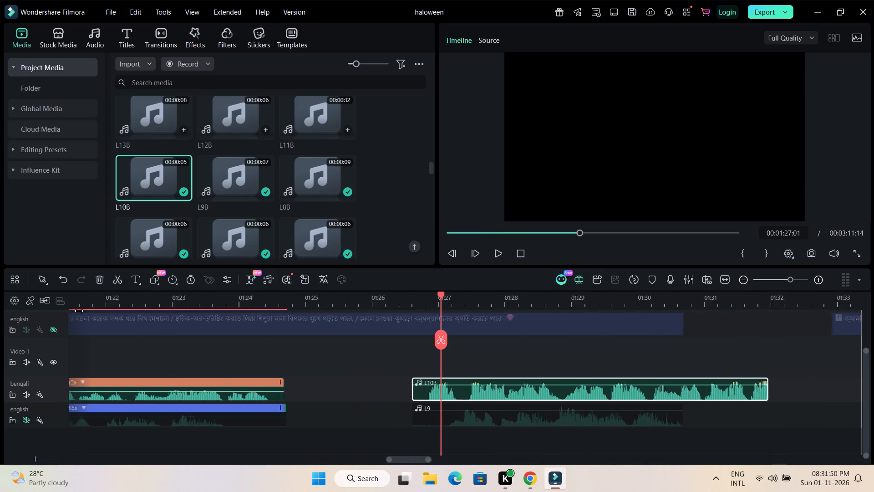
drag(79, 311, 65, 311)
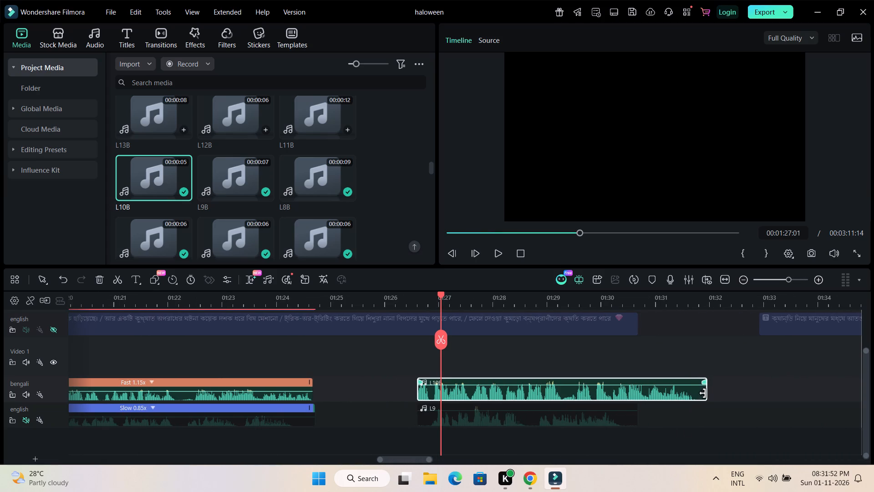
drag(706, 393, 696, 408)
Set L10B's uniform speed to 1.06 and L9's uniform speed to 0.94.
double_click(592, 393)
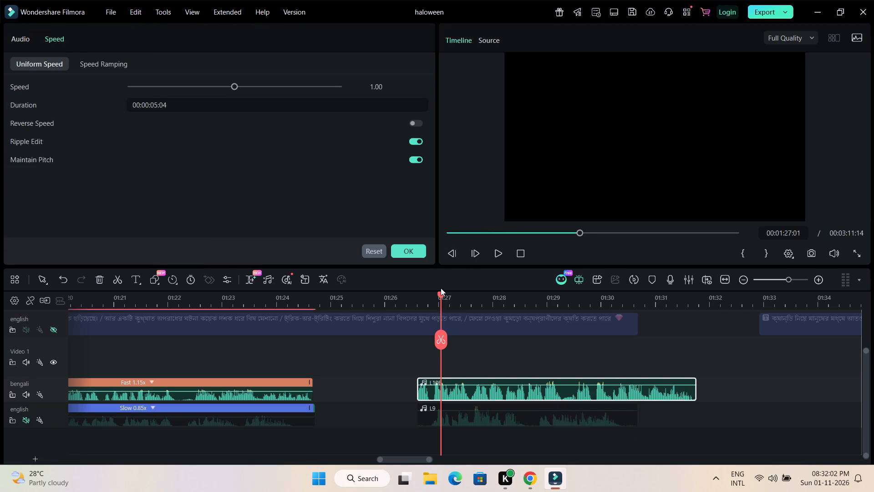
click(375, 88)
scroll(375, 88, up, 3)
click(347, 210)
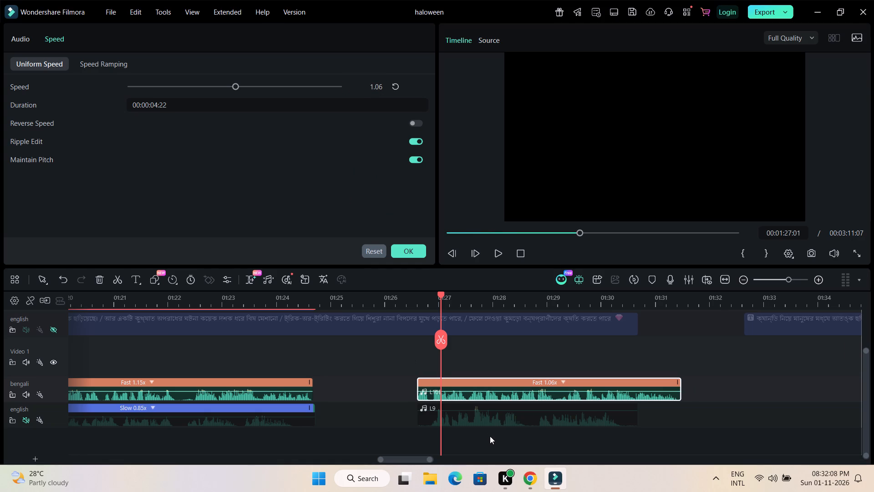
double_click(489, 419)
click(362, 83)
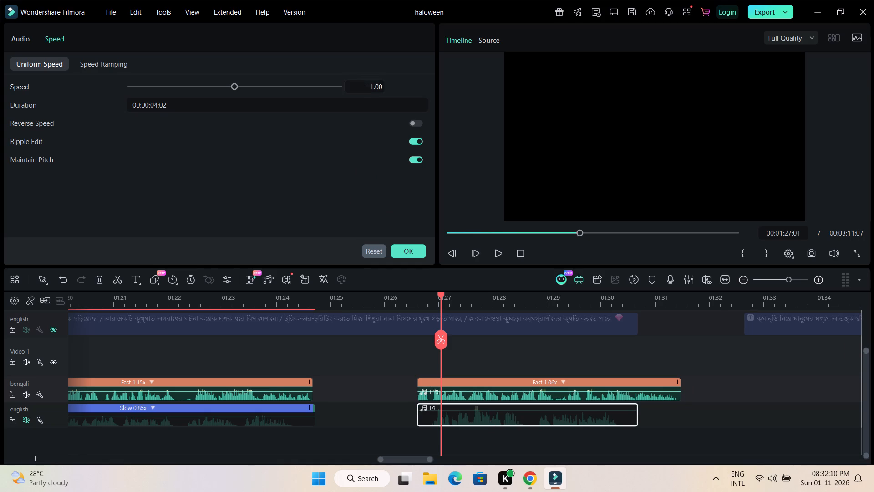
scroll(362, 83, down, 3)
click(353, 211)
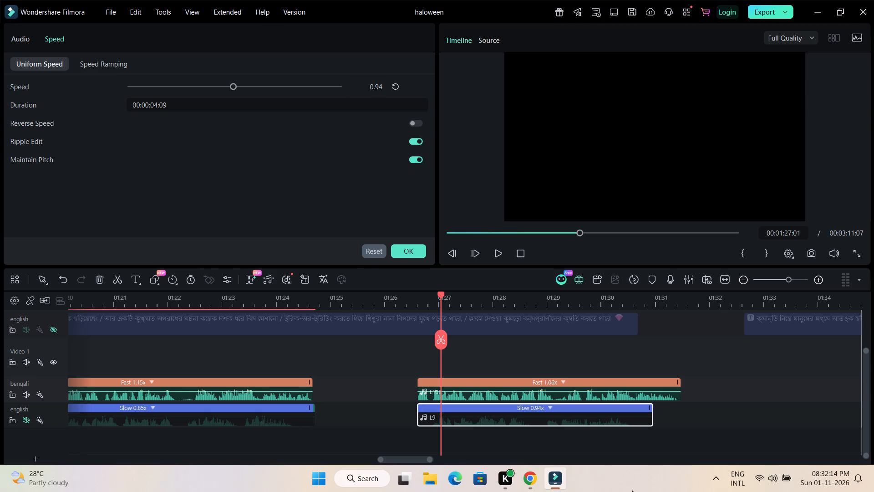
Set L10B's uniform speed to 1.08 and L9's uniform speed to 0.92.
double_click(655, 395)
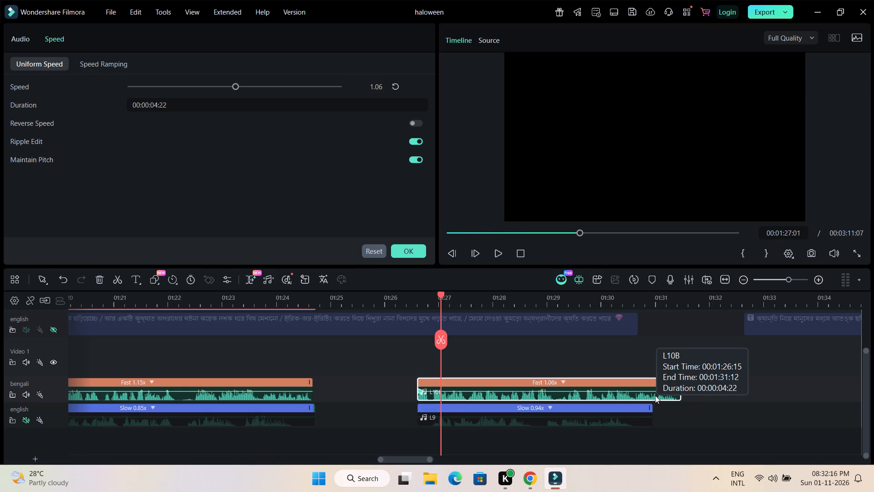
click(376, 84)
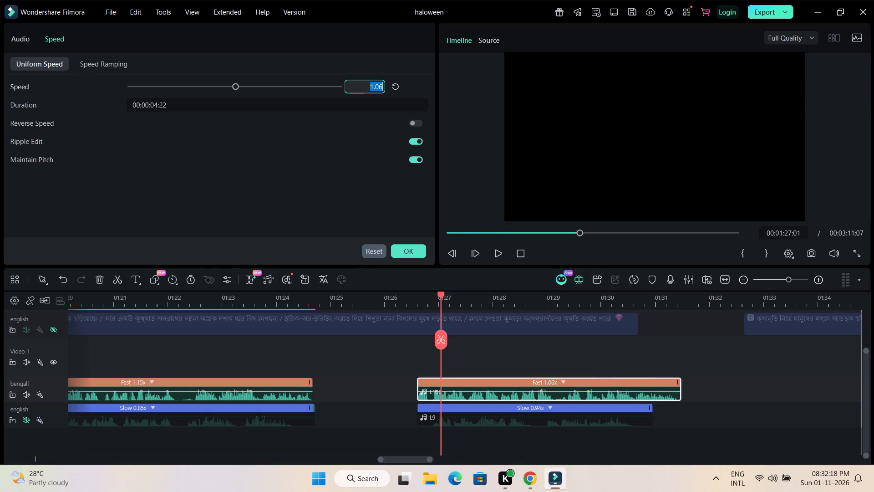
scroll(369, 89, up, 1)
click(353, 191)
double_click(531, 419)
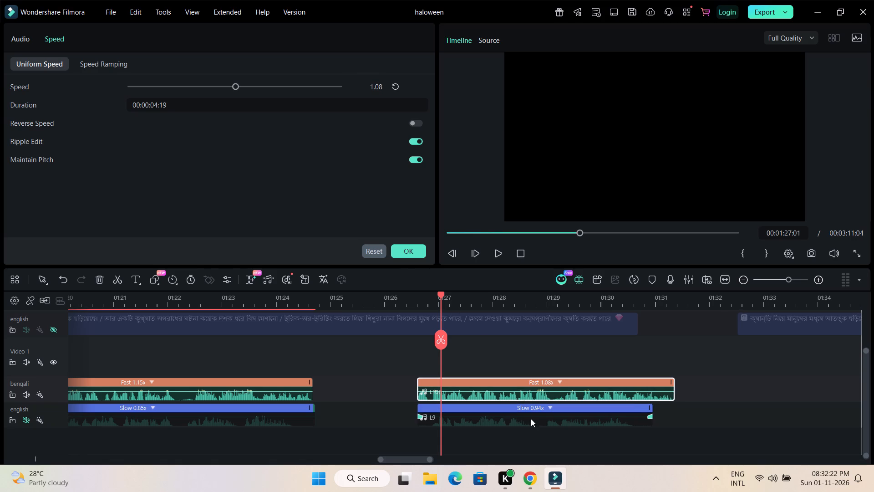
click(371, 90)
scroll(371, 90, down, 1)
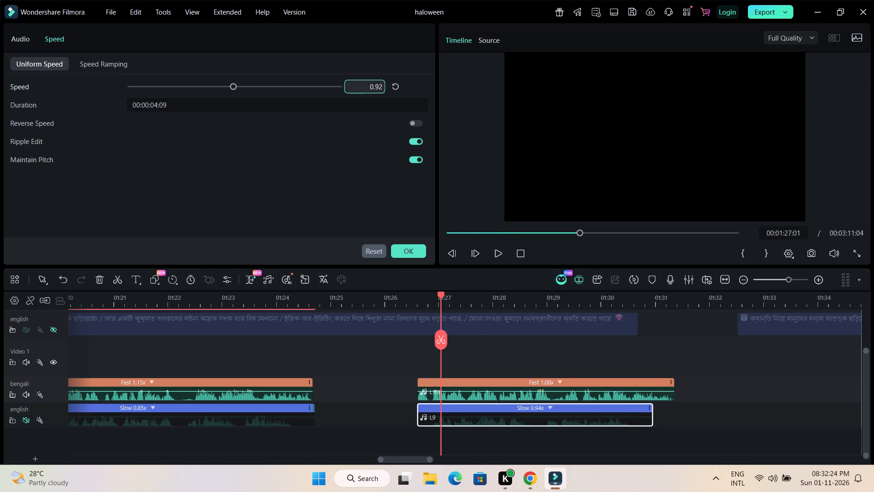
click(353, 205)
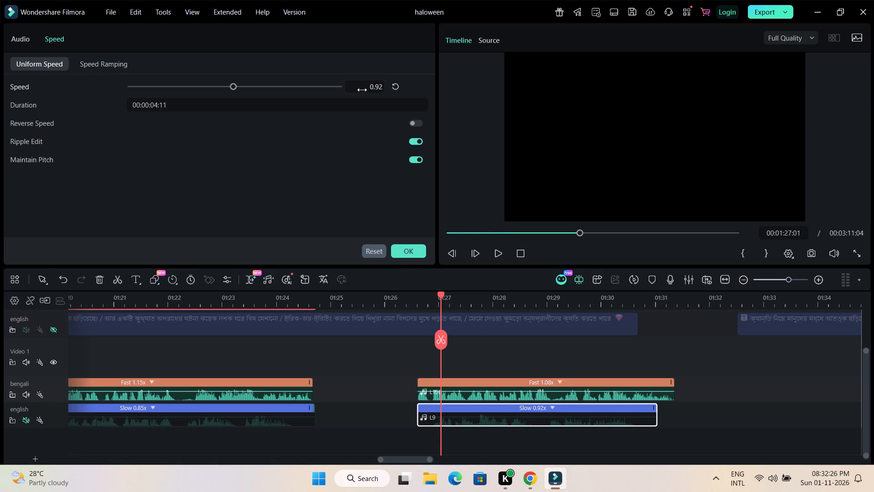
Set L9's uniform speed to 0.90 and L10B's uniform speed to 1.10.
click(363, 89)
scroll(363, 89, down, 1)
click(359, 195)
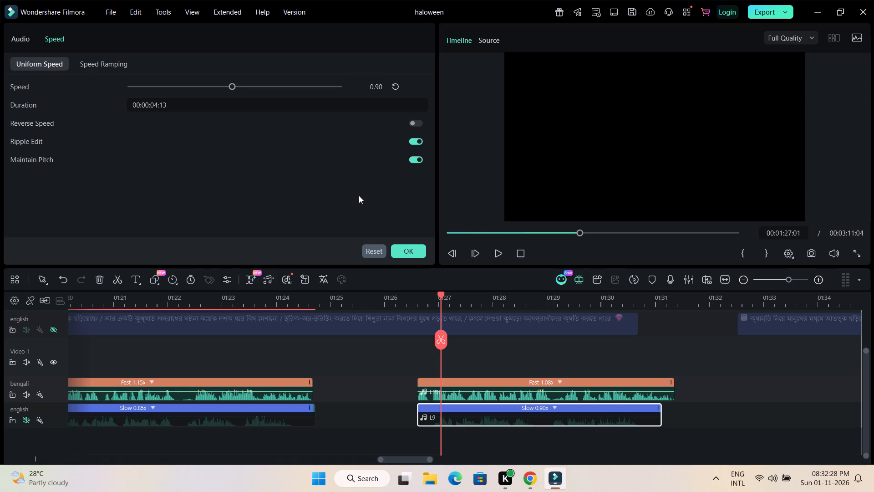
double_click(563, 395)
click(379, 87)
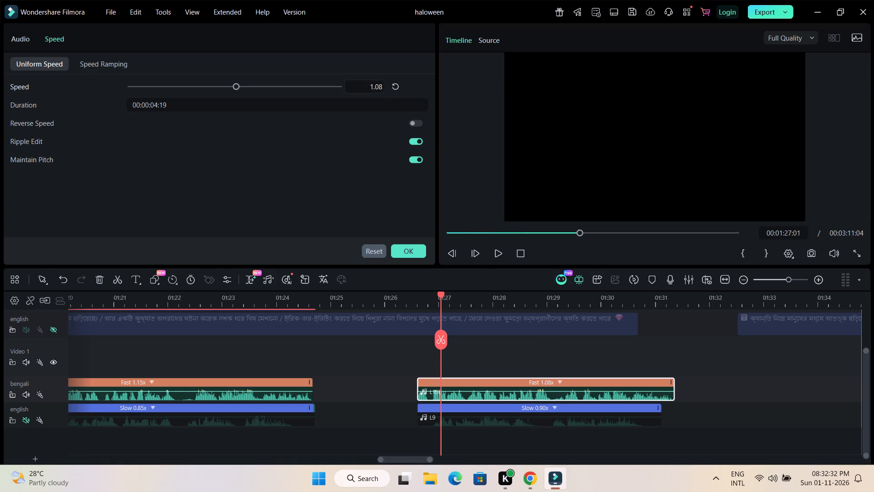
text(1.1)
key(Return)
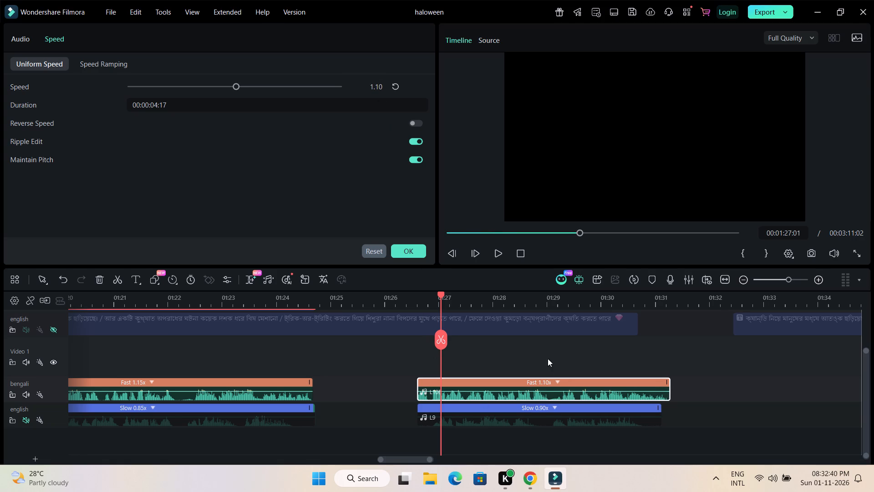
drag(439, 296, 416, 300)
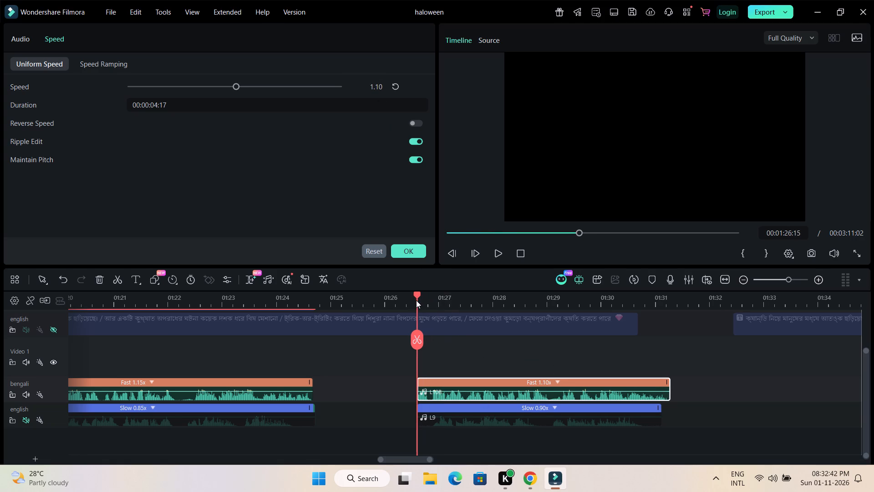
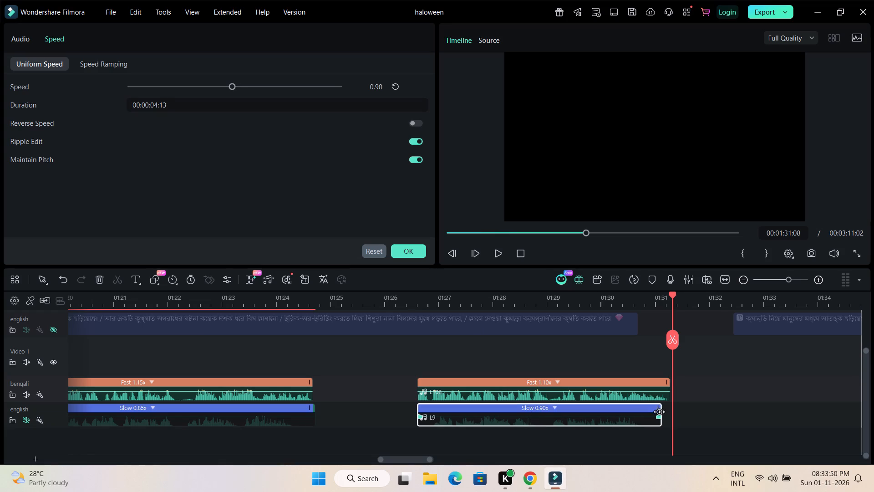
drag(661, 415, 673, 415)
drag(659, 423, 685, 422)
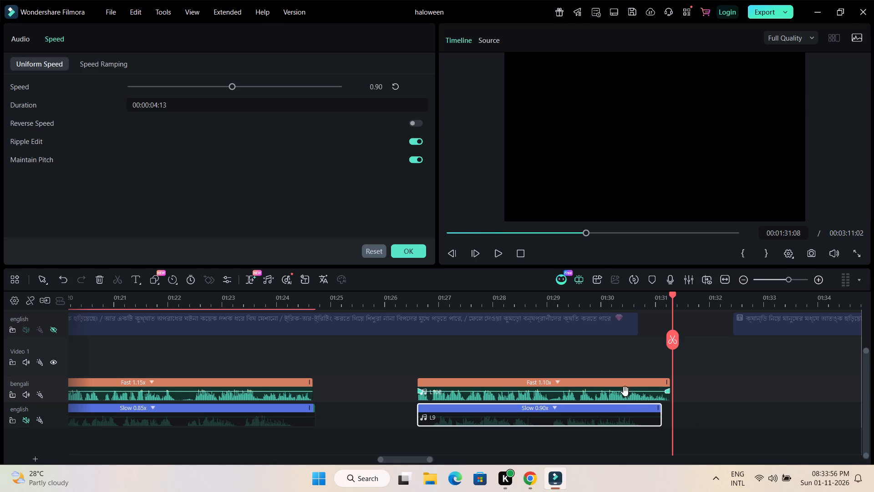
Set the uniform speed of Bengali voice-over clip L10B to 1.12.
double_click(625, 396)
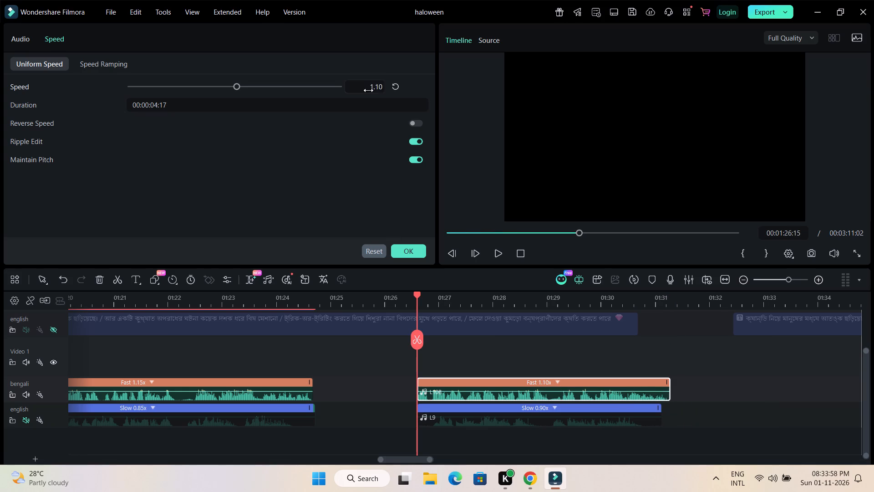
click(368, 90)
text(1.12)
key(Return)
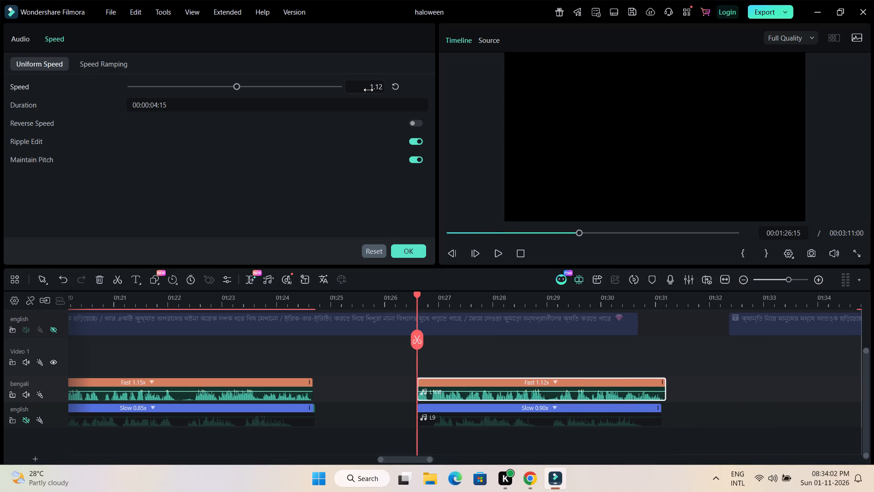
Set the uniform speed of English voice-over clip L9 to 0.89 to match L10B's length.
click(503, 423)
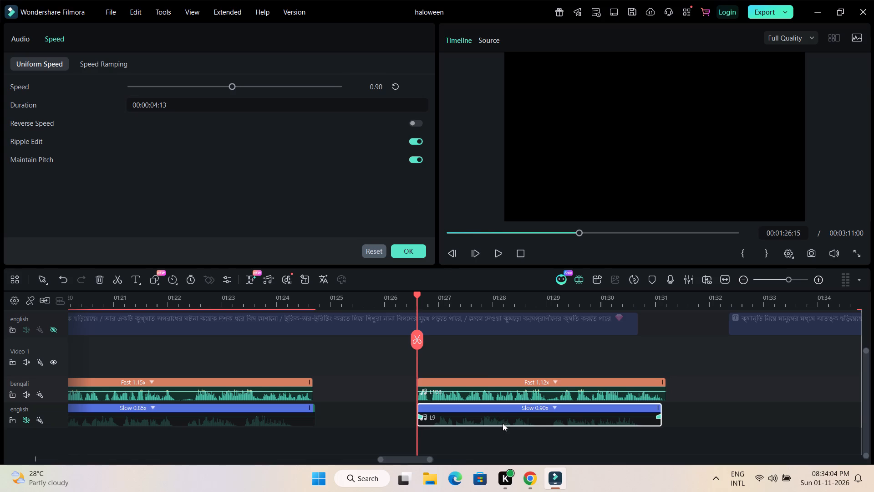
click(364, 89)
text(0.)
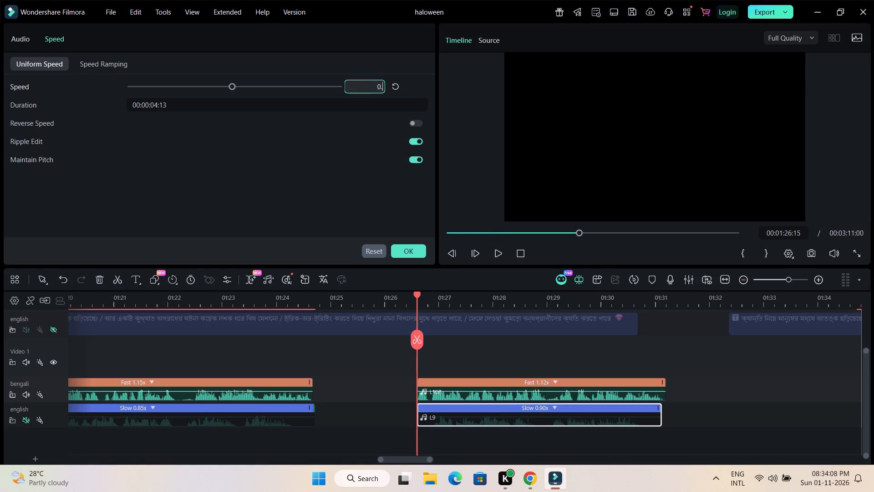
text(89)
key(Return)
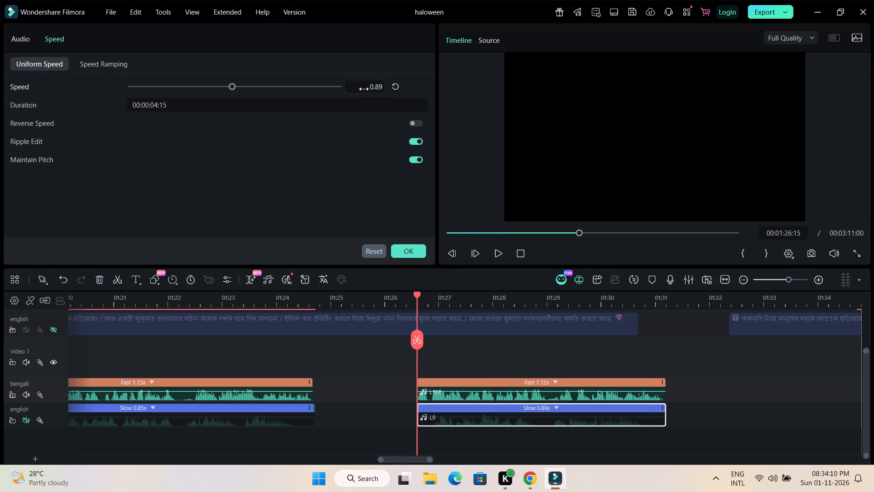
click(378, 366)
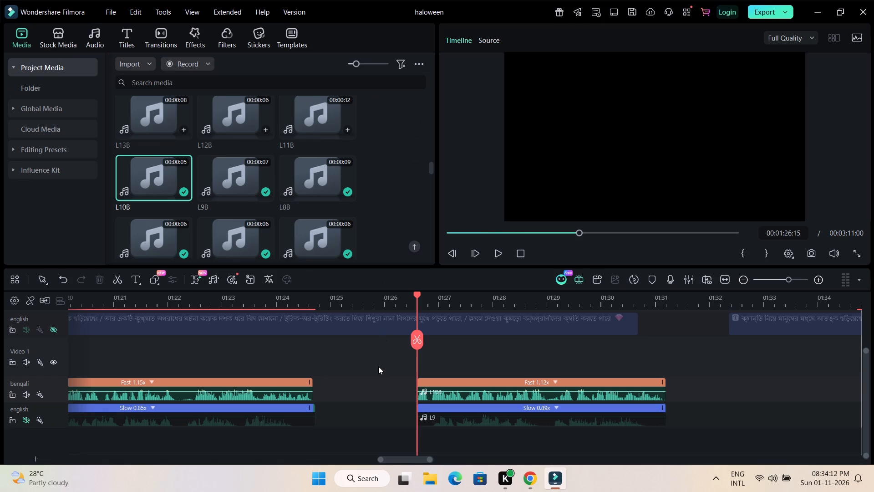
Trim the end of the English voice-over beneath Bengali clip L9B to line up with that clip's end.
drag(417, 294, 317, 307)
scroll(374, 362, up, 2)
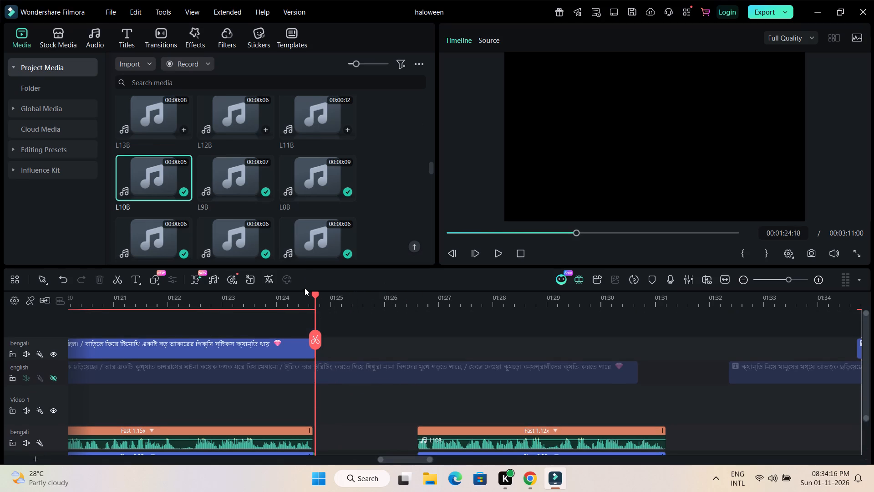
drag(315, 302, 290, 307)
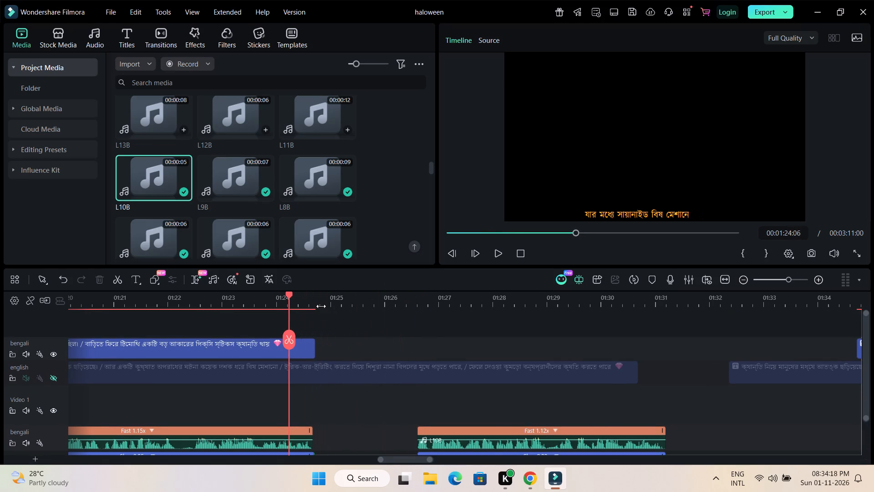
drag(321, 306, 536, 306)
scroll(497, 446, up, 1)
scroll(497, 446, down, 2)
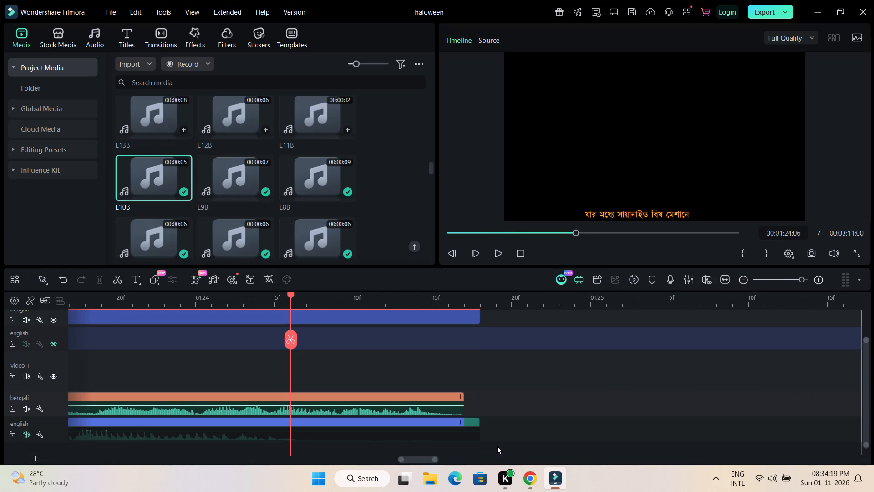
scroll(489, 439, up, 1)
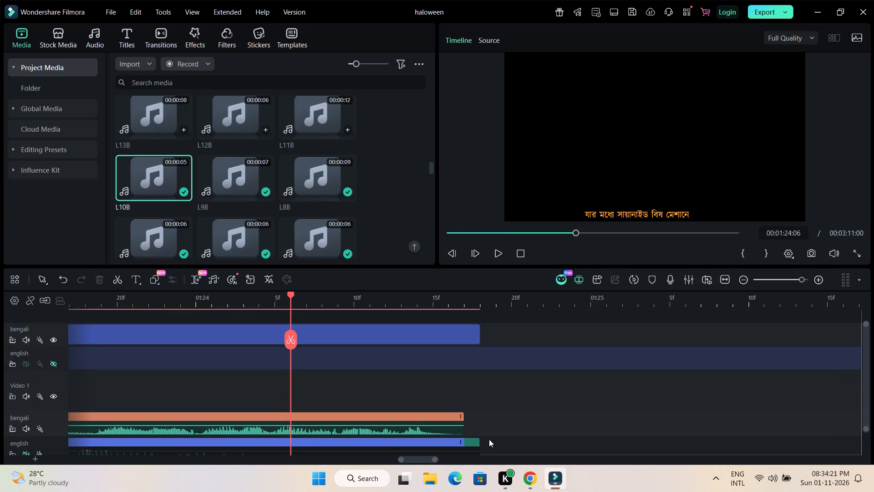
scroll(481, 444, up, 1)
scroll(481, 444, down, 1)
drag(477, 433, 476, 433)
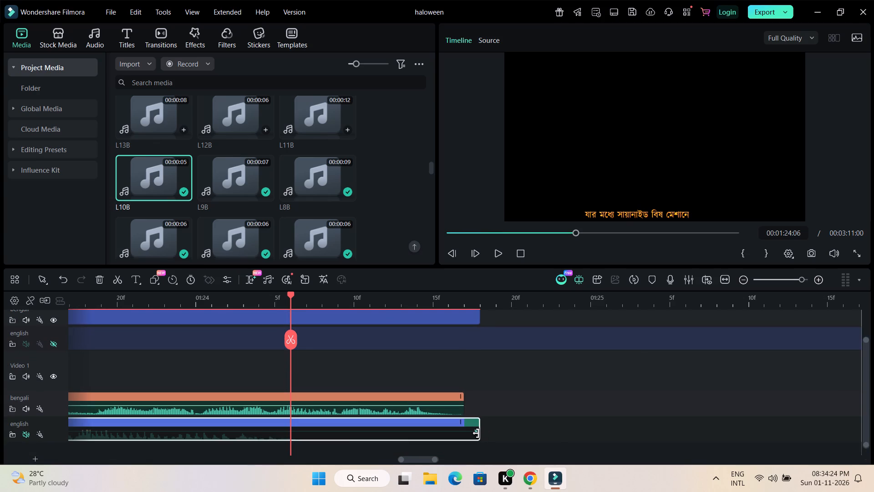
drag(476, 433, 466, 433)
scroll(489, 425, up, 1)
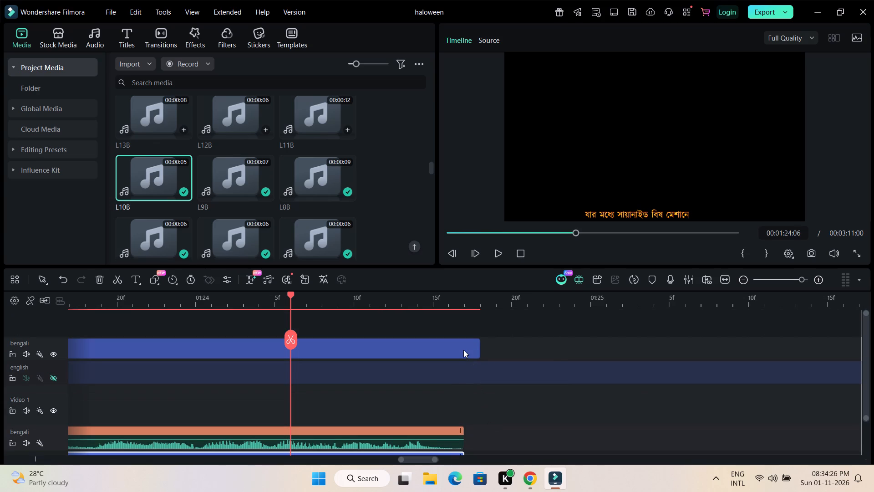
Trim the end of the Bengali title above clip L9B to line up with the voice-over's end.
click(463, 350)
drag(478, 351, 466, 351)
scroll(504, 396, down, 3)
scroll(505, 397, up, 2)
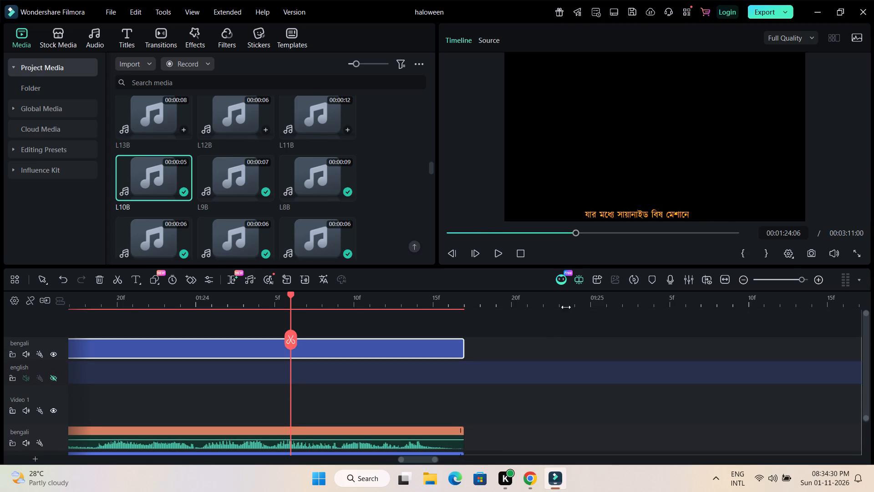
Move Bengali clip L10B and English clip L9 earlier so both start together at about 01:25:21.
drag(568, 305, 400, 306)
scroll(432, 399, down, 2)
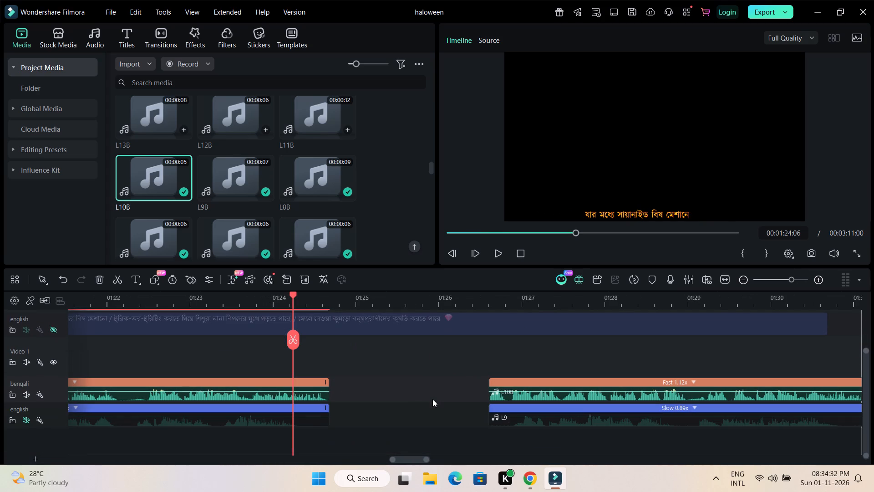
drag(540, 396, 408, 396)
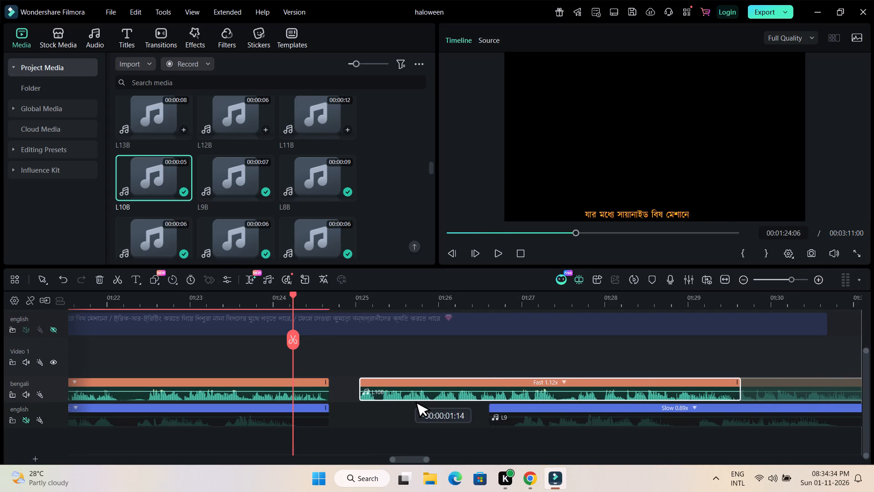
drag(408, 396, 476, 398)
drag(533, 420, 495, 419)
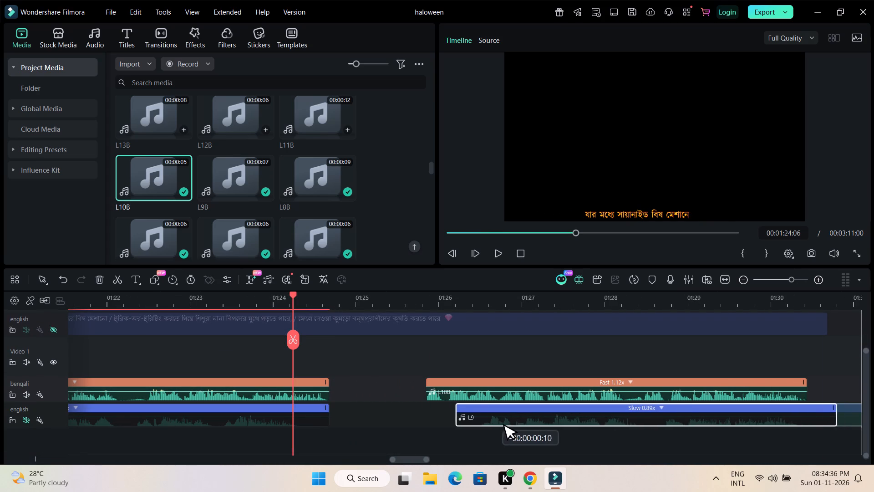
drag(495, 419, 471, 418)
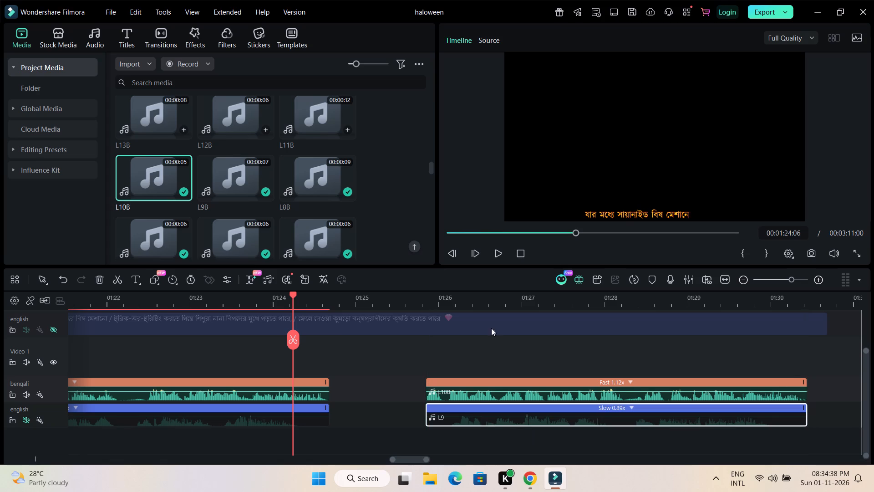
Align the next Bengali title with clip L10B, starting at about 01:25:21 and trimmed to the clip's end.
scroll(491, 380, up, 3)
drag(561, 303, 490, 305)
drag(777, 349, 390, 350)
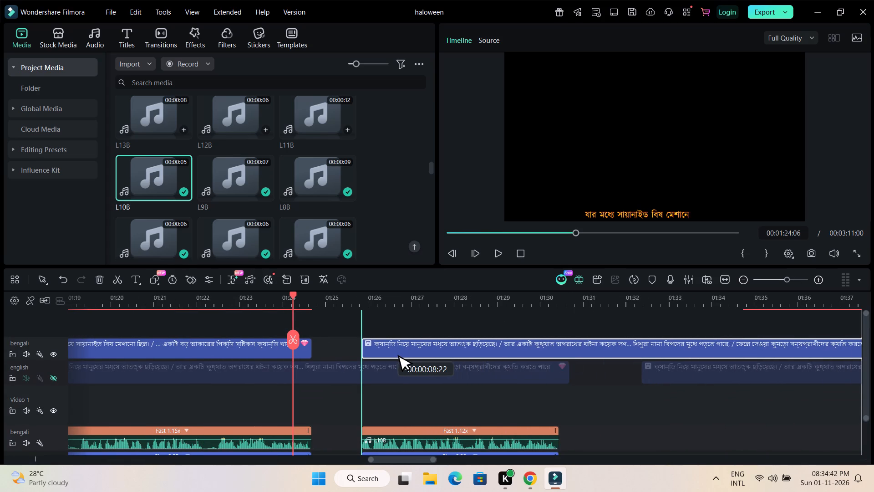
drag(390, 350, 396, 351)
drag(509, 305, 424, 304)
drag(565, 349, 423, 356)
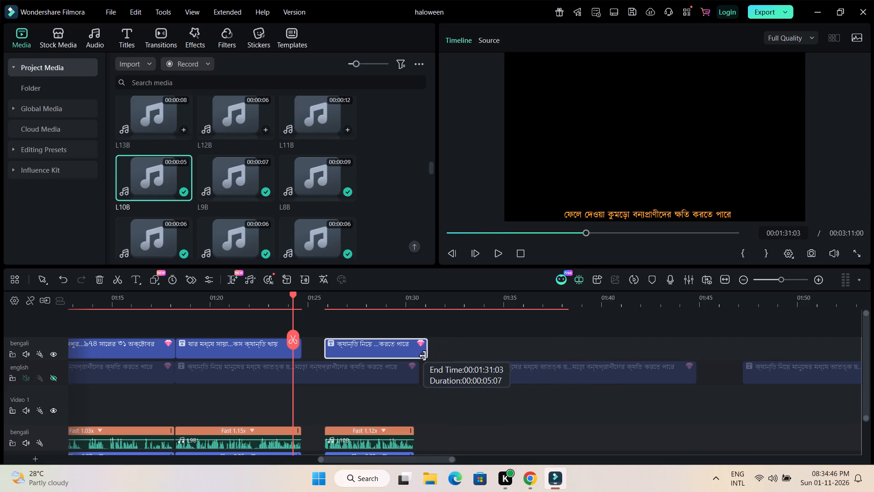
drag(423, 356, 411, 356)
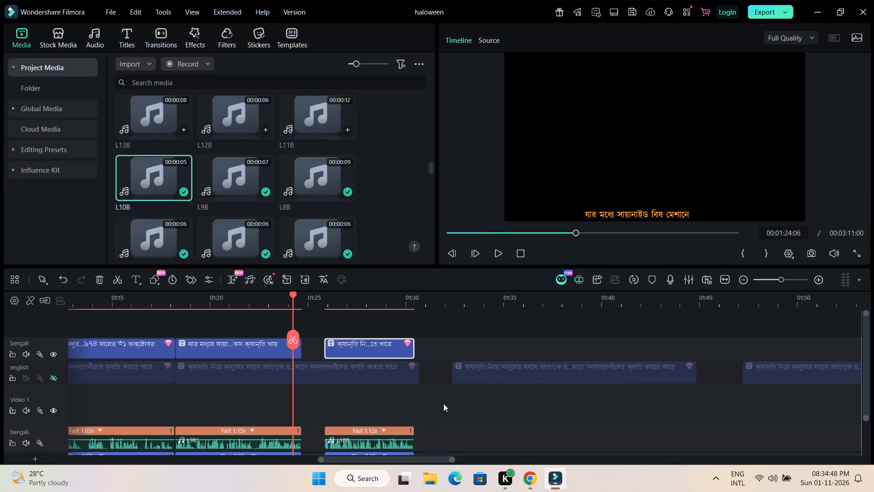
In the advanced text editor for the title above L10B, delete the candy panic and notorious crime text layers.
double_click(381, 345)
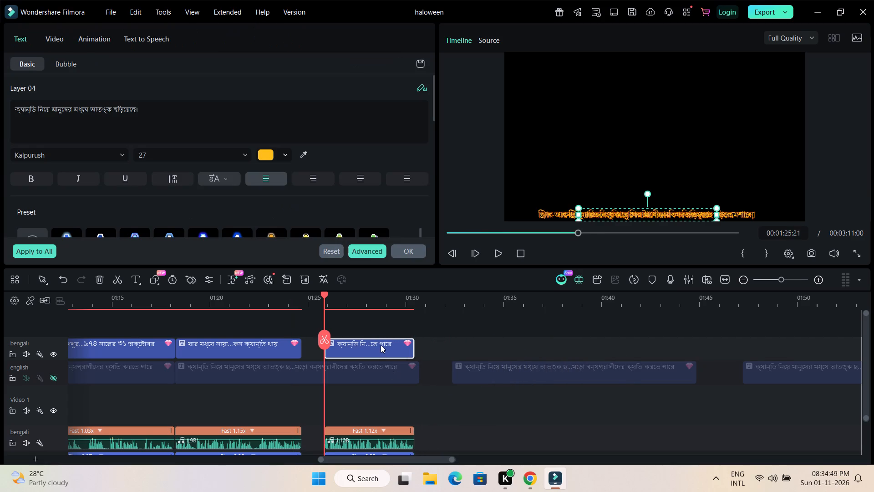
click(371, 251)
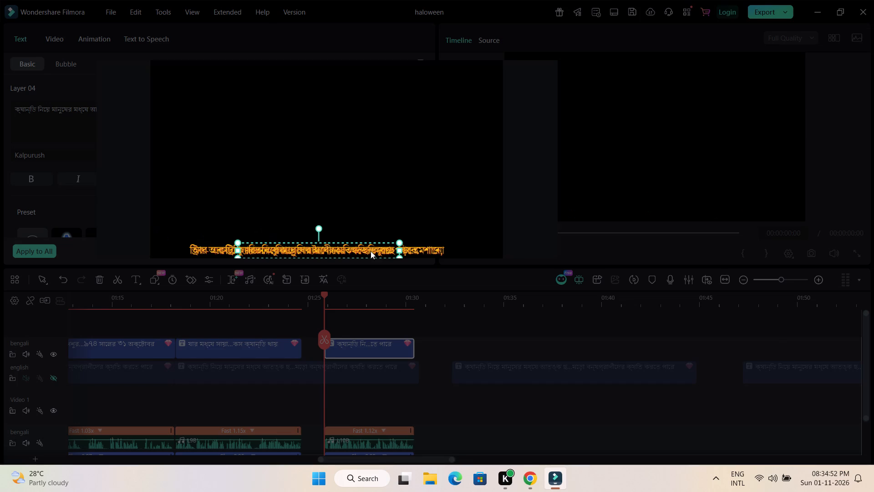
scroll(304, 343, down, 1)
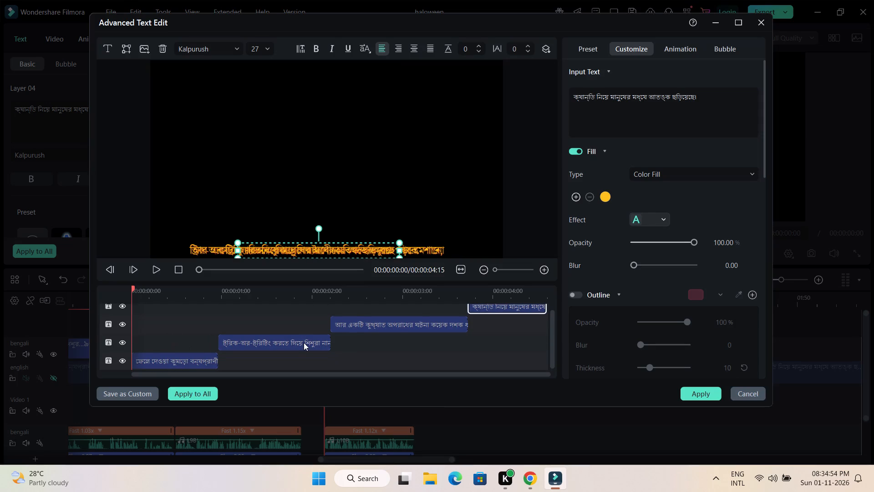
click(510, 307)
key(Delete)
scroll(510, 342, up, 2)
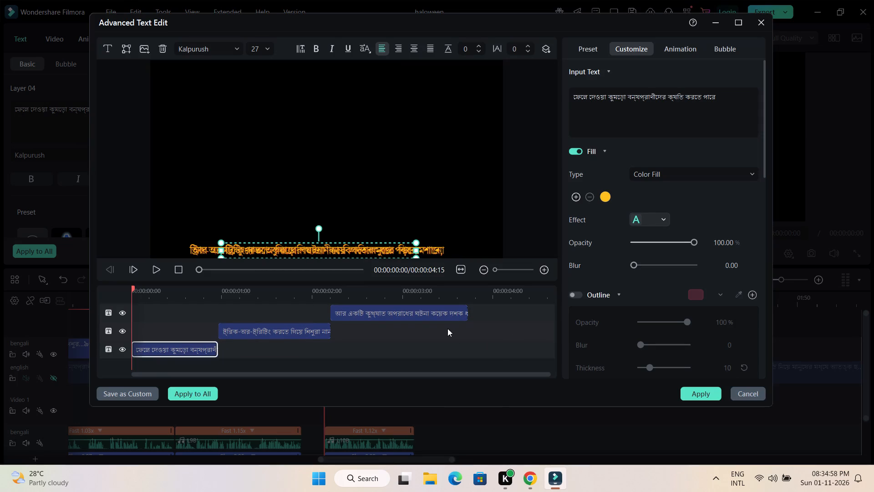
click(437, 316)
key(Delete)
scroll(448, 357, up, 1)
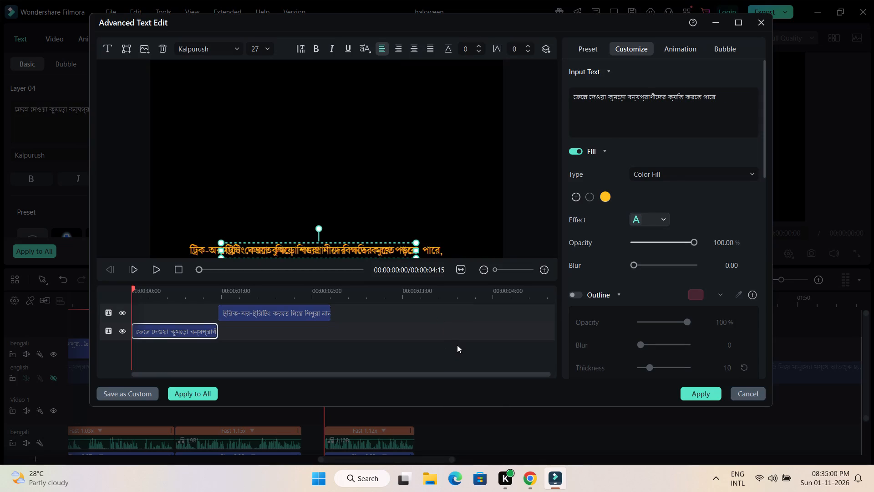
click(121, 312)
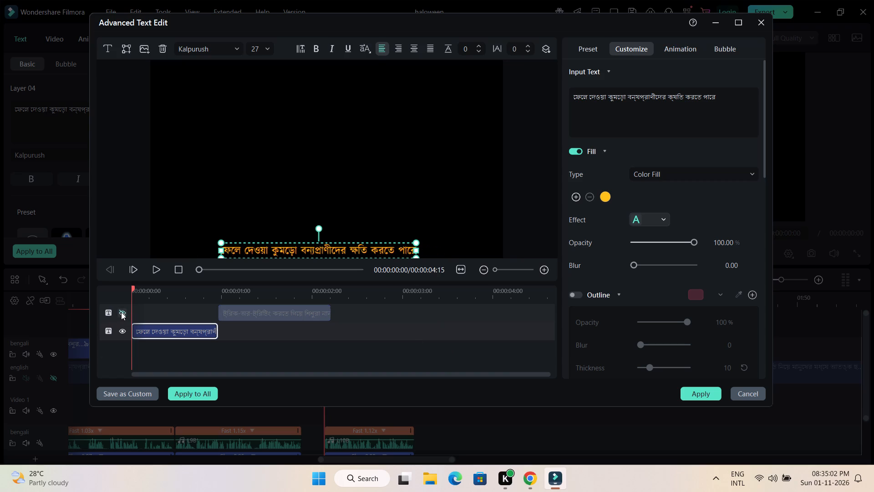
double_click(166, 334)
drag(722, 99, 542, 95)
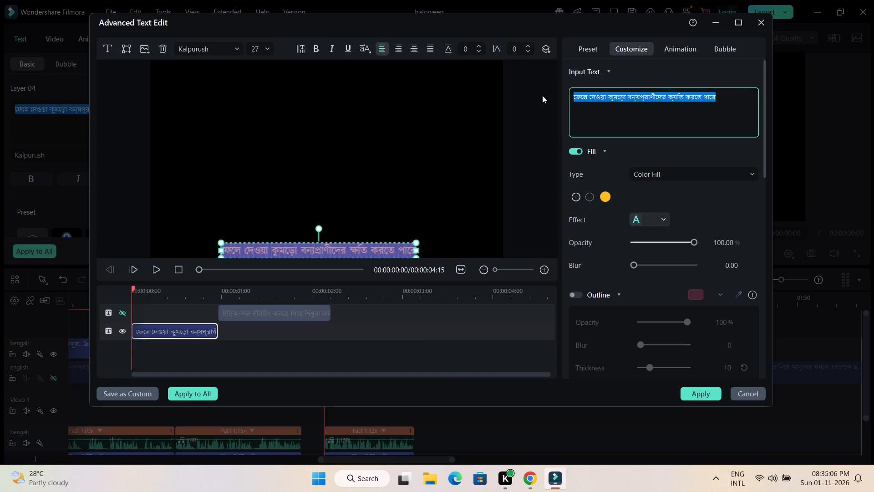
key(ctrl+v)
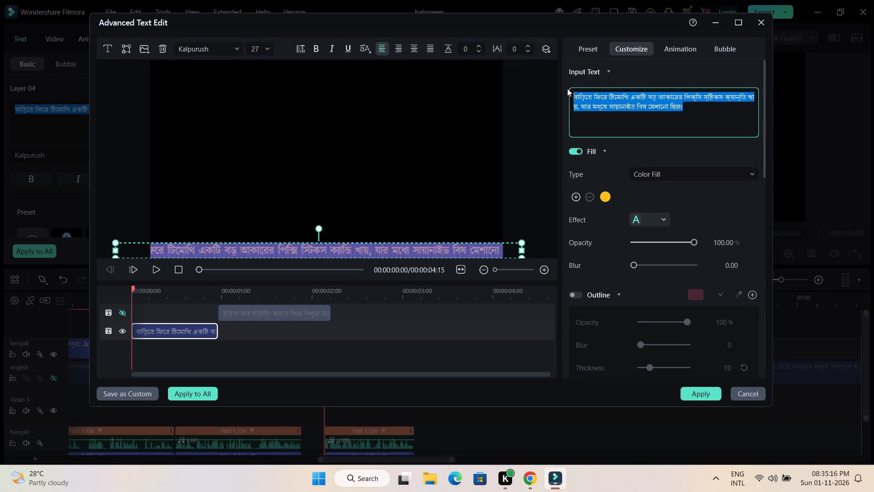
key(ctrl+v)
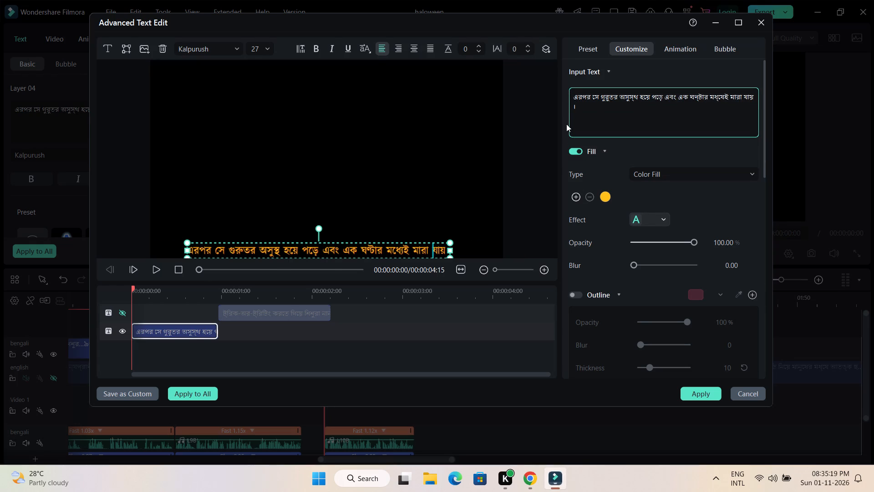
key(BackSpace)
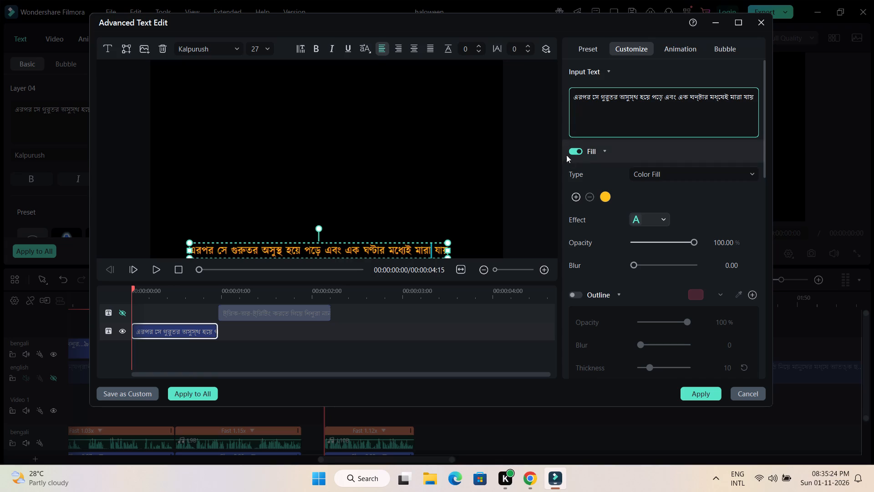
Enlarge the replaced Bengali text to size 34 and recentre it near the bottom of the frame.
drag(446, 242, 456, 239)
drag(444, 251, 427, 251)
Delete the hidden trick-or-treating layer and extend the remaining text layer to the title's full length of 00:00:04:15.
click(248, 316)
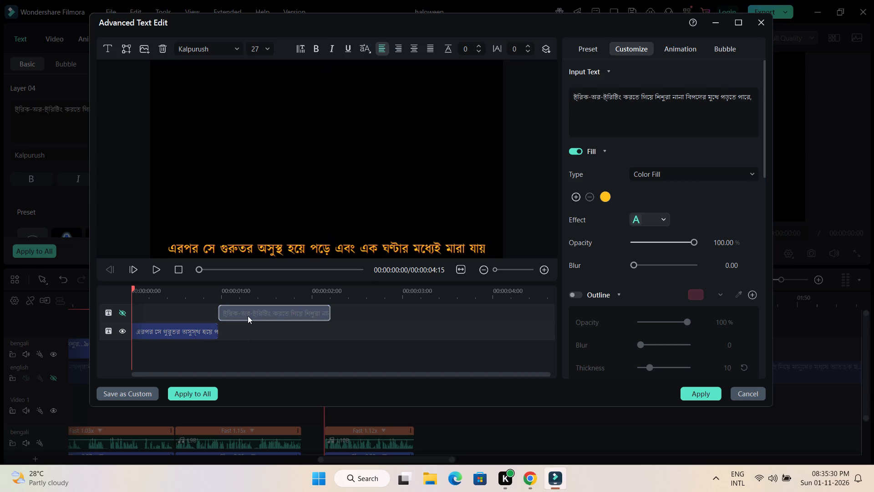
key(Delete)
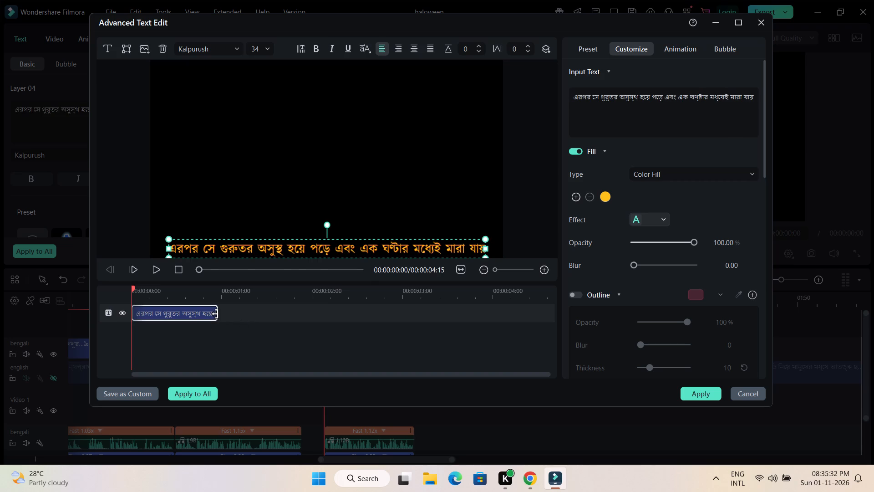
drag(215, 314, 566, 316)
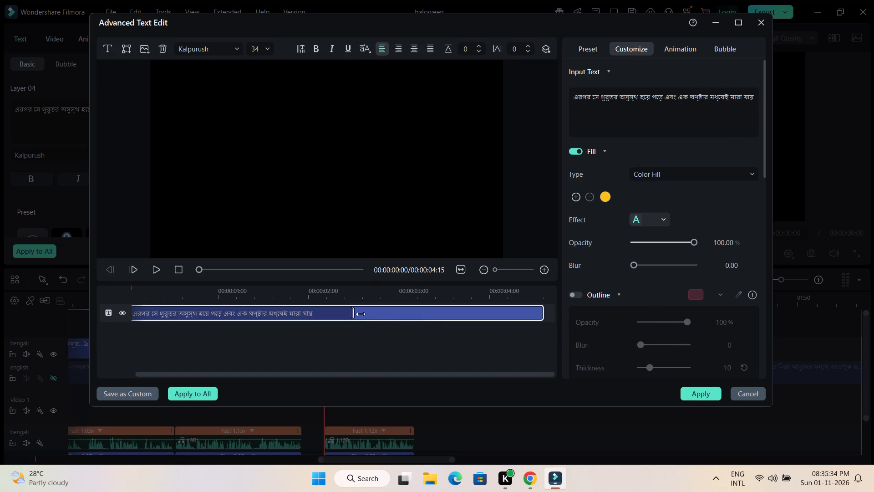
Lengthen the text layer's opening animation almost to the layer's end, preview it, and apply the title edit.
drag(353, 312, 529, 313)
drag(529, 313, 523, 314)
click(156, 270)
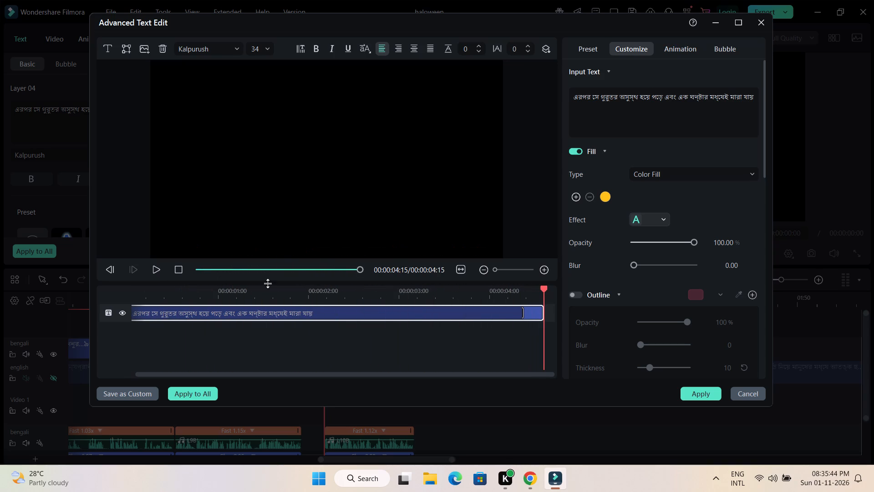
drag(319, 299, 180, 293)
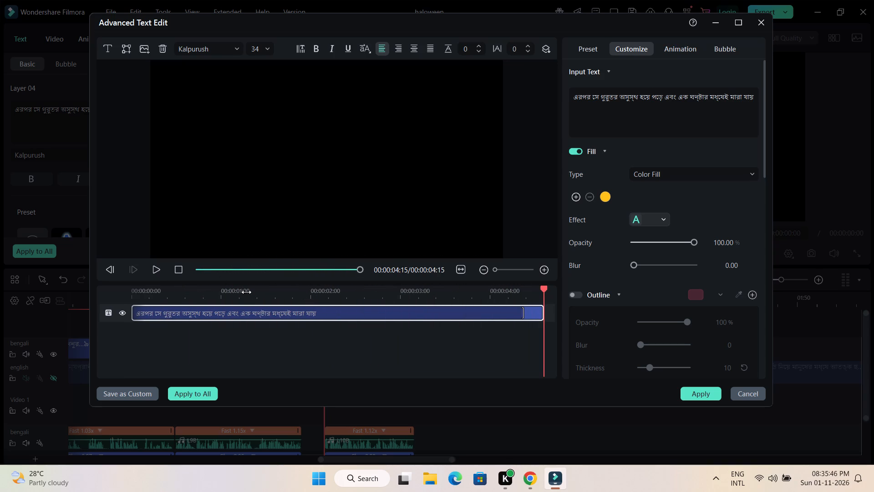
drag(247, 292, 162, 289)
drag(524, 314, 524, 314)
drag(524, 314, 532, 314)
drag(544, 288, 0, 287)
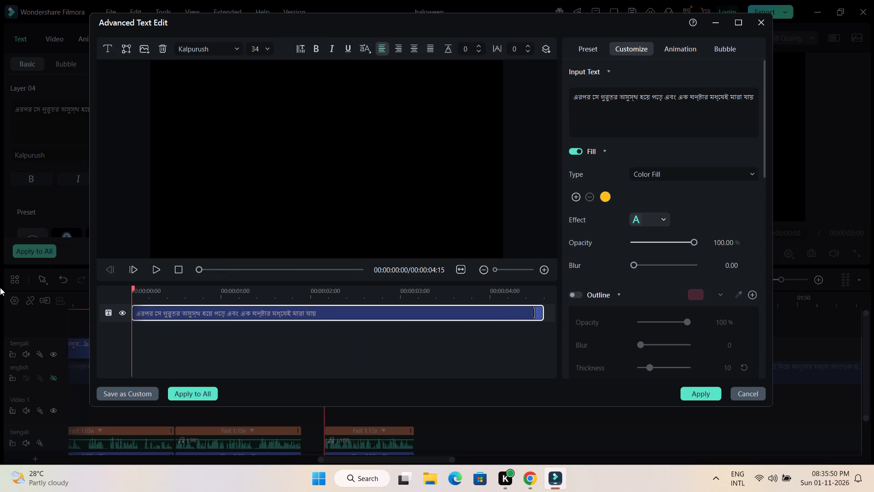
drag(0, 287, 0, 287)
click(155, 269)
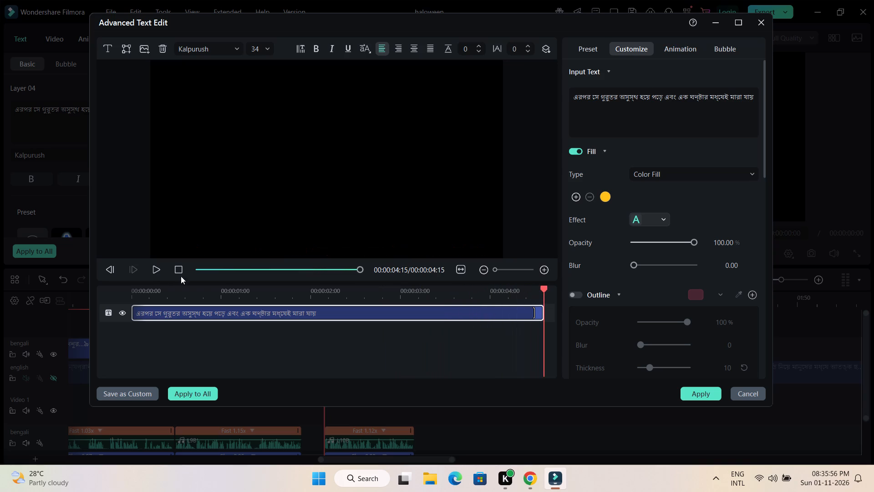
click(711, 397)
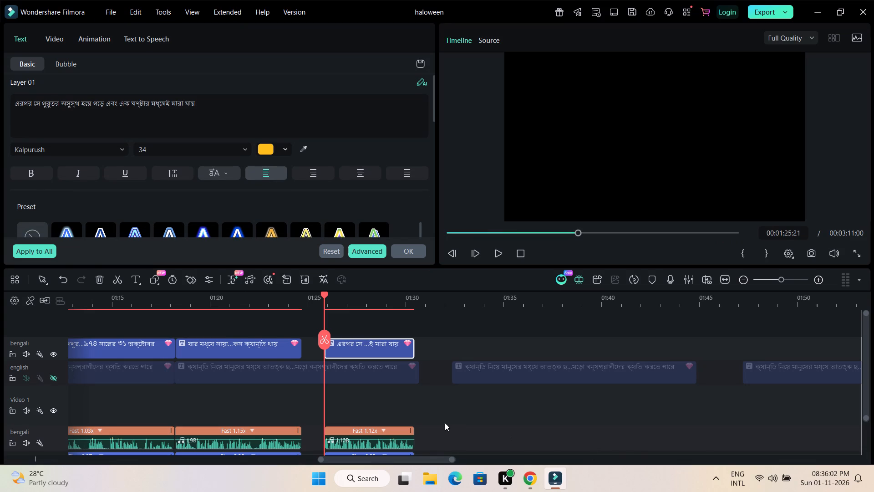
Trim the end of the English-track title above clip L5 to line up with the end of that voice-over.
scroll(486, 429, down, 1)
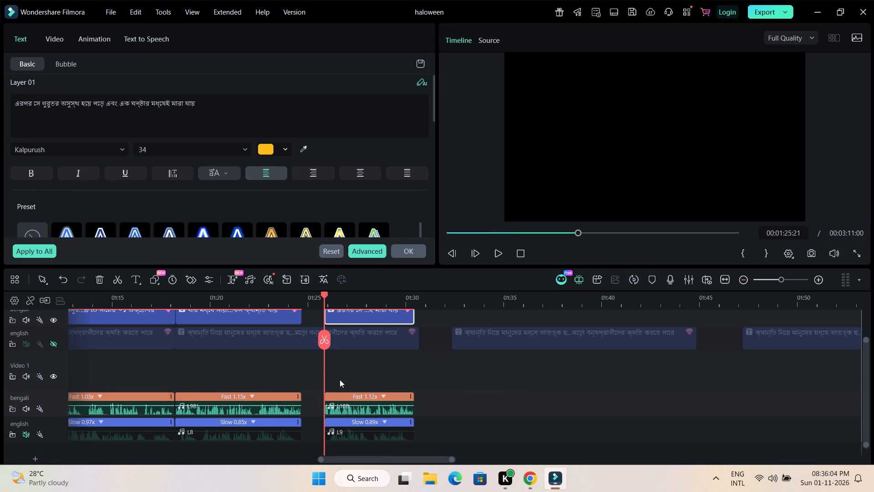
drag(369, 461, 337, 461)
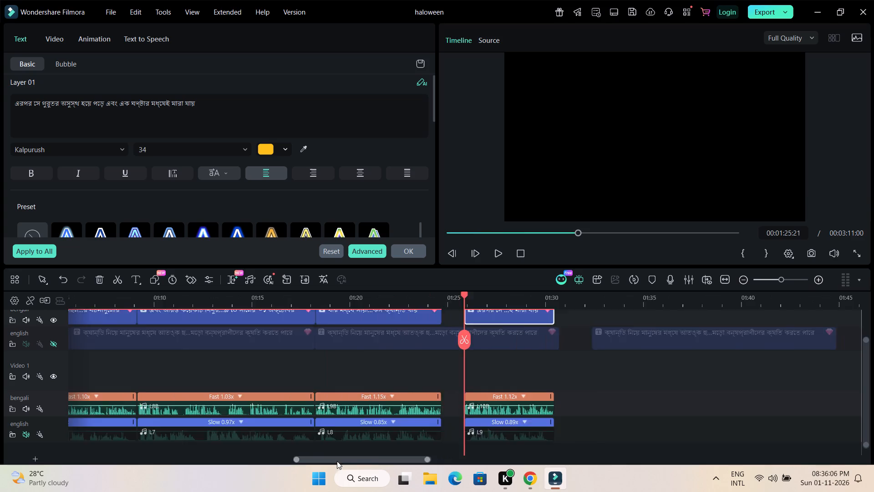
drag(337, 461, 302, 450)
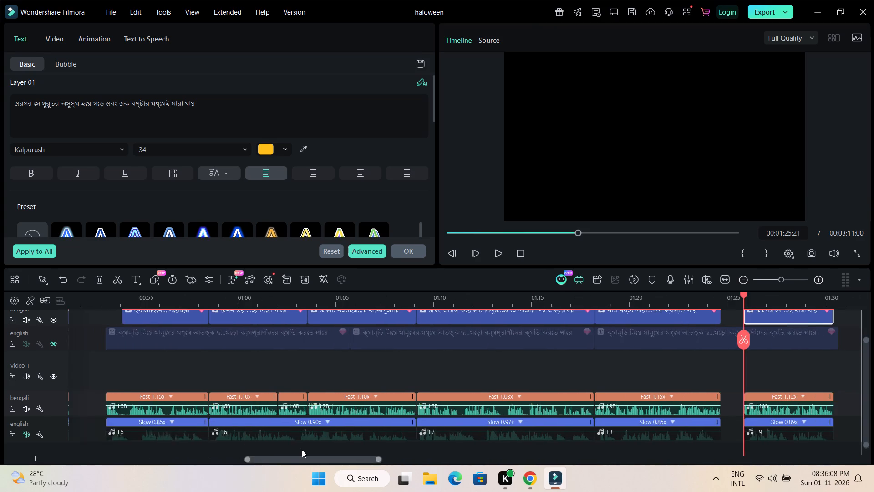
drag(302, 450, 257, 448)
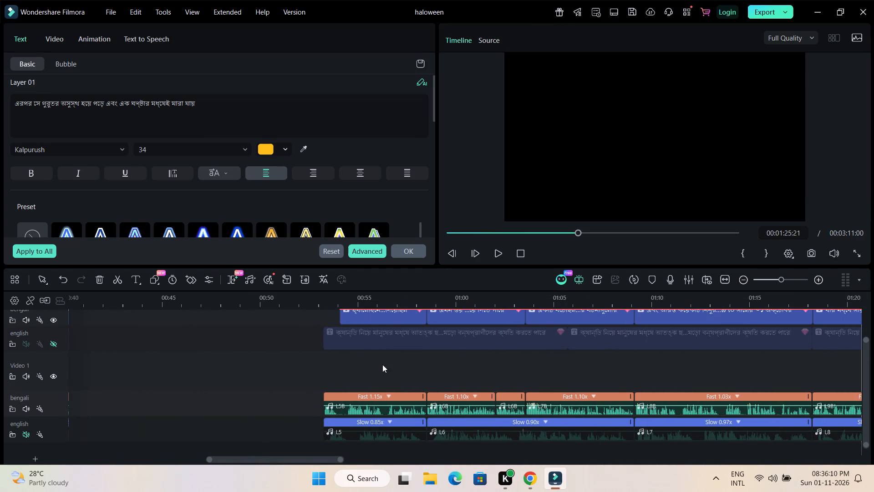
click(466, 341)
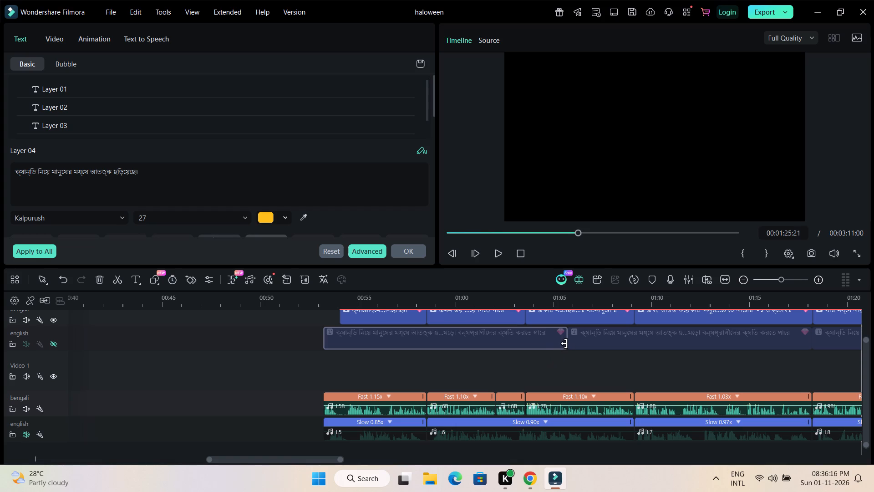
drag(564, 343, 423, 355)
Move the second English-track title earlier to start with clip L6, directly after the L5 title, and trim it to L6's end.
drag(597, 340, 458, 329)
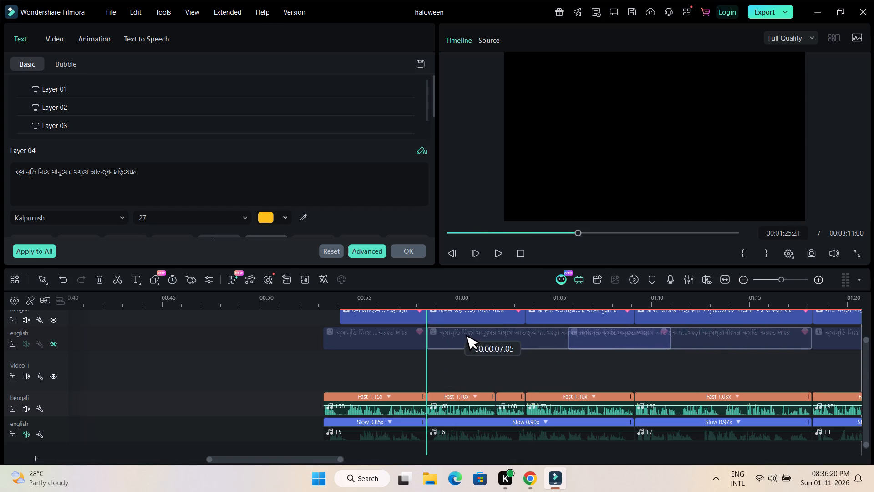
drag(458, 329, 456, 330)
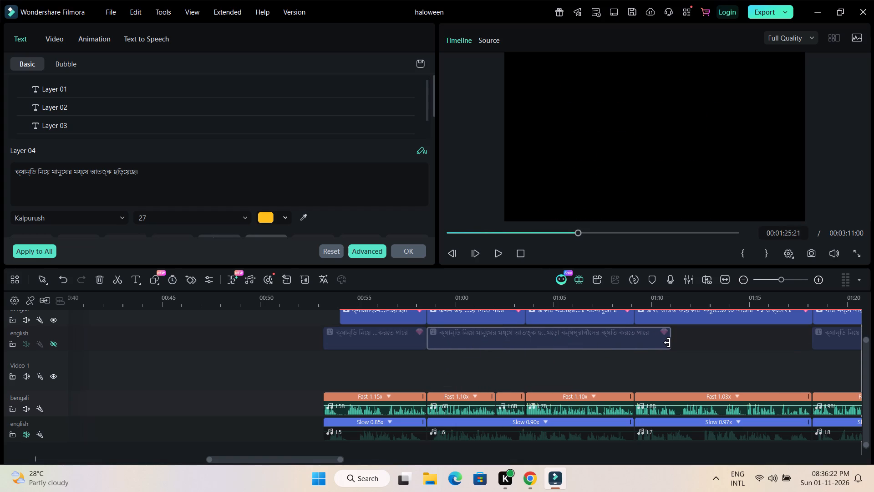
drag(667, 343, 633, 347)
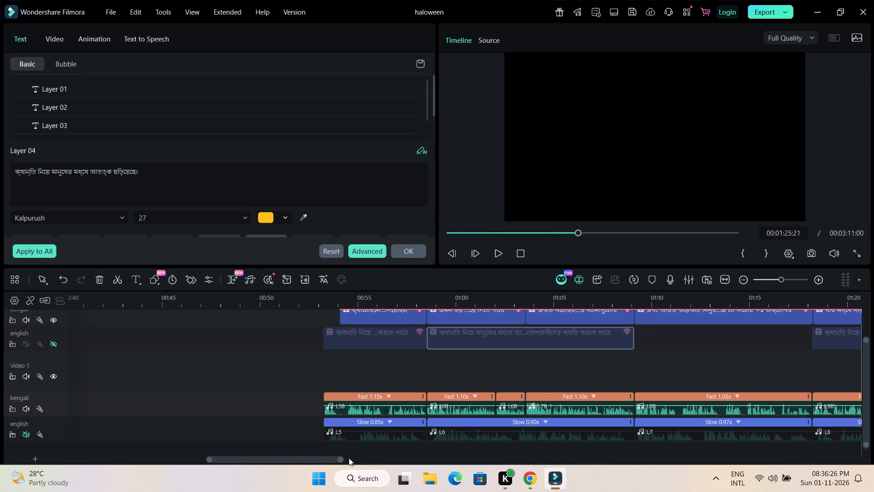
Move the following English-track title earlier to start with clip L7 and trim its end to match the clip.
drag(322, 461, 377, 460)
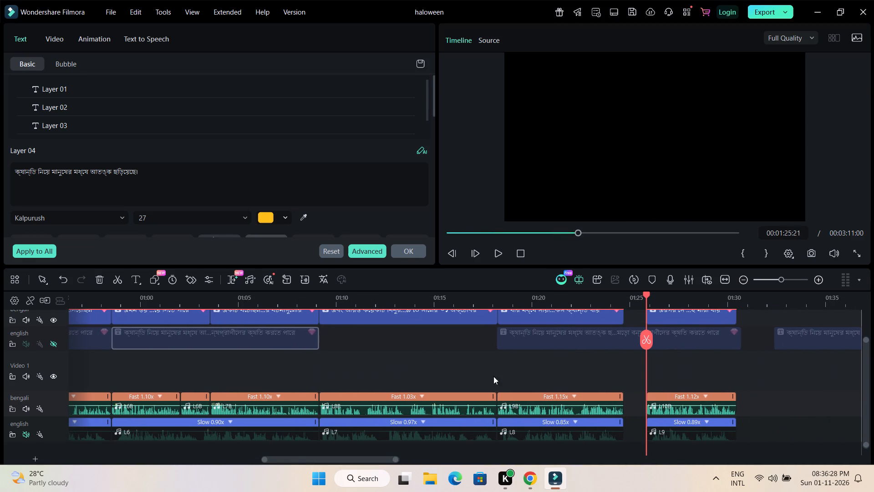
drag(566, 339, 390, 332)
drag(560, 338, 495, 339)
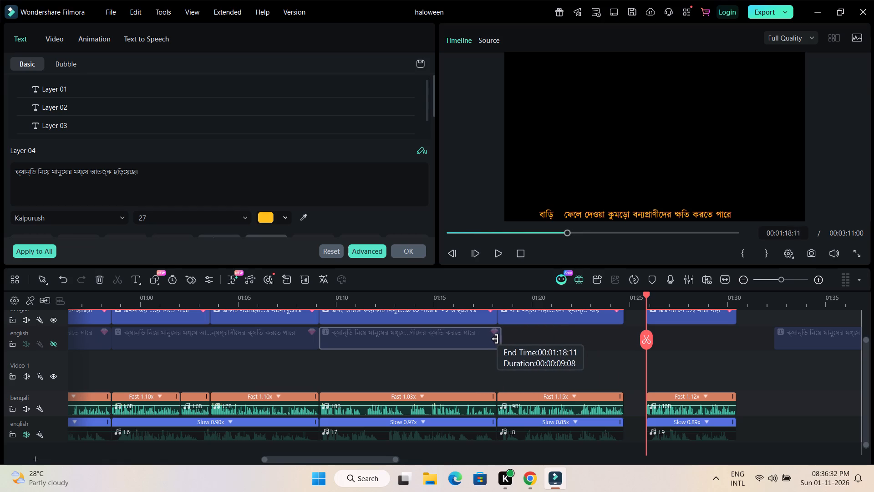
drag(495, 339, 494, 339)
Move the English-track title after L7's earlier to start with clip L8 and trim its end to match the clip.
drag(386, 458, 441, 459)
drag(571, 339, 356, 340)
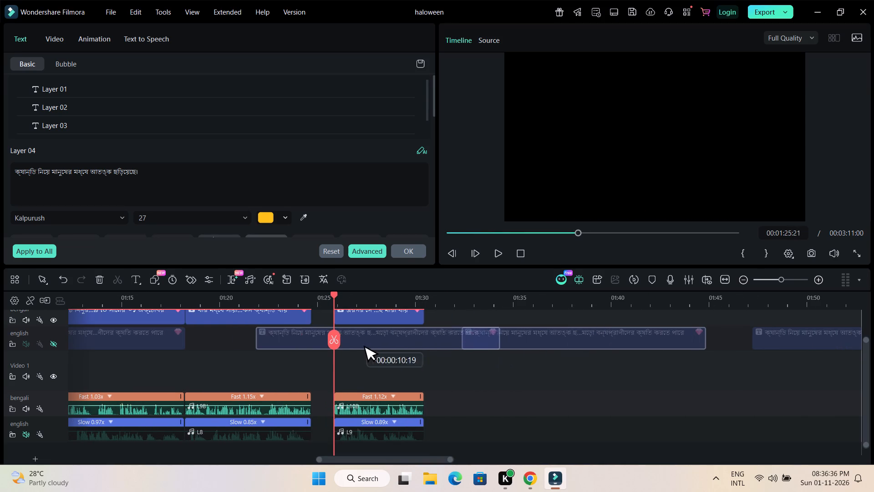
drag(356, 340, 295, 340)
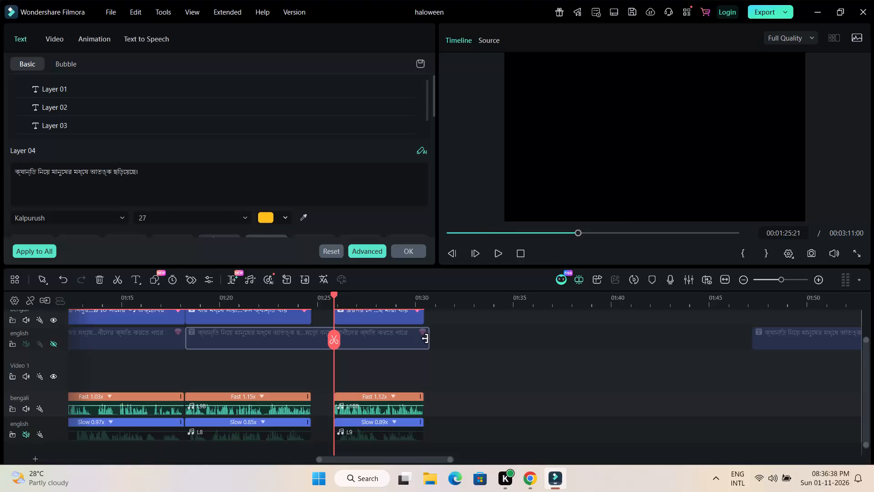
drag(426, 338, 310, 338)
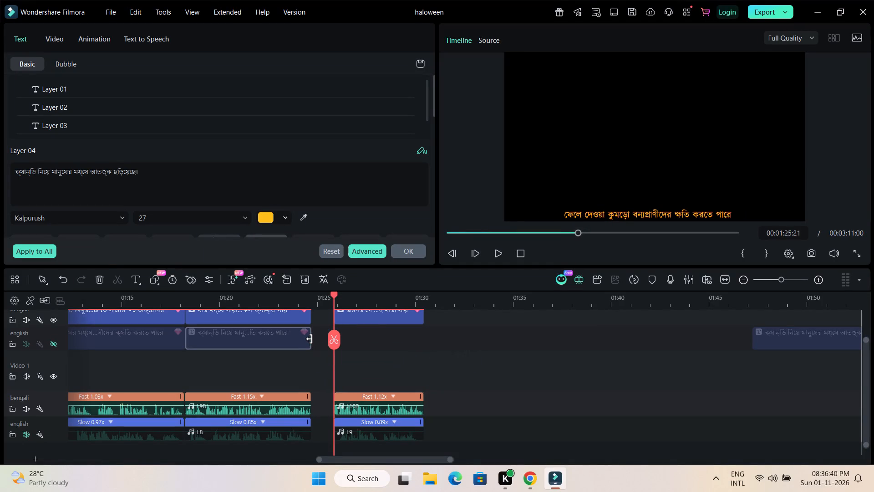
Move the next English-track title earlier to start with clip L9 and trim its end to match the clip.
drag(812, 341, 410, 340)
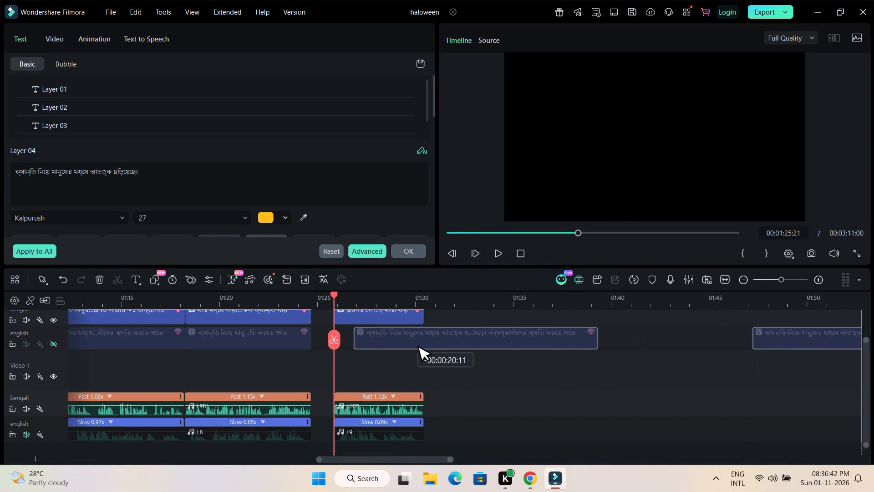
drag(410, 340, 390, 340)
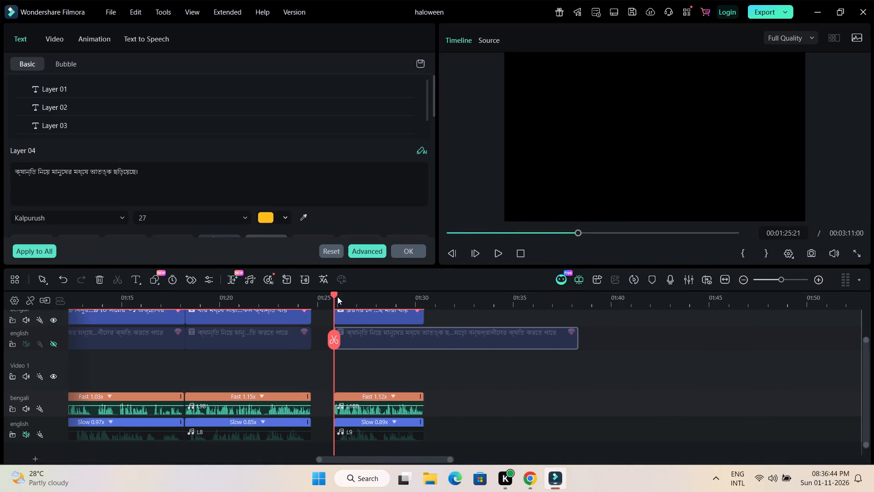
drag(335, 295, 311, 300)
drag(576, 342, 425, 339)
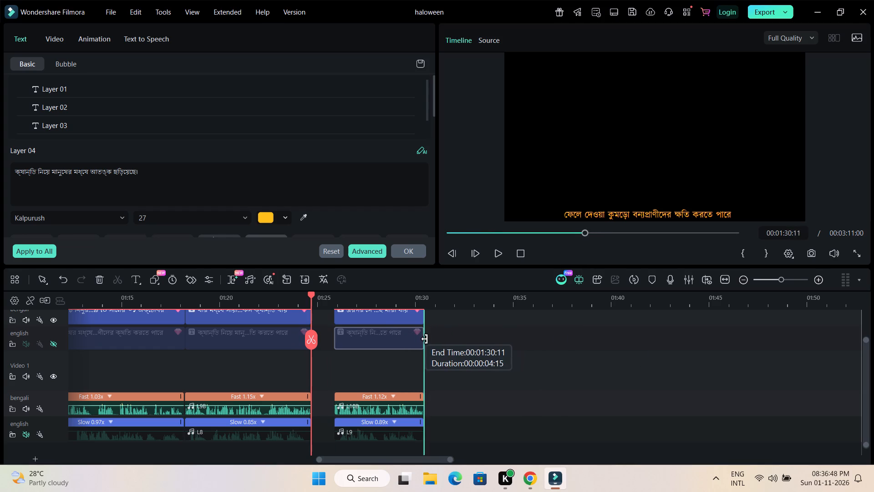
drag(425, 339, 423, 339)
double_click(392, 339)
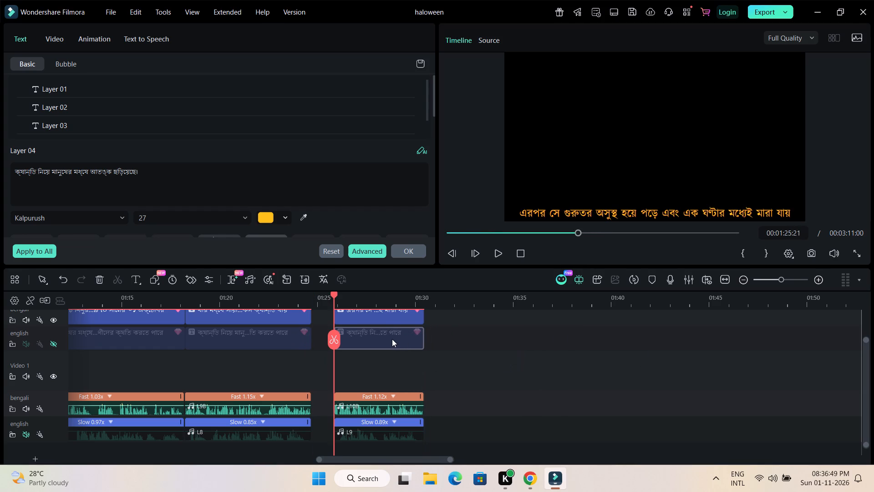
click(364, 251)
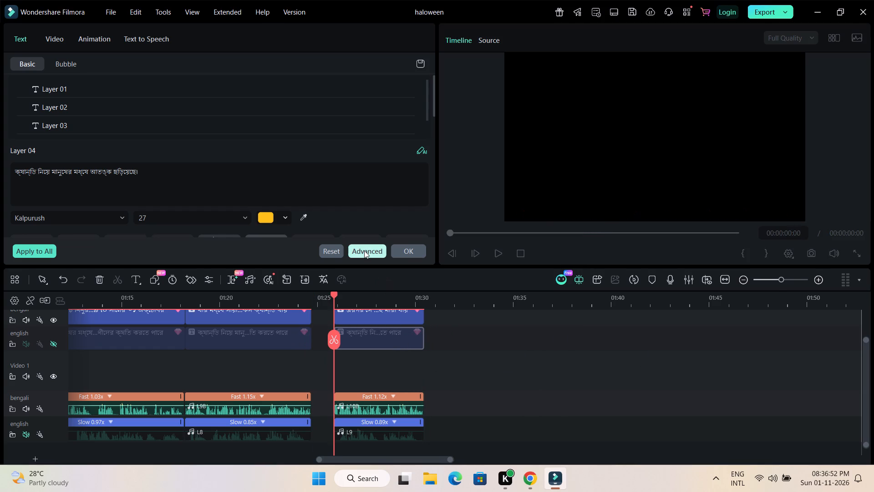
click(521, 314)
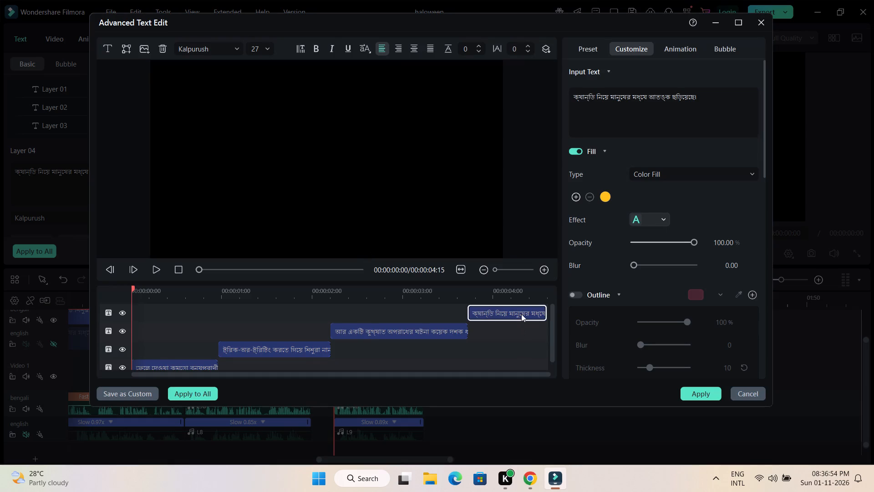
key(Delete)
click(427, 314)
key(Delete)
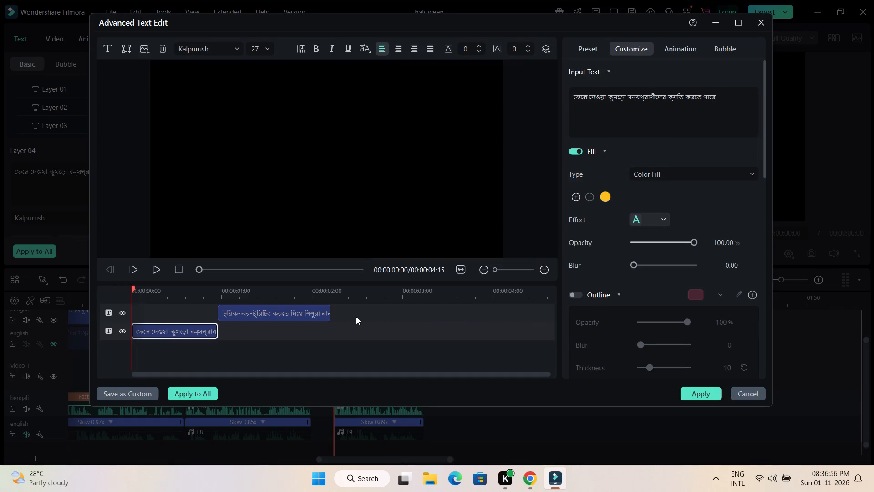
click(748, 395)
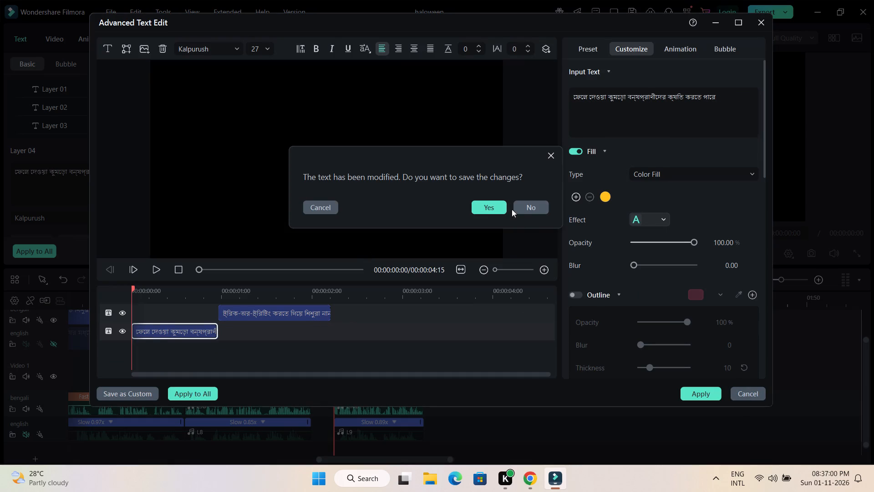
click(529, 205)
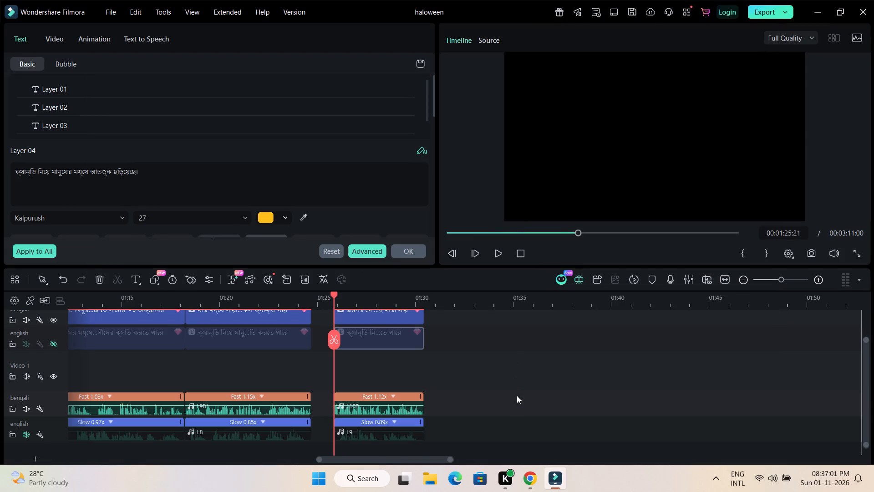
Move the next Bengali-track title earlier to start directly after the title above clip L10B.
scroll(517, 395, up, 1)
scroll(517, 395, down, 1)
scroll(517, 395, up, 1)
drag(536, 304, 452, 297)
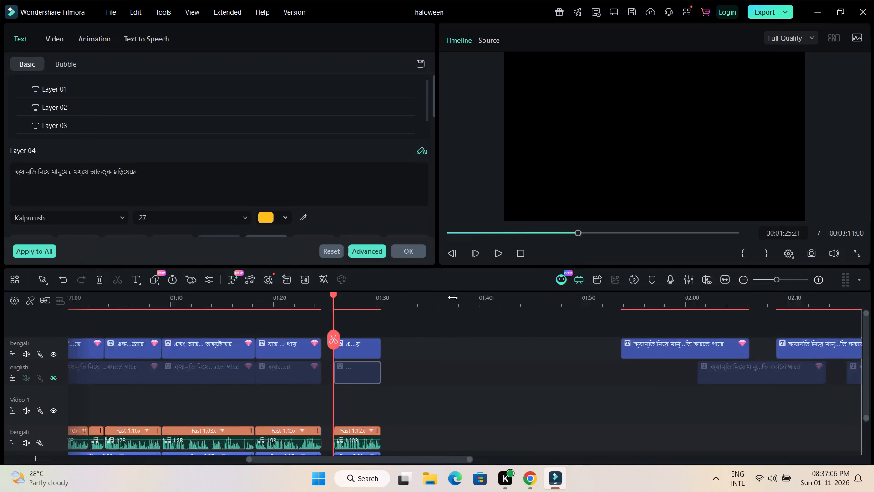
drag(452, 297, 415, 297)
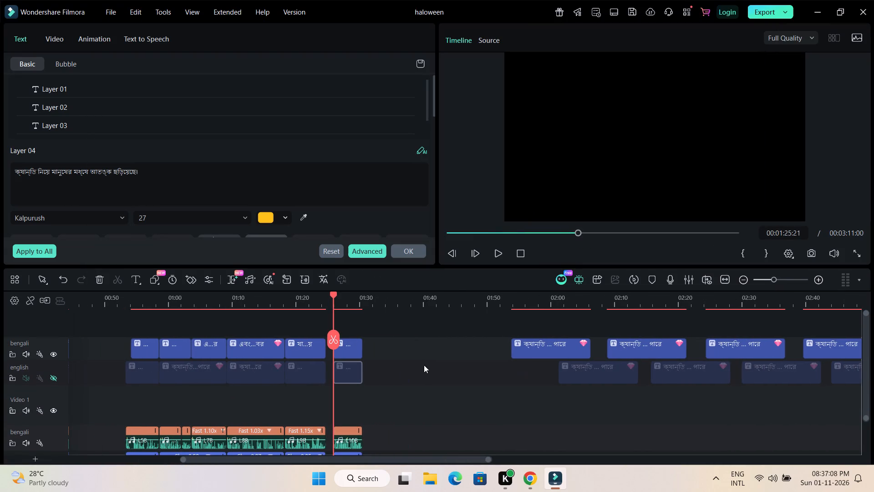
drag(540, 351, 398, 345)
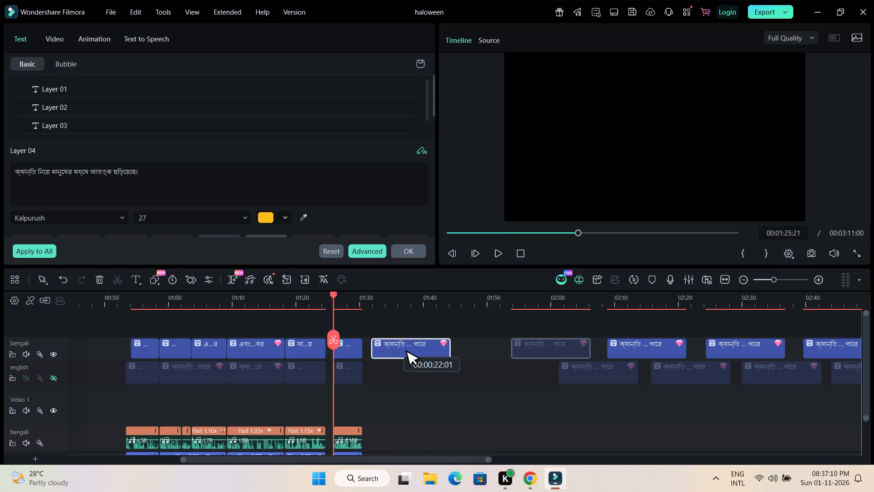
drag(398, 345, 393, 345)
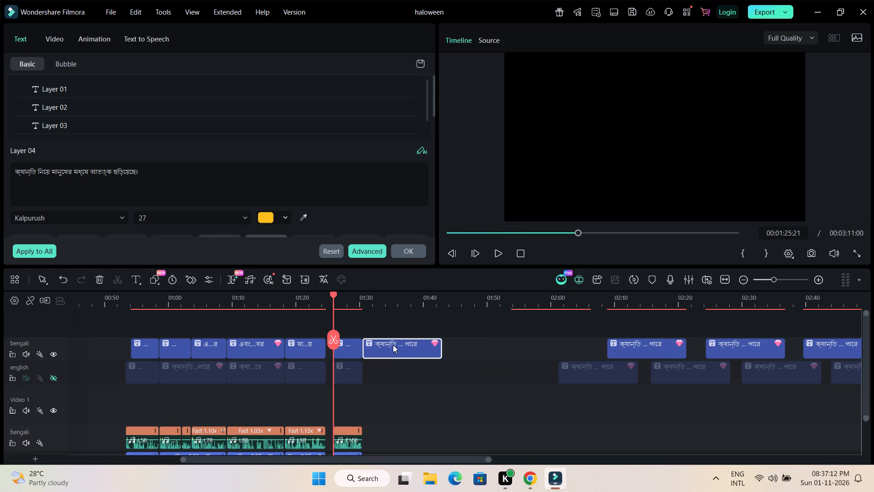
scroll(404, 379, down, 2)
scroll(406, 369, up, 1)
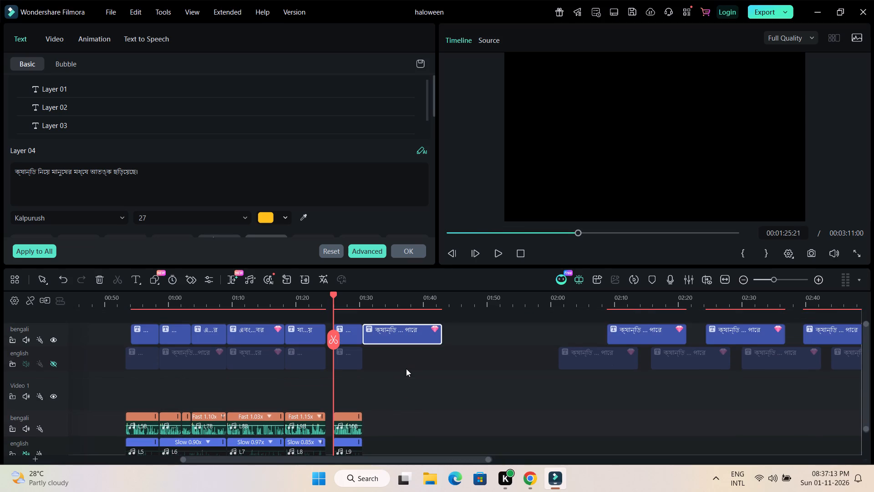
click(412, 249)
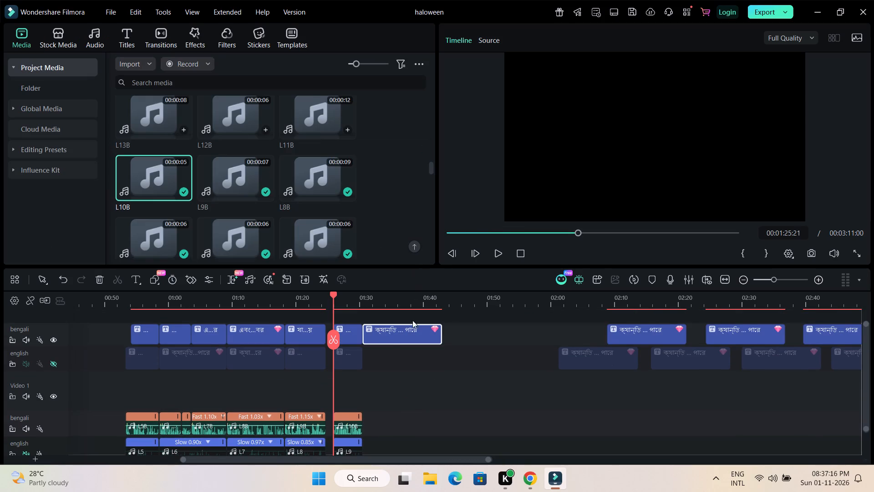
drag(332, 293, 365, 301)
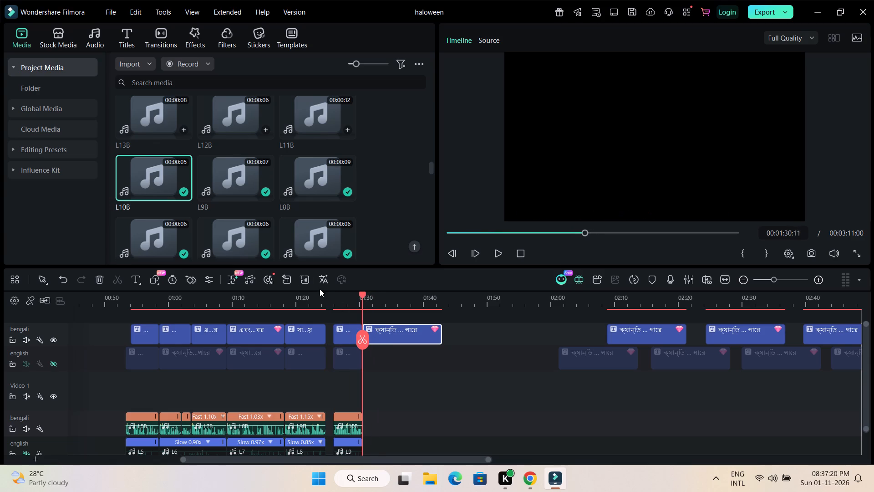
click(306, 122)
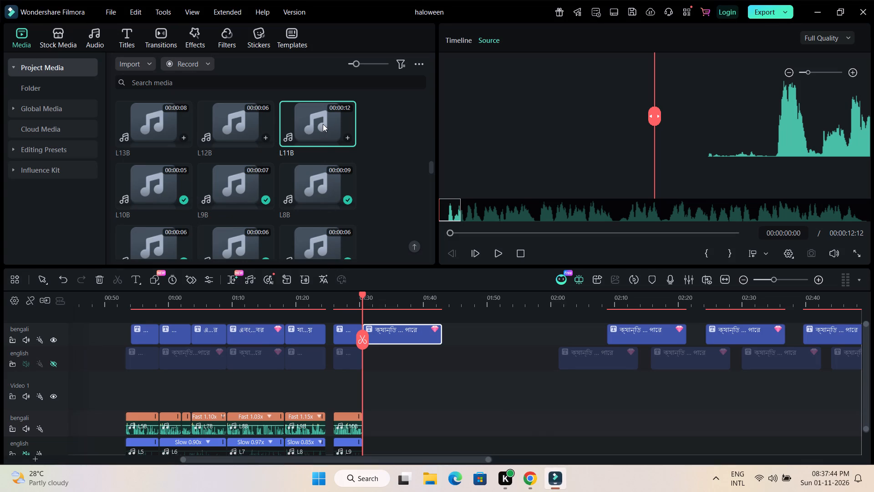
Place voice-over L11B on the Bengali audio track and L10 on the English audio track below, both starting at about 1:31.
drag(323, 124, 366, 391)
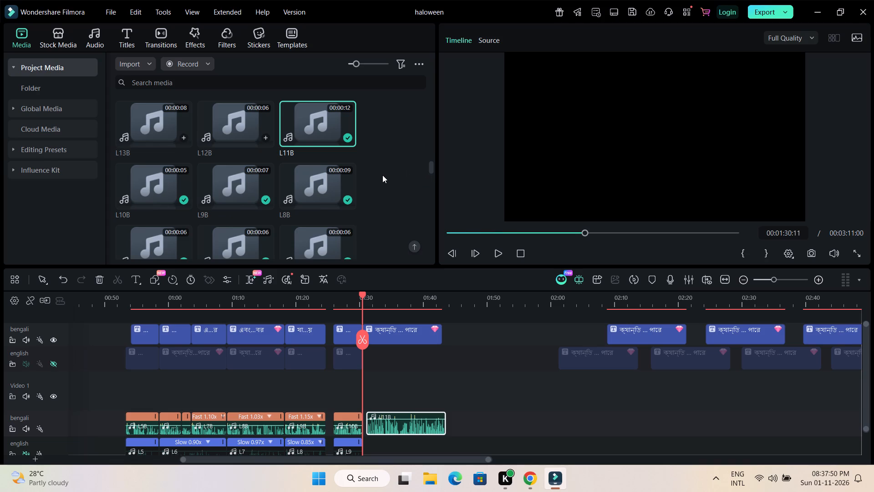
scroll(382, 175, down, 9)
scroll(382, 175, up, 1)
scroll(382, 175, down, 1)
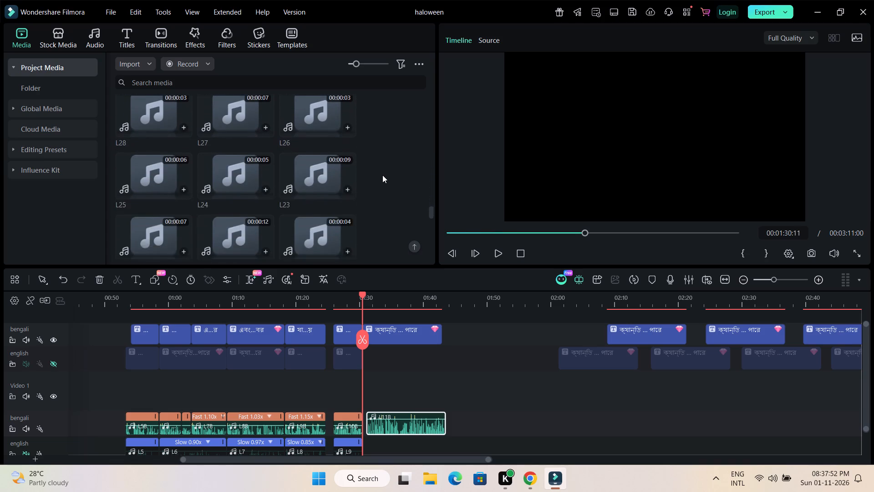
scroll(382, 175, down, 2)
scroll(424, 372, down, 1)
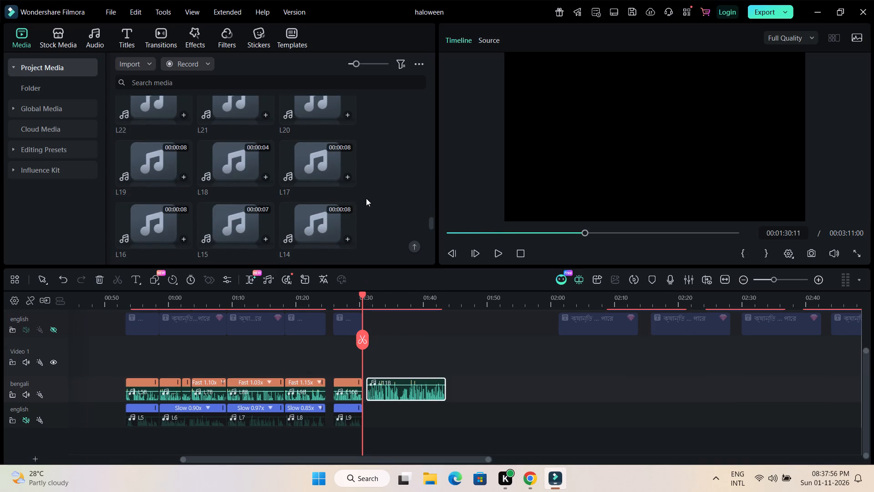
scroll(373, 200, down, 2)
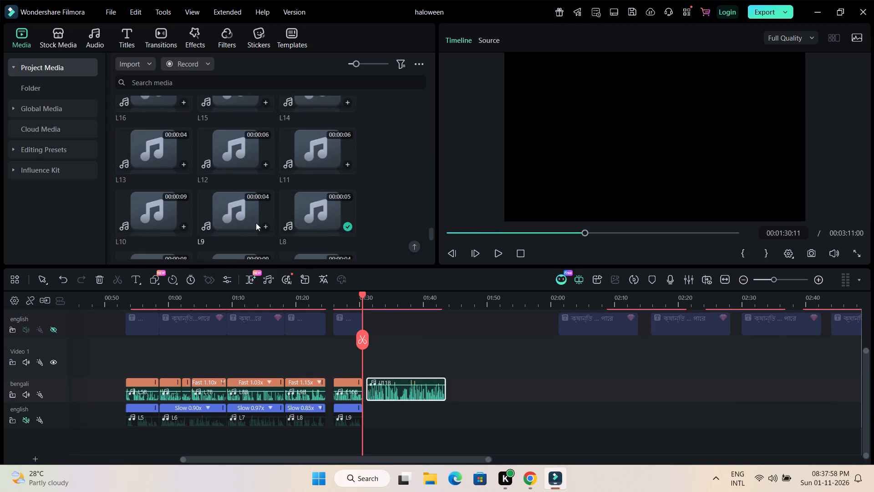
drag(158, 213, 375, 415)
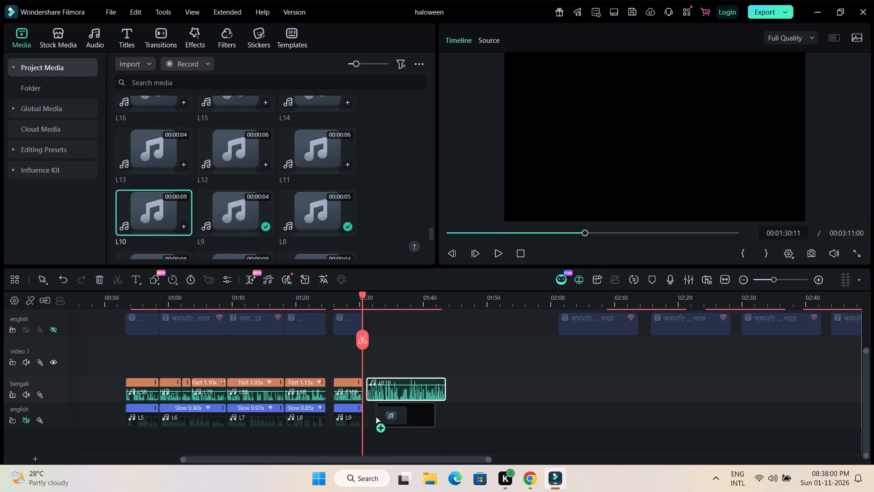
drag(375, 415, 369, 416)
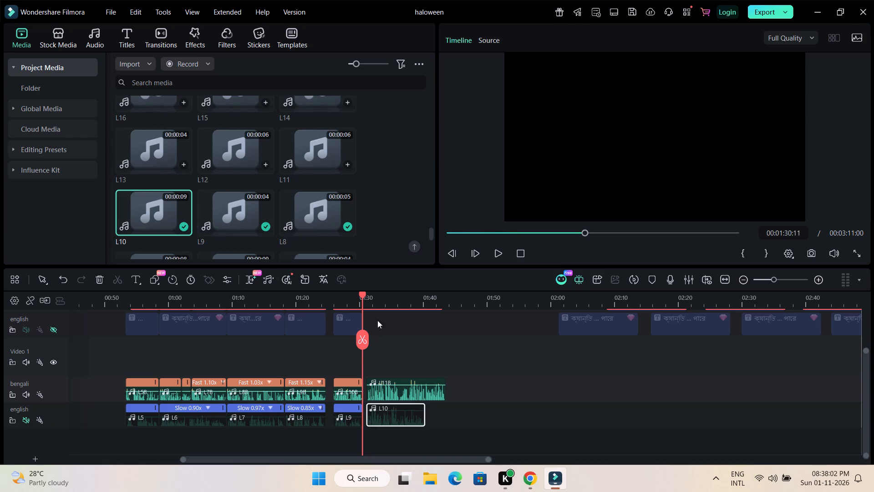
Trim the silence from the start of L11B and move the clip back to start together with L10.
drag(363, 294, 376, 296)
drag(390, 305, 676, 316)
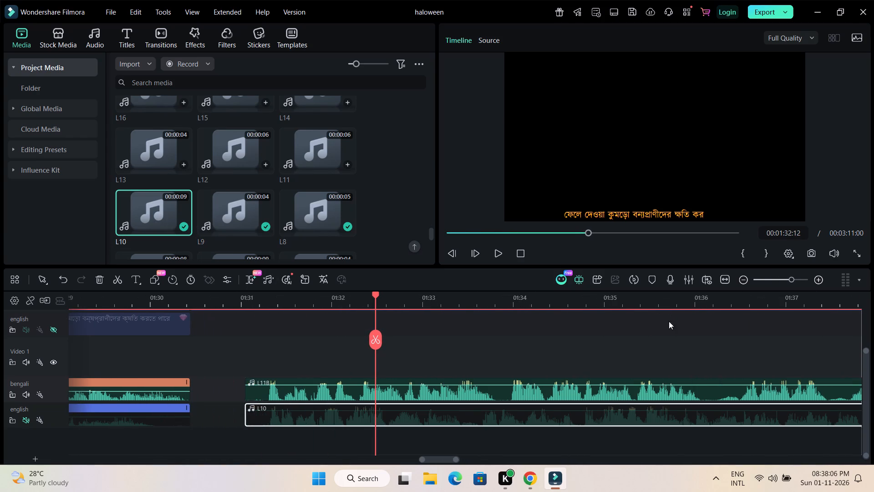
click(250, 355)
drag(248, 394, 254, 395)
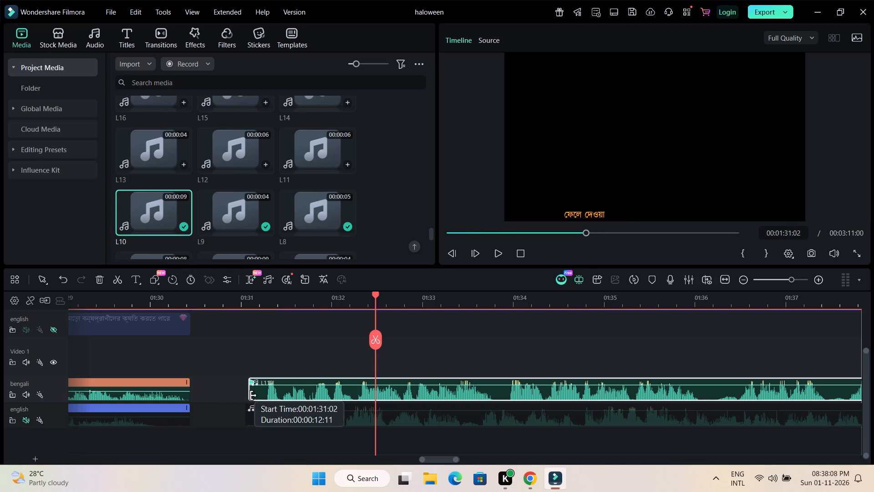
drag(254, 395, 268, 401)
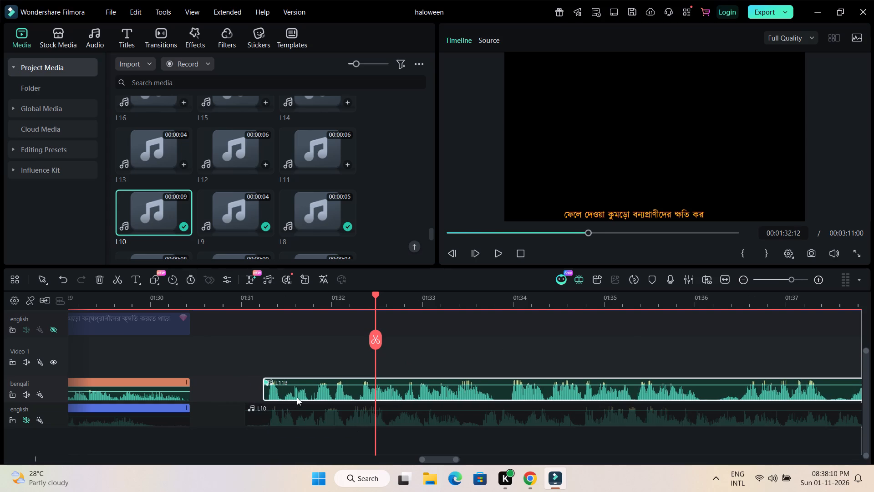
drag(298, 396, 281, 395)
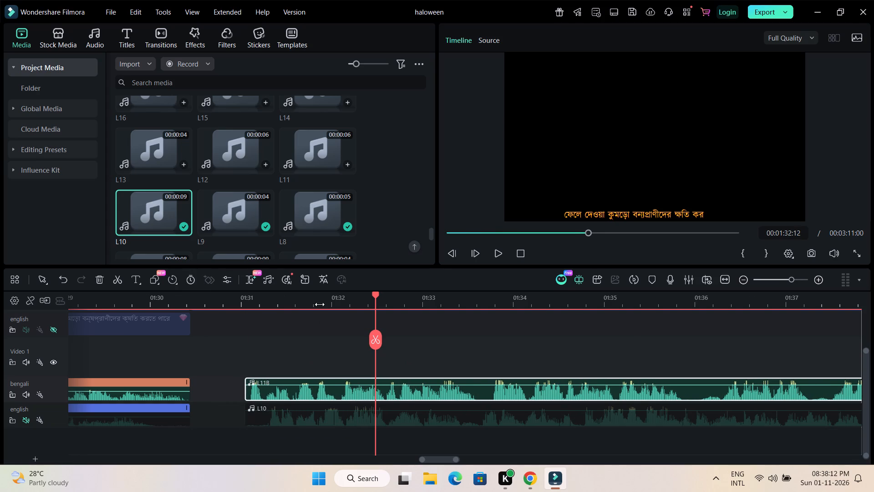
Trim the silent tail off the end of clip L11B on the Bengali audio track.
drag(326, 301, 223, 301)
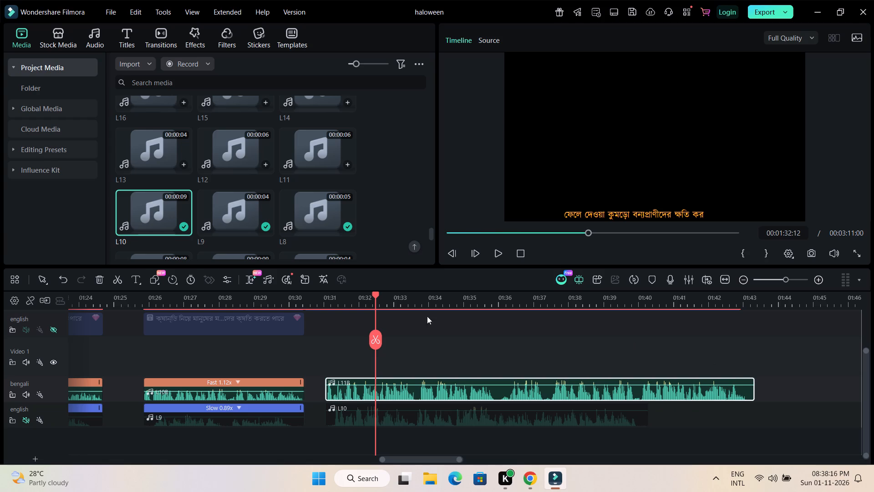
drag(376, 296, 605, 328)
drag(399, 459, 430, 459)
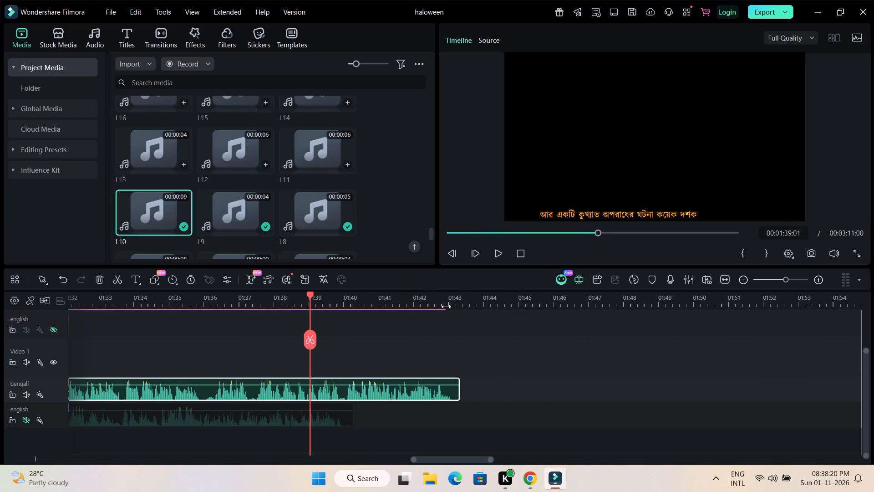
drag(446, 304, 582, 321)
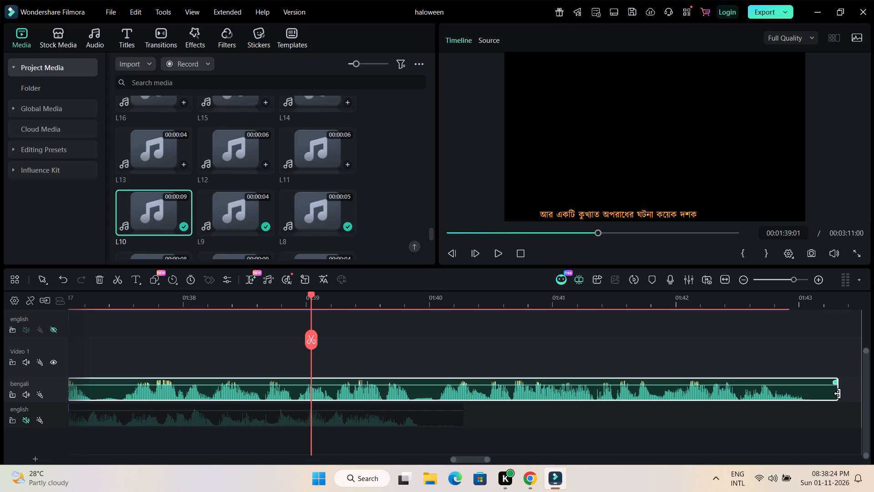
drag(838, 394, 811, 406)
drag(466, 459, 457, 459)
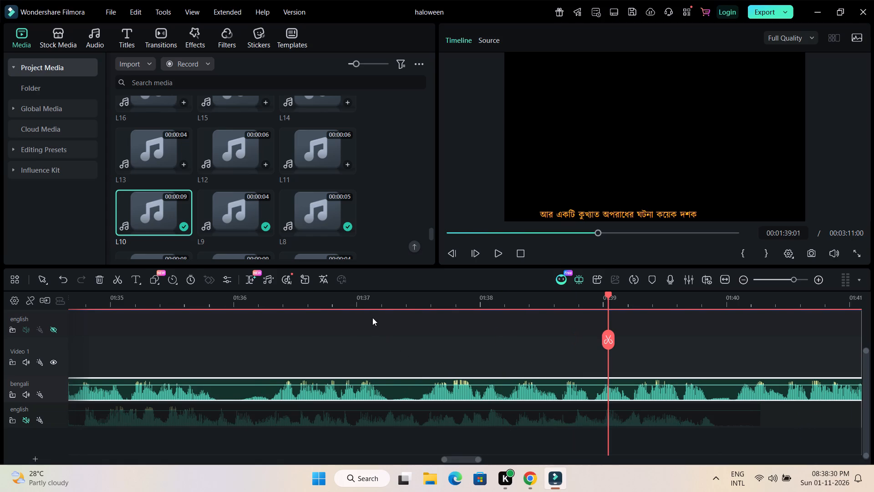
Set the speed of clip L11B on the Bengali audio track to 1.15.
drag(413, 302, 271, 303)
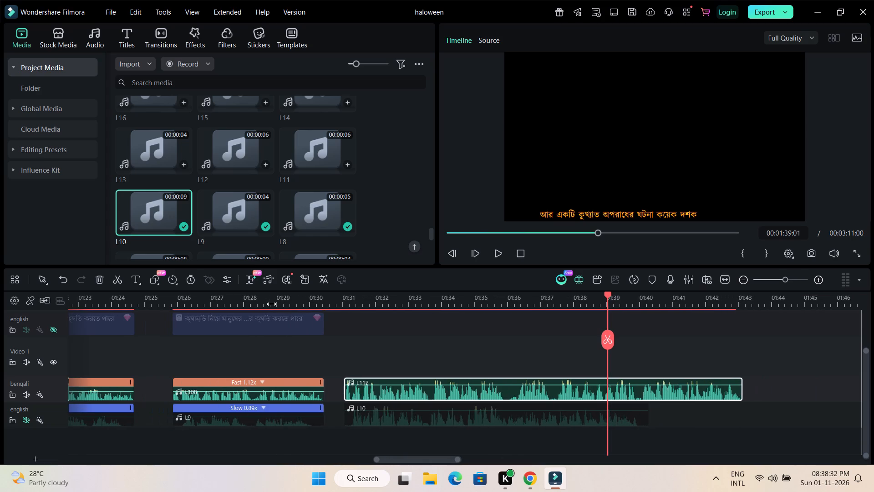
drag(393, 460, 409, 460)
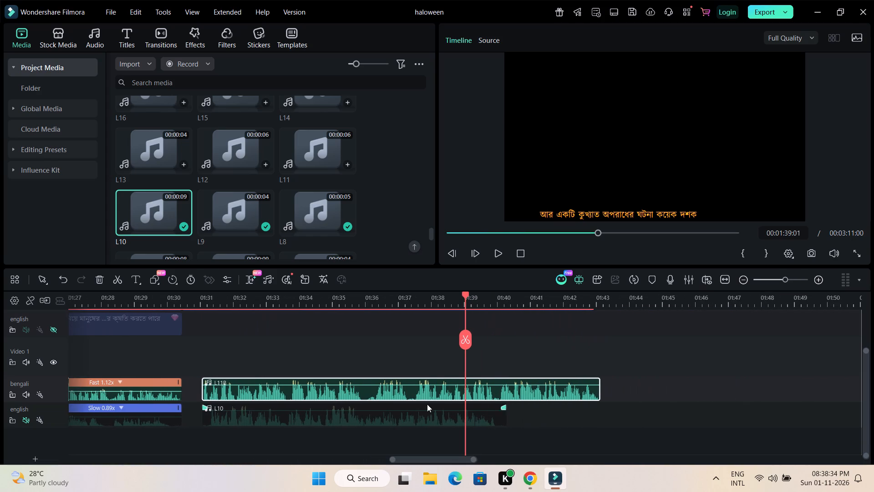
double_click(428, 394)
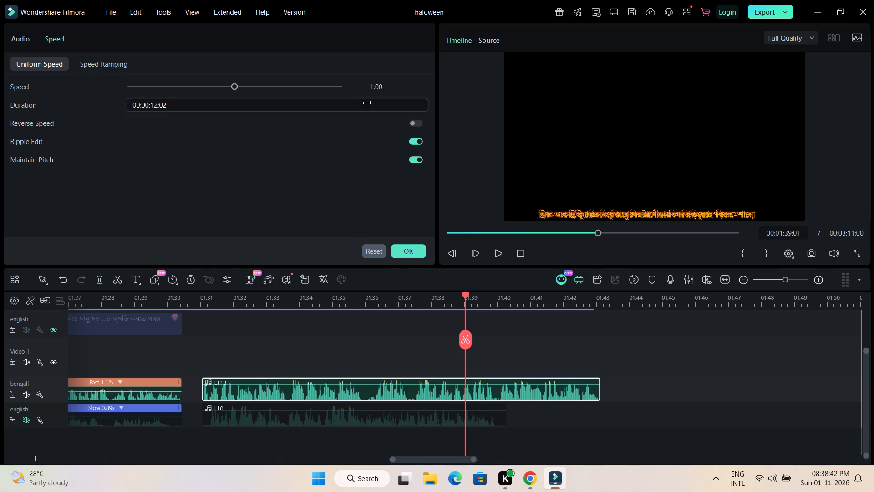
click(368, 88)
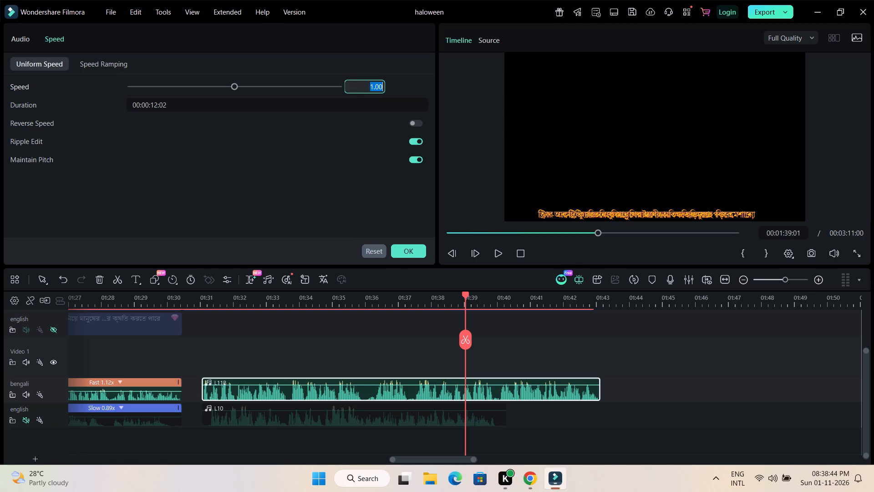
text(1.15)
key(Return)
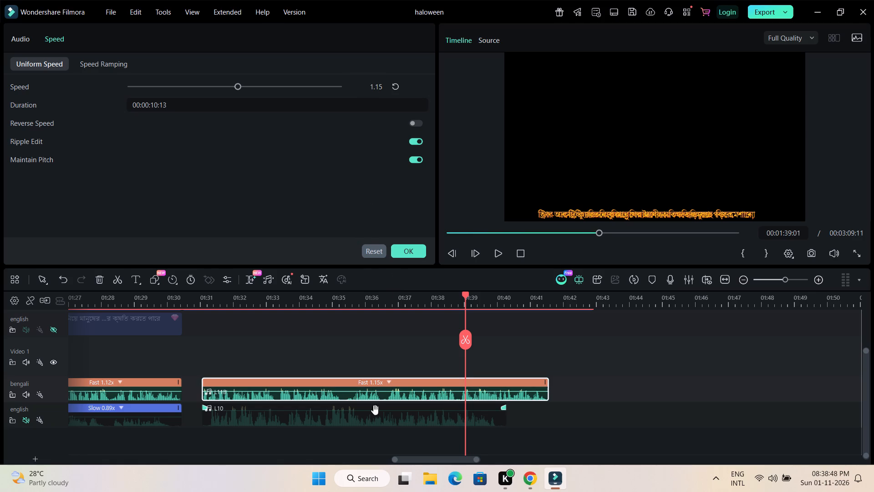
Slow clip L10 on the English audio track to 0.85, and fine-tune its speed to 0.87 to approximate L11B's length.
double_click(375, 420)
click(368, 84)
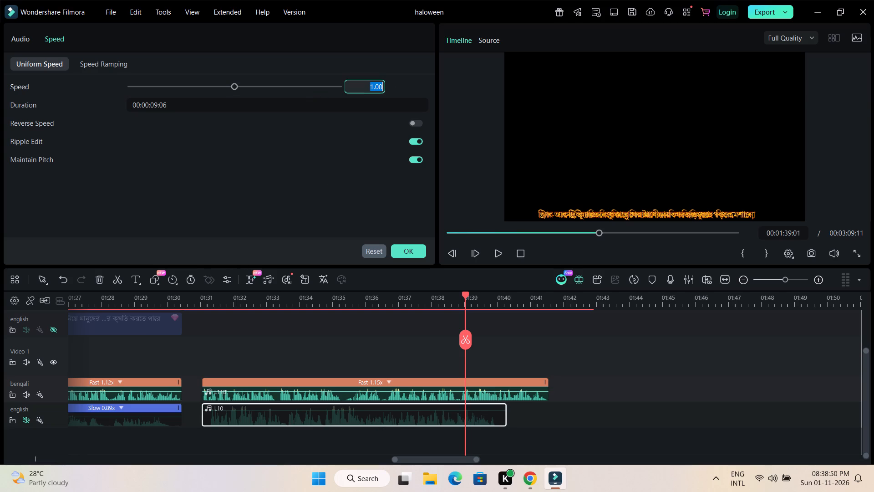
text(0.85)
key(Return)
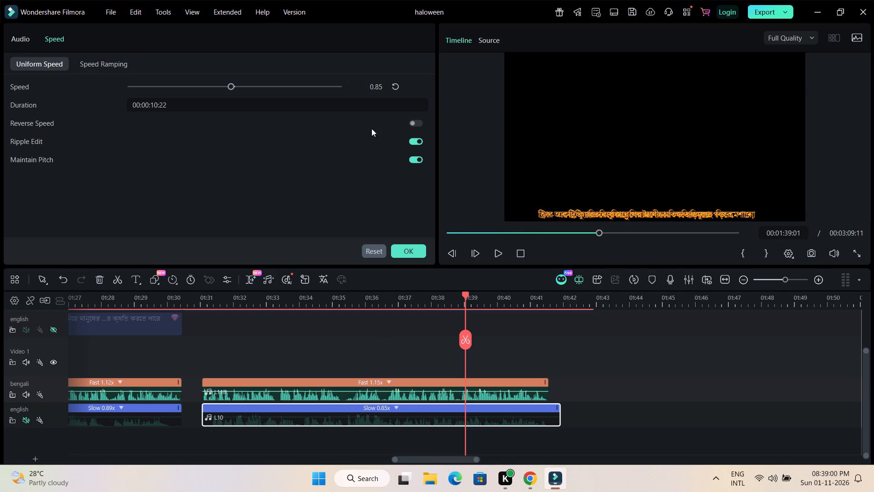
click(369, 90)
scroll(368, 90, up, 1)
click(351, 209)
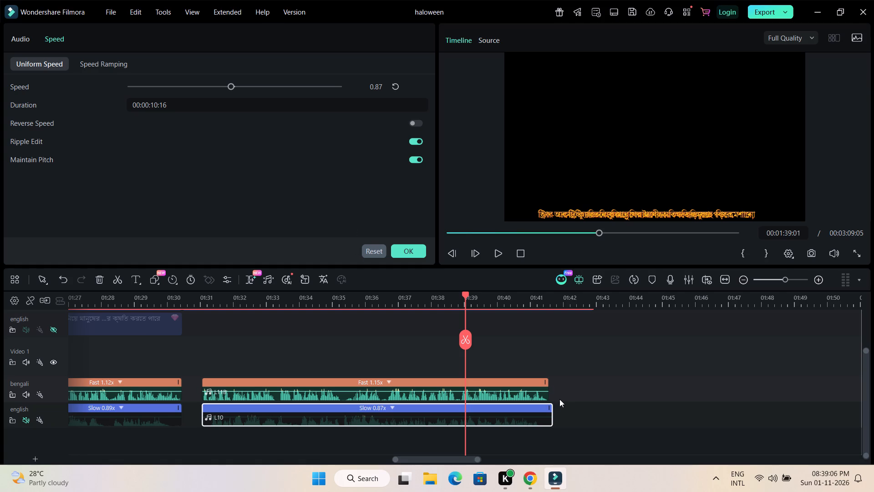
Extend the end of clip L11B to 00:01:41:17 so that it ends together with L10.
drag(546, 395, 555, 395)
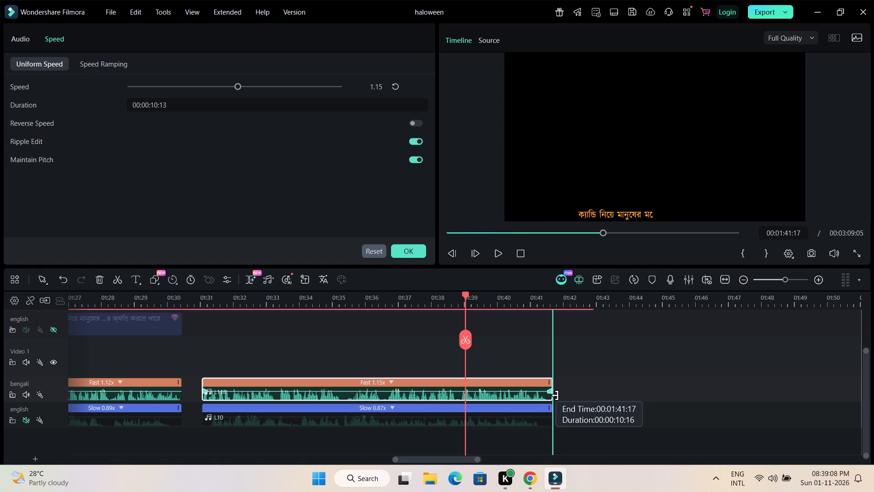
drag(555, 395, 560, 395)
click(571, 394)
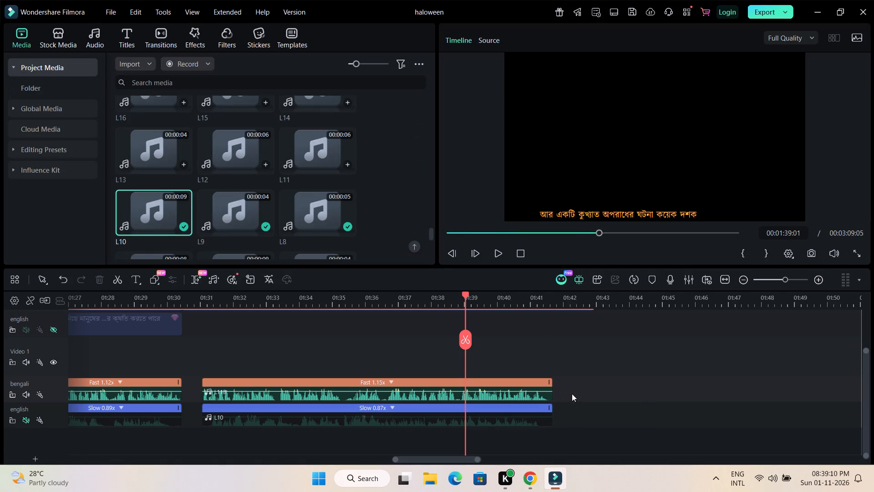
Play the retimed L11B voice-over from about 1:31 through its end, pausing at the mid-sentence break near 1:35.
drag(465, 295, 465, 296)
drag(465, 296, 207, 310)
key(space)
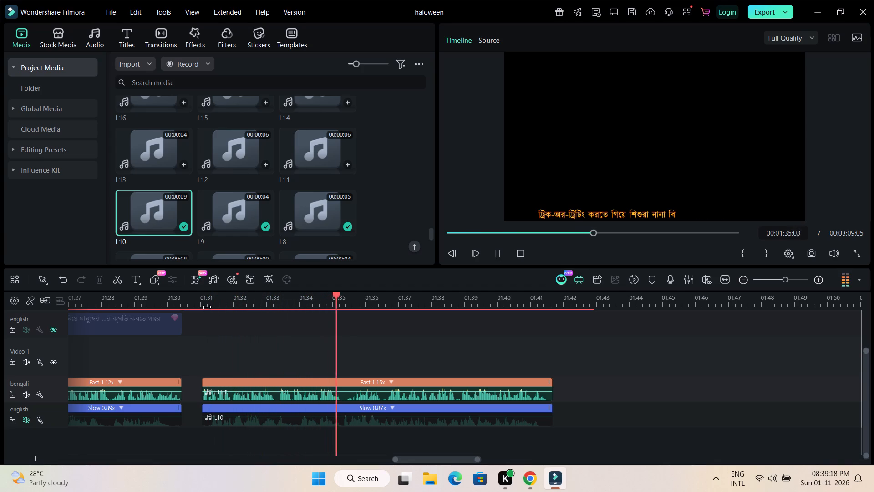
key(space)
drag(340, 297, 340, 296)
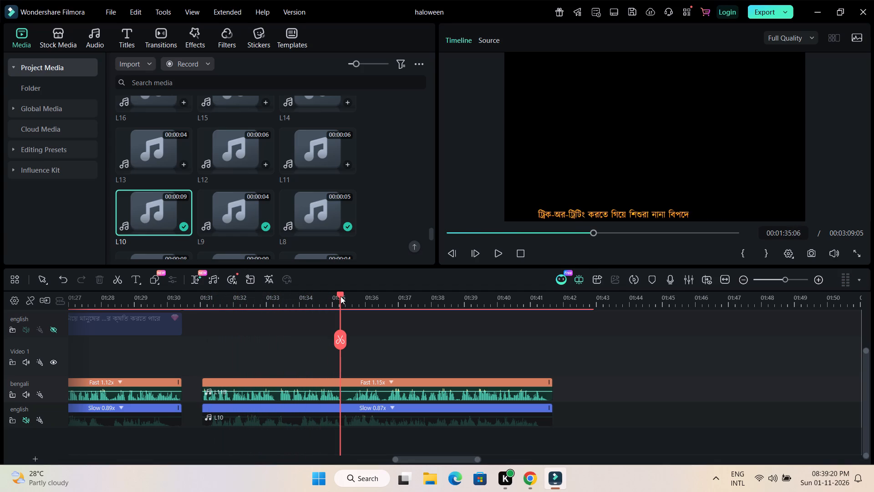
drag(340, 296, 344, 298)
scroll(423, 363, up, 1)
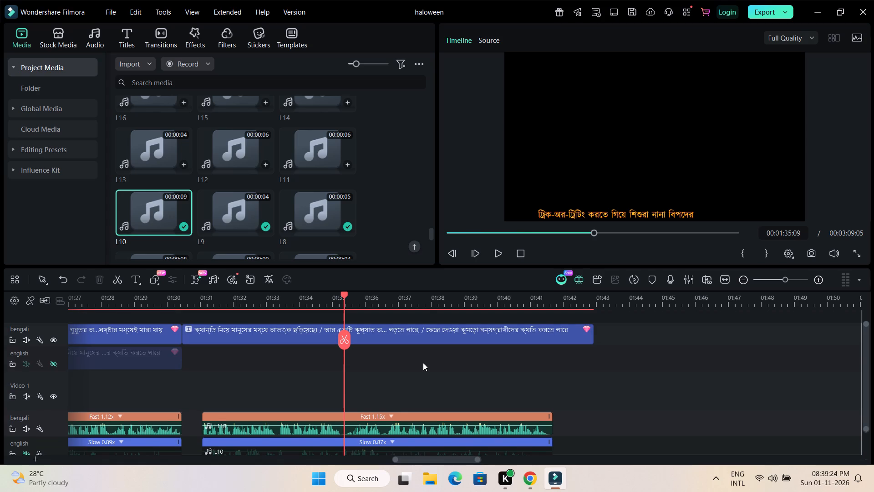
scroll(423, 363, up, 1)
scroll(423, 363, down, 1)
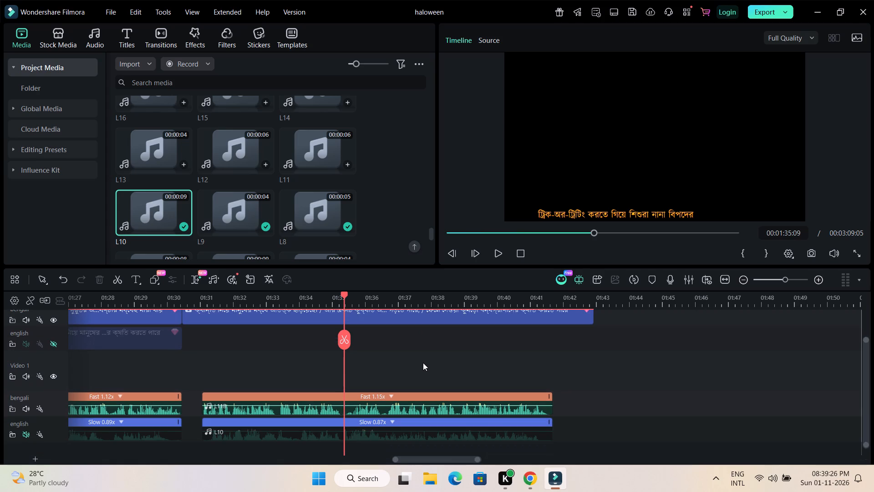
scroll(423, 363, up, 1)
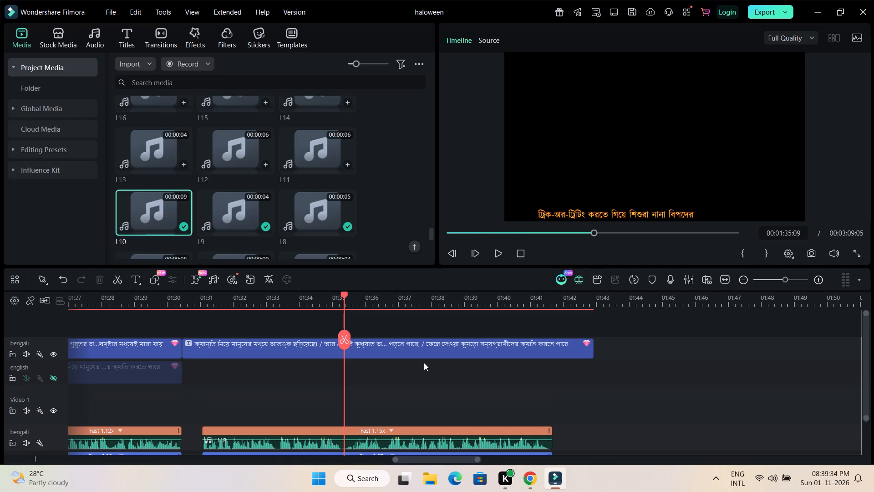
key(space)
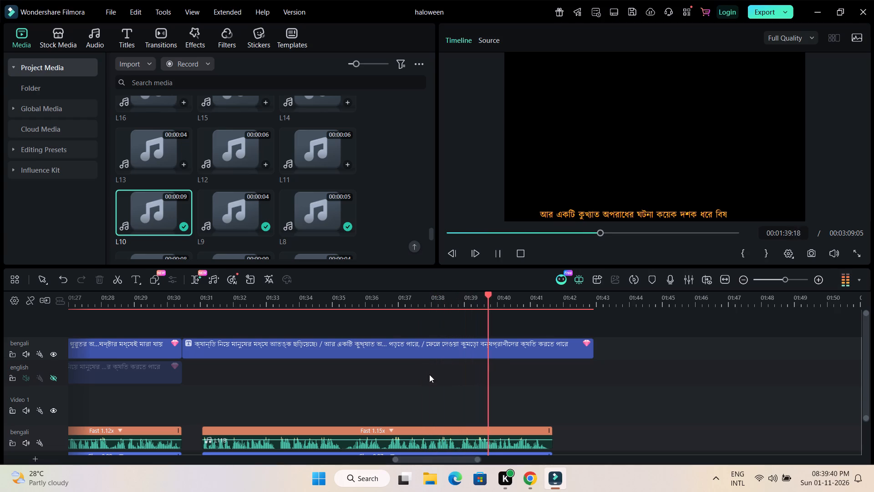
scroll(408, 393, down, 1)
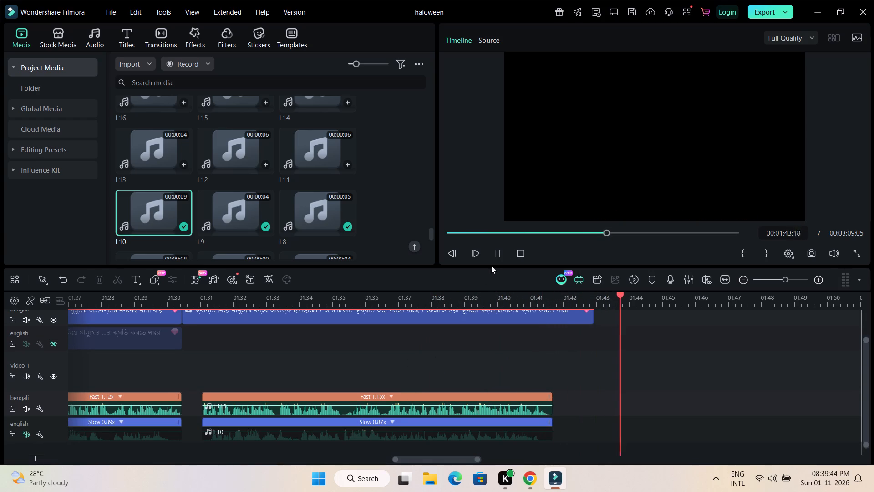
click(498, 252)
scroll(433, 386, up, 2)
double_click(382, 345)
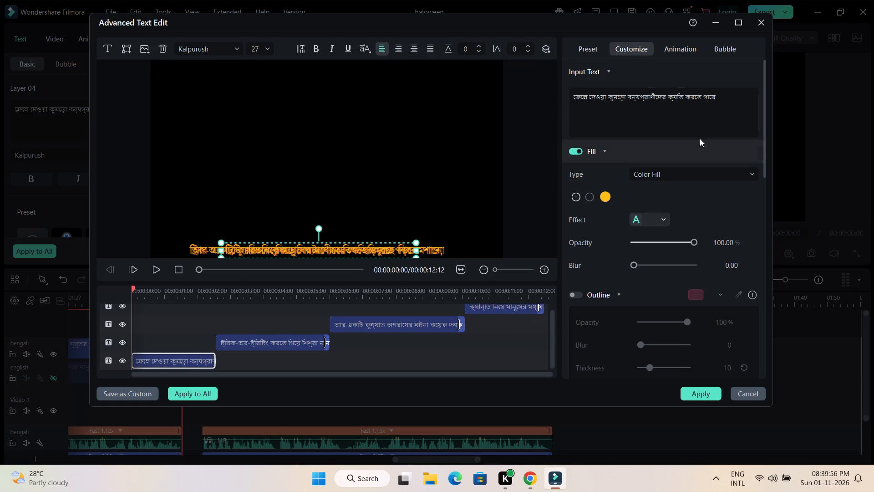
drag(727, 95, 560, 84)
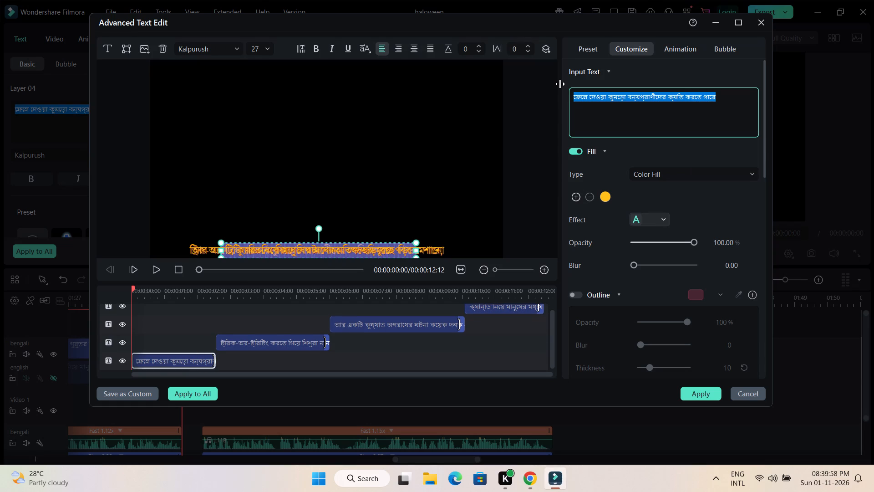
key(ctrl+v)
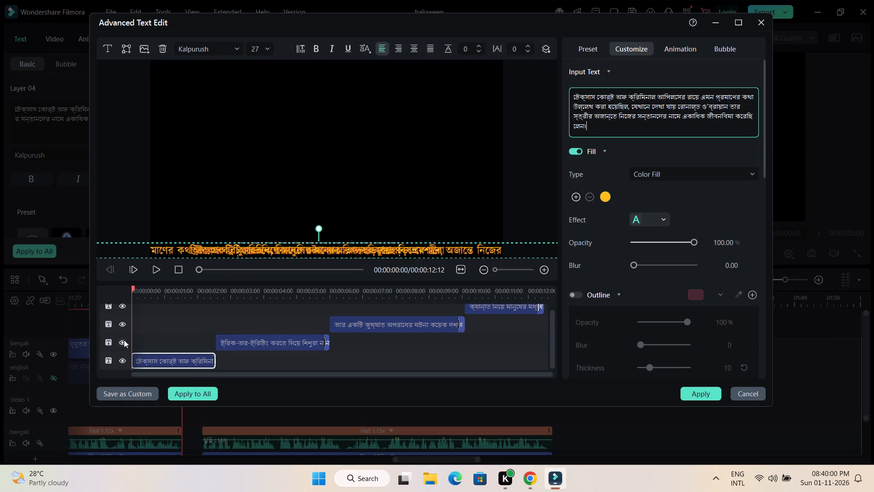
Hide the three other text layers of the Bengali title so only the first layer shows.
click(123, 342)
click(123, 321)
click(122, 306)
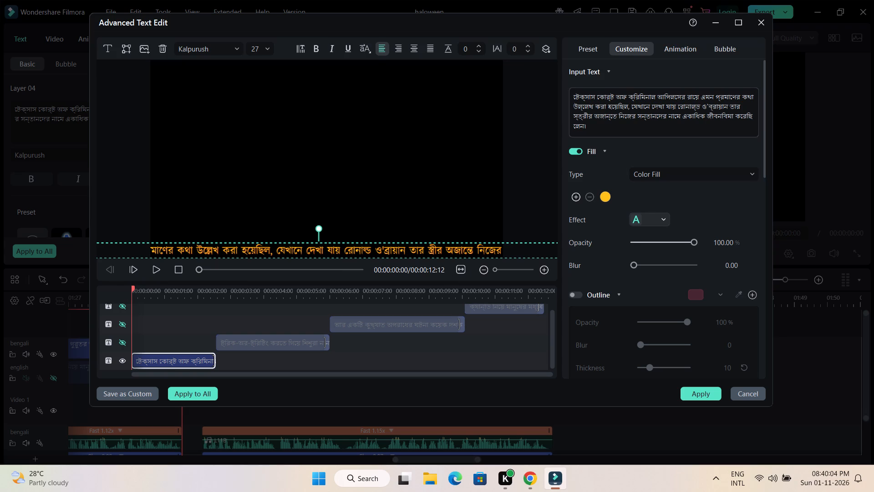
Cut the first layer's text after "উল্লেখ করা হয়েছিল", removing the comma, and enlarge the text to font size 30.
drag(631, 107, 649, 132)
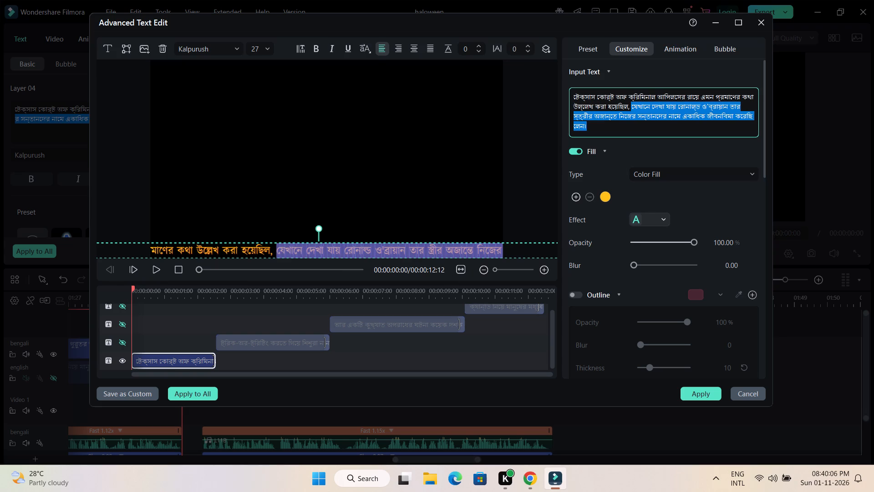
key(BackSpace)
key(BackSpace)
key(BackSpace)
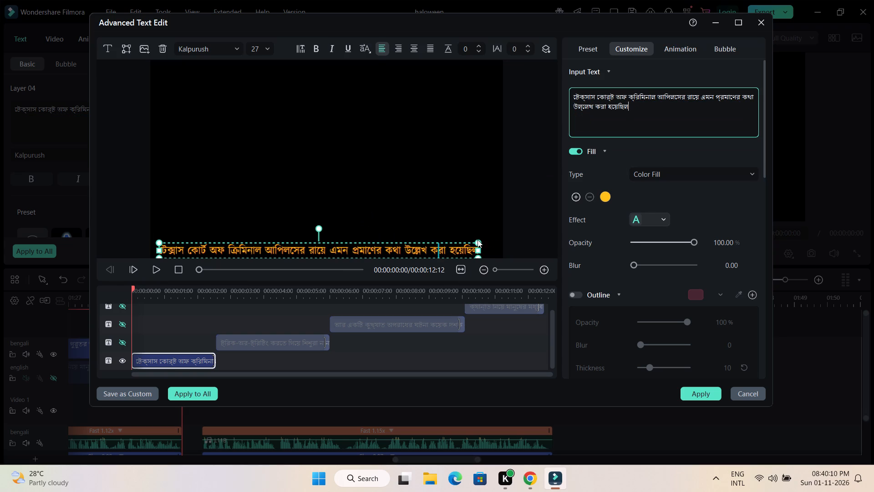
drag(478, 242, 483, 240)
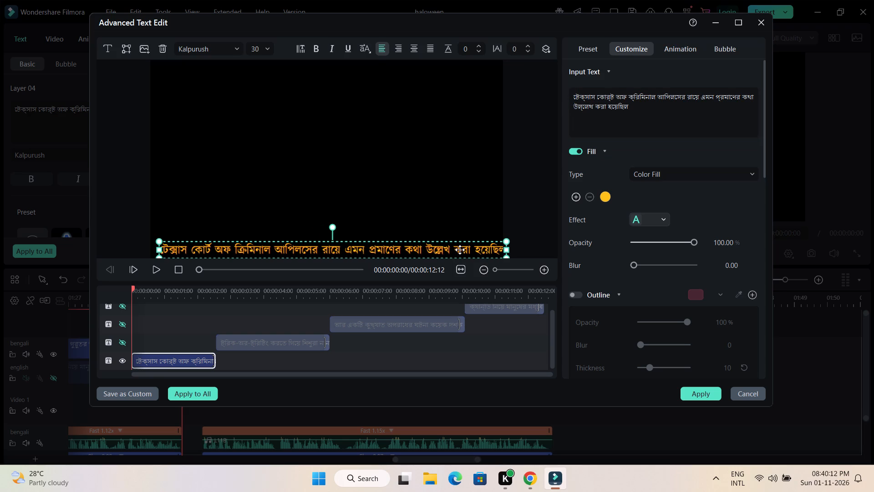
click(437, 203)
Preview the title's timing and extend the first text layer to end at 00:00:04:23.
click(152, 267)
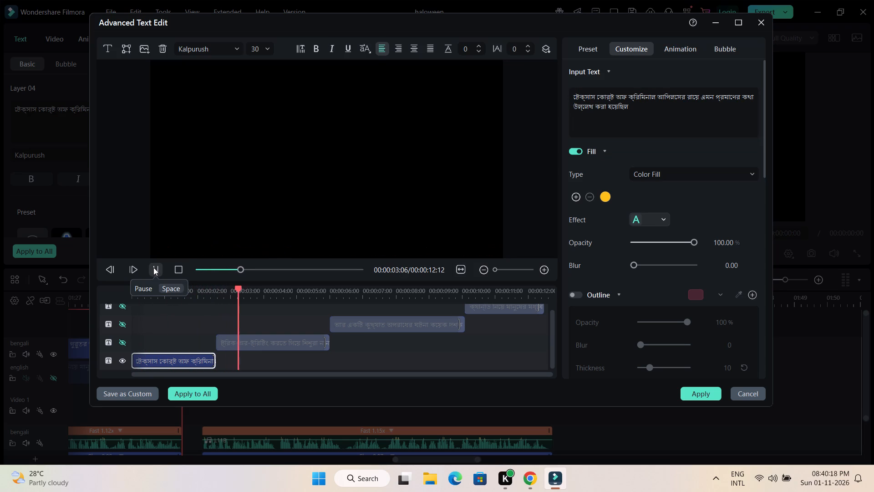
click(153, 267)
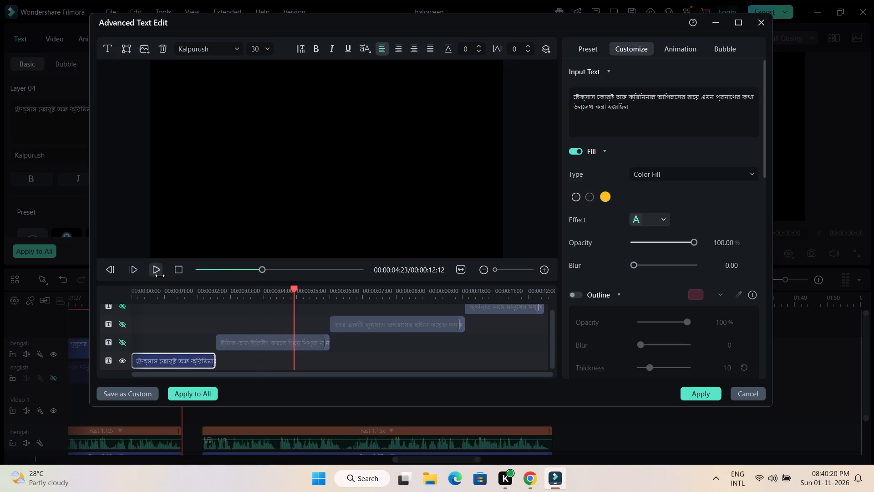
drag(211, 361, 274, 370)
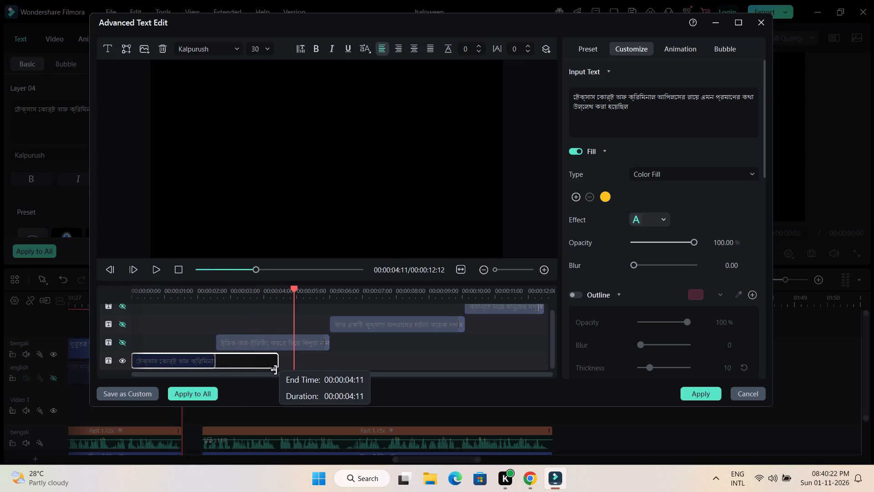
drag(274, 370, 286, 370)
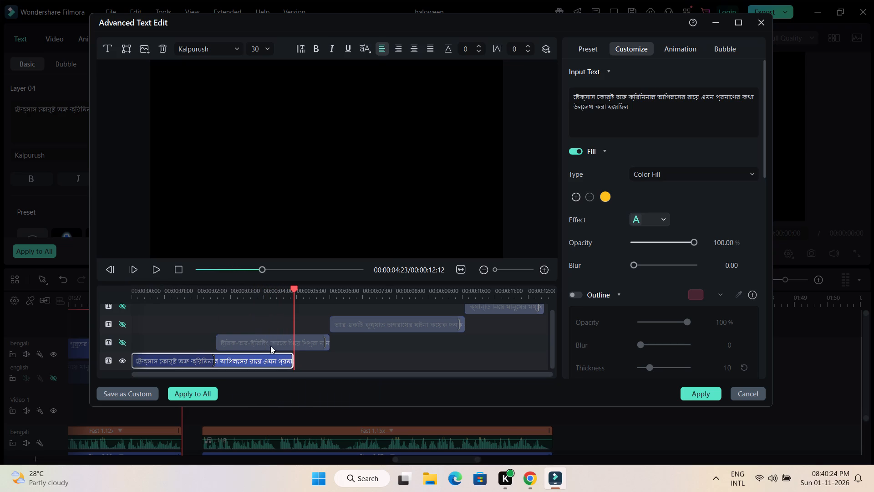
Lengthen the first text layer's animation to run almost to the layer's end and preview the title from the start.
drag(214, 362, 286, 369)
drag(295, 290, 84, 289)
drag(203, 295, 124, 286)
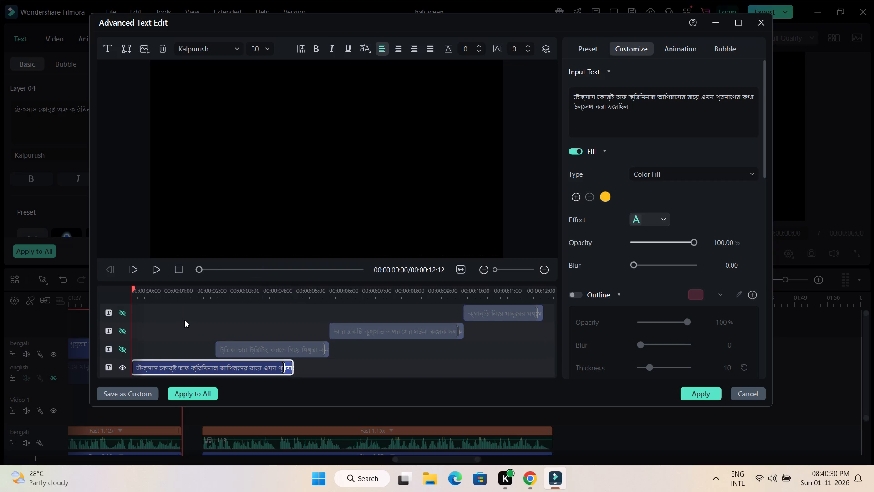
scroll(184, 320, down, 2)
click(155, 266)
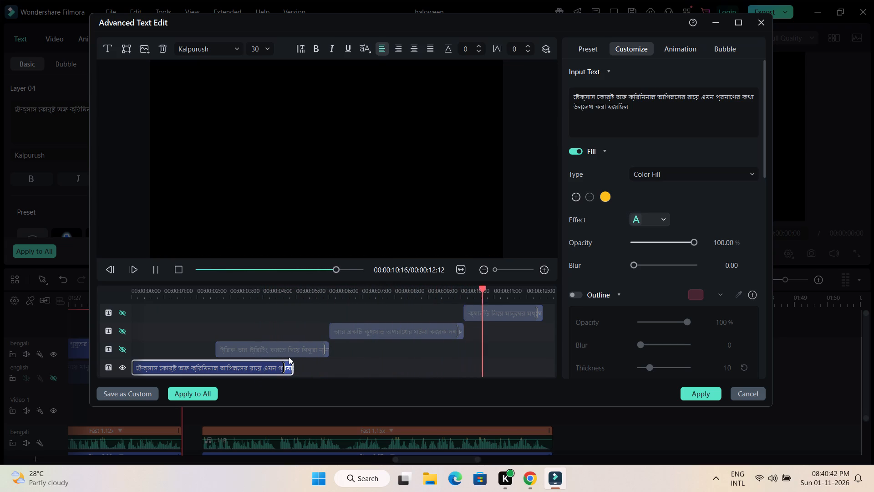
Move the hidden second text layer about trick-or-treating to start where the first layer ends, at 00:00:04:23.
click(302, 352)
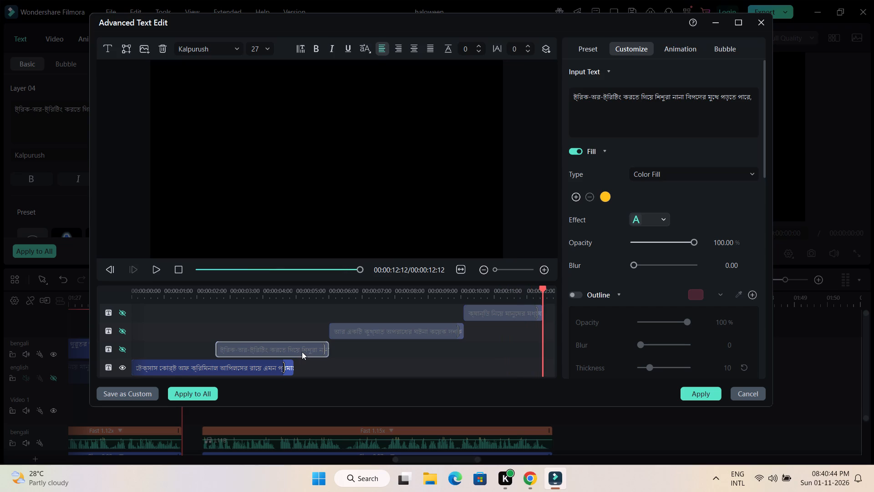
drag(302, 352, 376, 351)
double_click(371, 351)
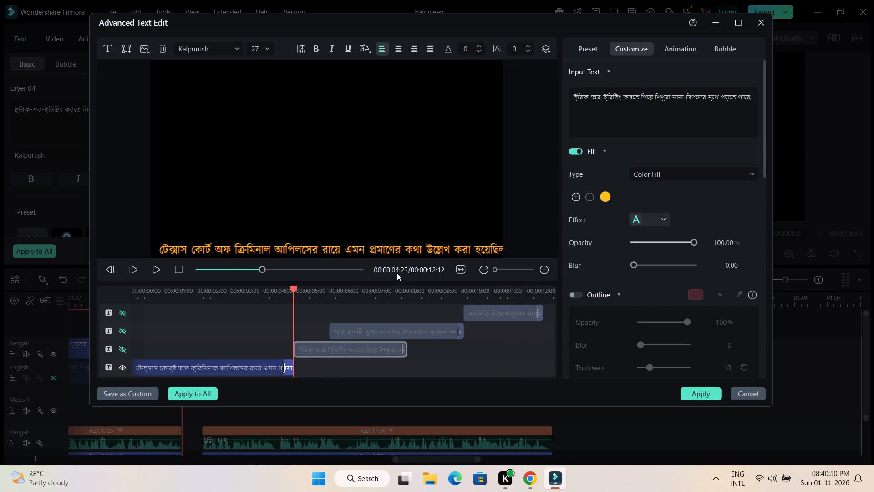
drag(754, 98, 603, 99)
Nudge the first layer's Texas court text slightly left so it fits entirely inside the video frame.
click(442, 246)
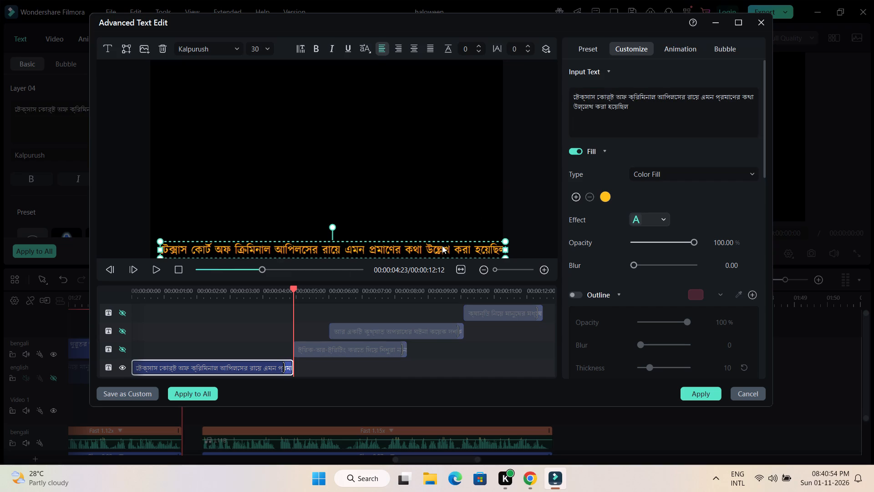
key(Left)
key(Left)
key(Left)
key(Left)
key(Left)
key(Left)
key(Left)
key(Left)
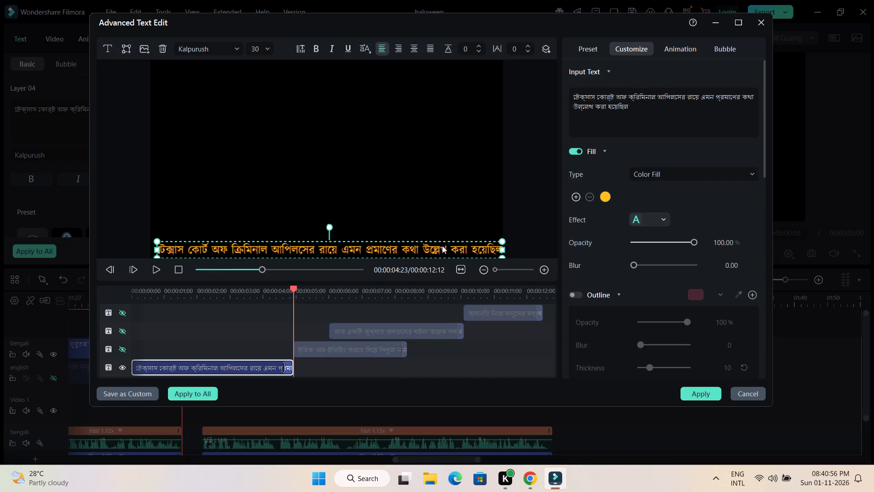
key(Left)
key(Left)
key(Left)
key(Left)
key(Left)
key(Left)
key(Left)
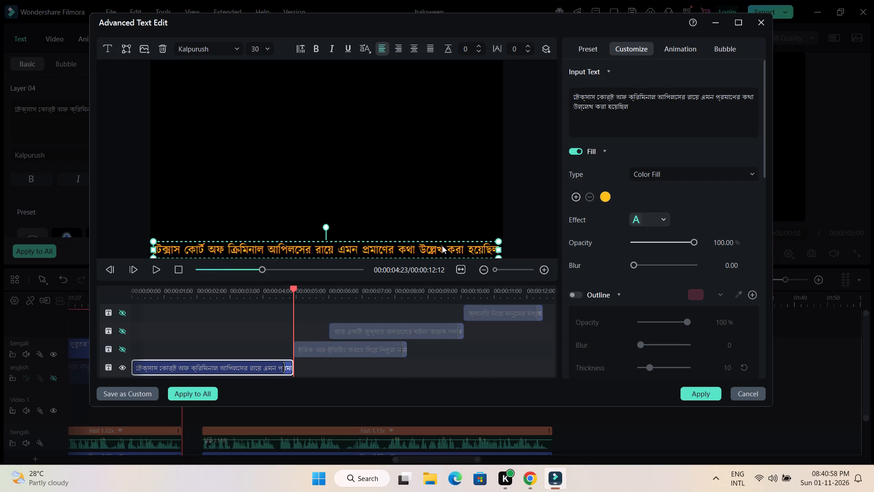
click(533, 173)
click(440, 197)
Delete the hidden second text layer about trick-or-treating from the title.
drag(643, 108, 549, 90)
click(375, 341)
double_click(369, 353)
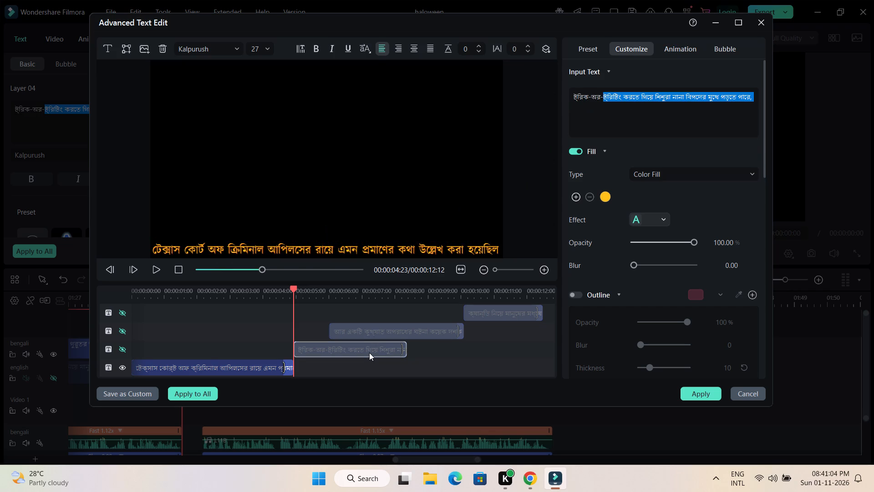
key(BackSpace)
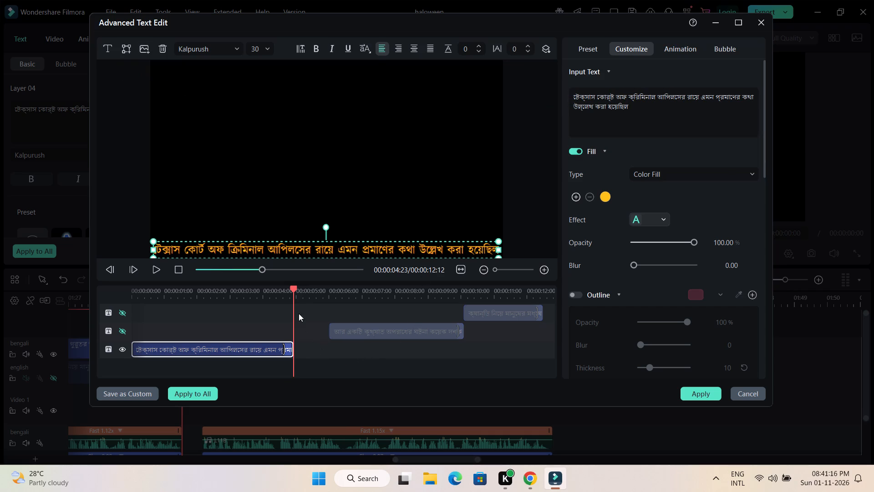
Preview the title's timing and move the hidden notorious-crime text layer to start at the first layer's end, 00:00:04:23.
drag(291, 288, 47, 288)
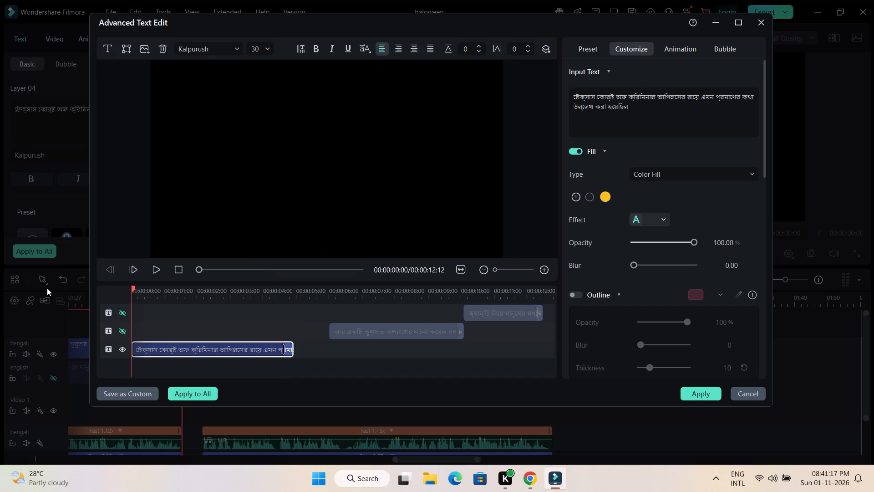
key(space)
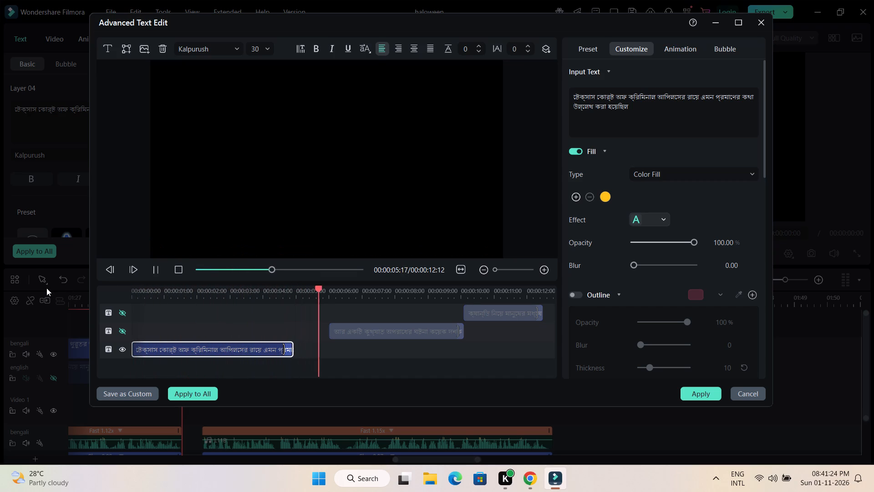
key(space)
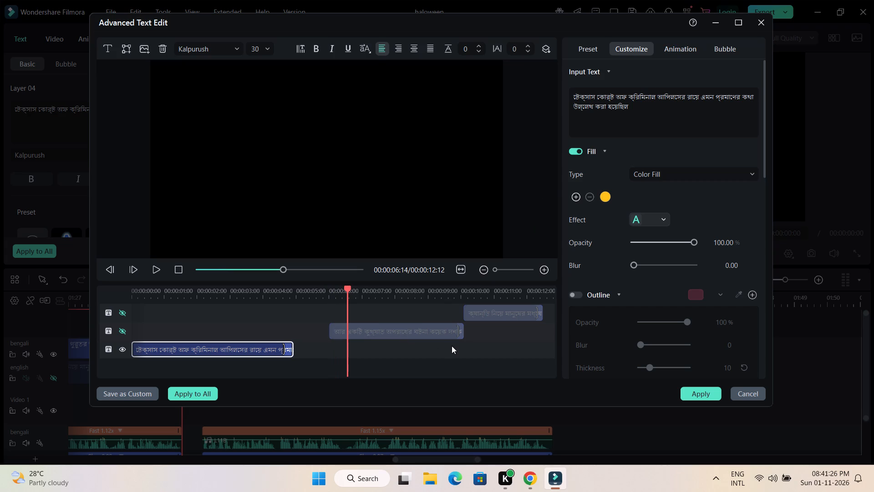
scroll(452, 346, up, 3)
drag(432, 335, 403, 335)
double_click(403, 335)
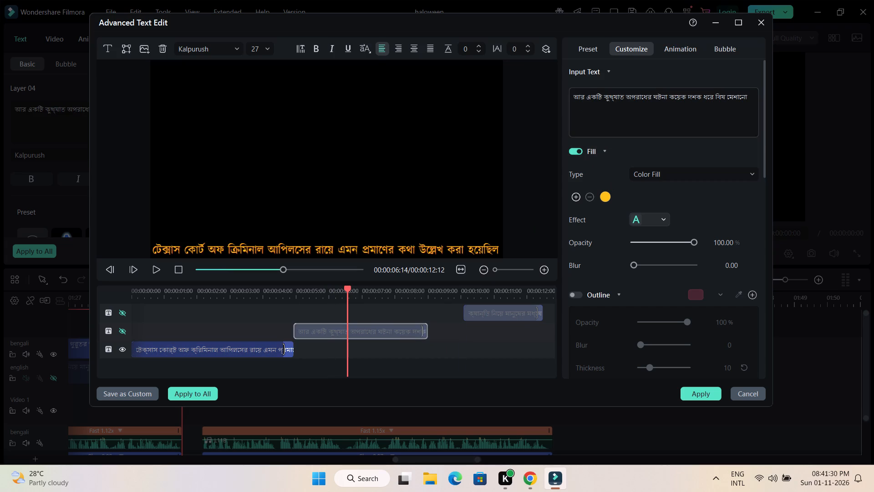
Replace the notorious-crime layer's text with the copied Texas court sentence, keeping only the part starting at "যেখানে দেখা যায়".
click(730, 108)
double_click(365, 333)
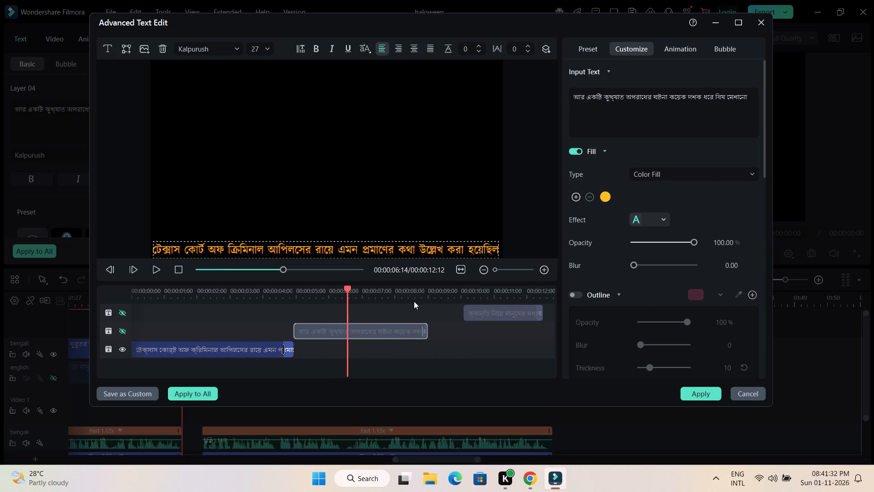
drag(755, 95, 550, 98)
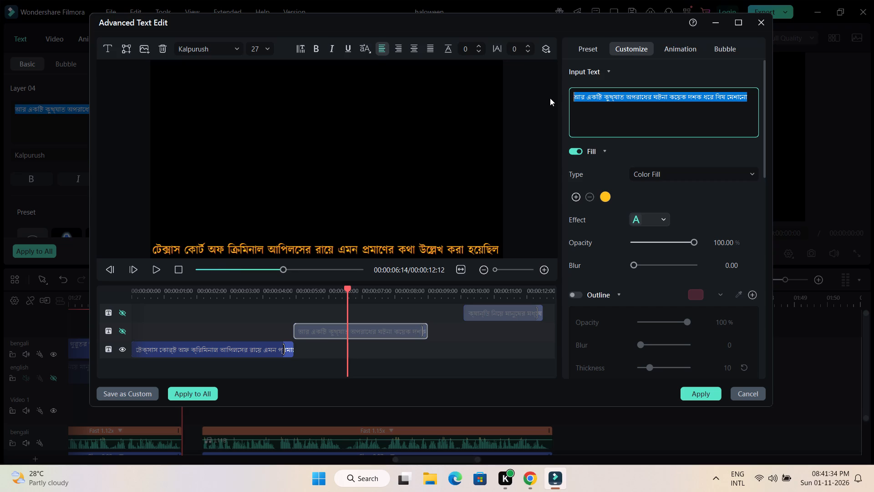
key(ctrl+v)
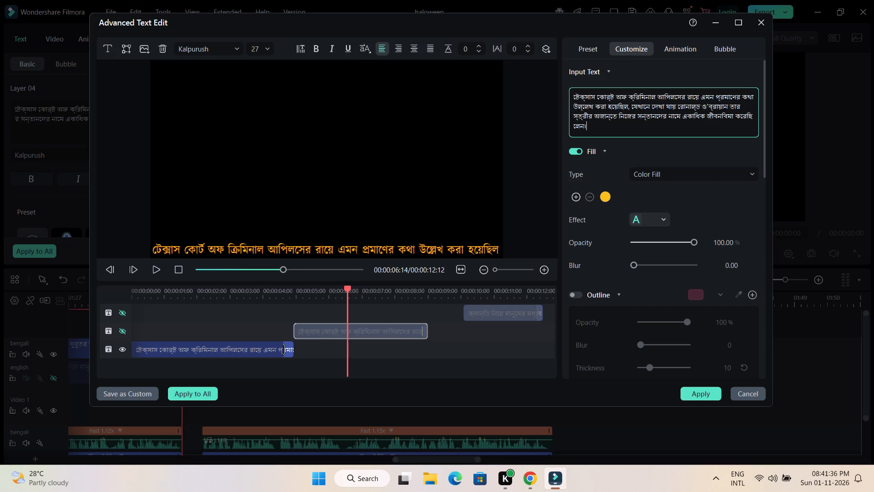
drag(630, 106, 570, 88)
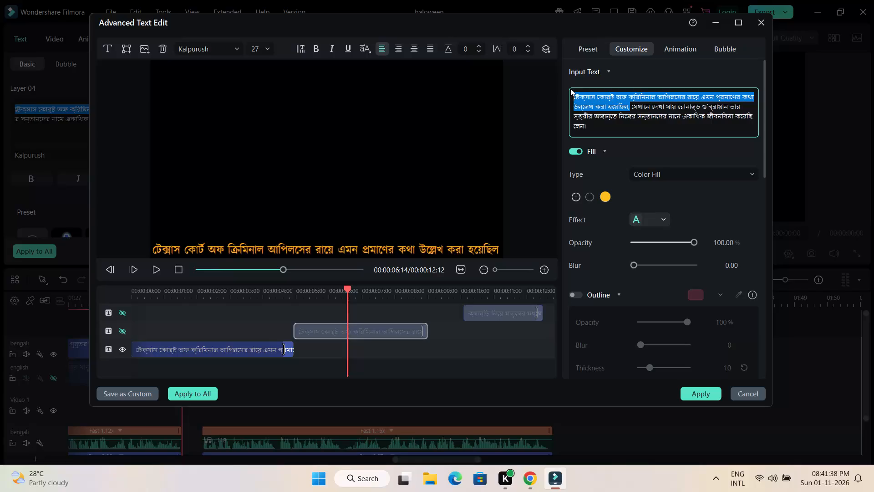
key(BackSpace)
key(Right)
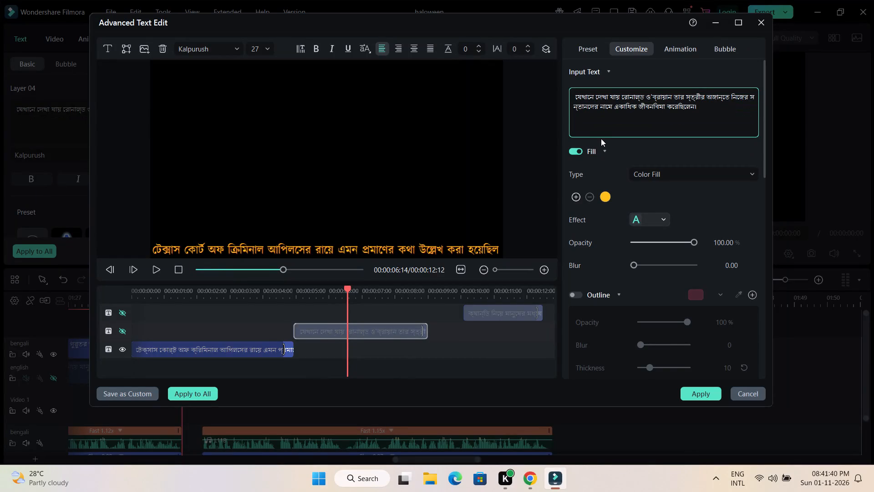
key(BackSpace)
key(BackSpace)
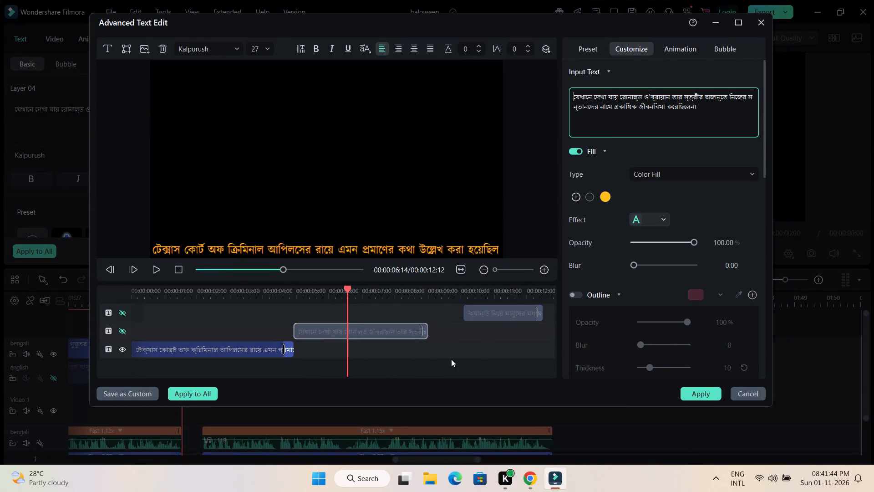
Show the second layer, extend it to the title's end at 00:00:12:12, and lengthen its animation nearly to that end.
drag(346, 290, 339, 290)
click(122, 331)
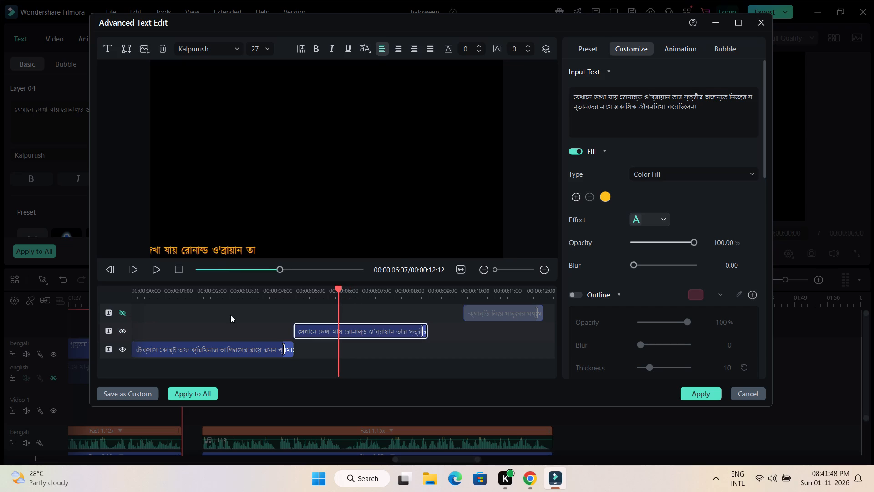
drag(352, 329, 360, 329)
drag(425, 332, 576, 332)
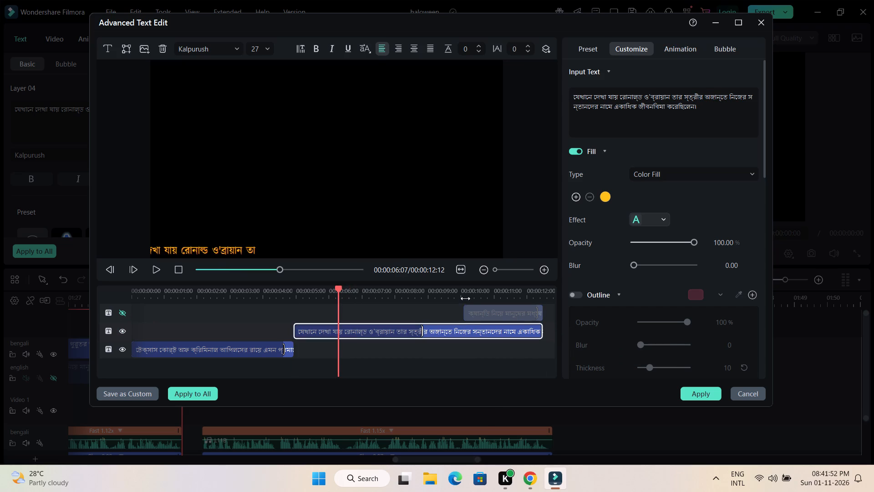
drag(465, 298, 361, 295)
drag(421, 331, 533, 334)
Preview the whole title from the start and remove the second layer's text from "তার স্ত্রীর" onward.
drag(340, 290, 86, 287)
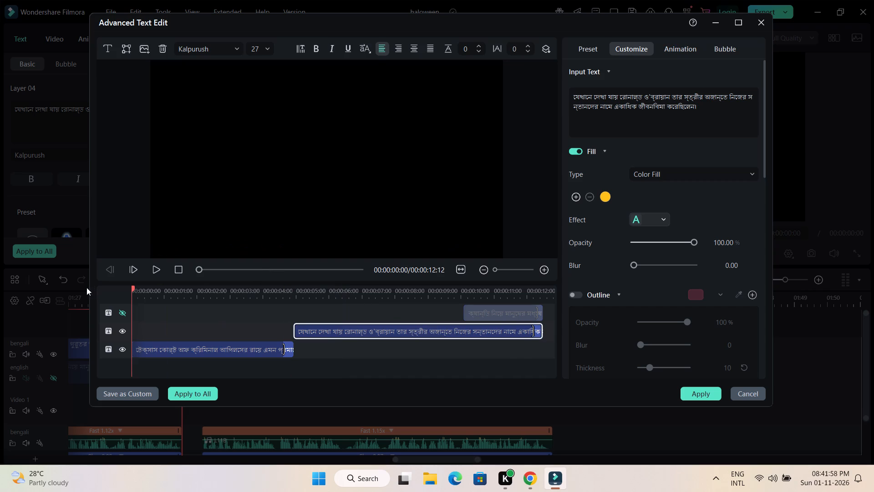
drag(86, 287, 86, 287)
drag(212, 298, 109, 286)
click(153, 268)
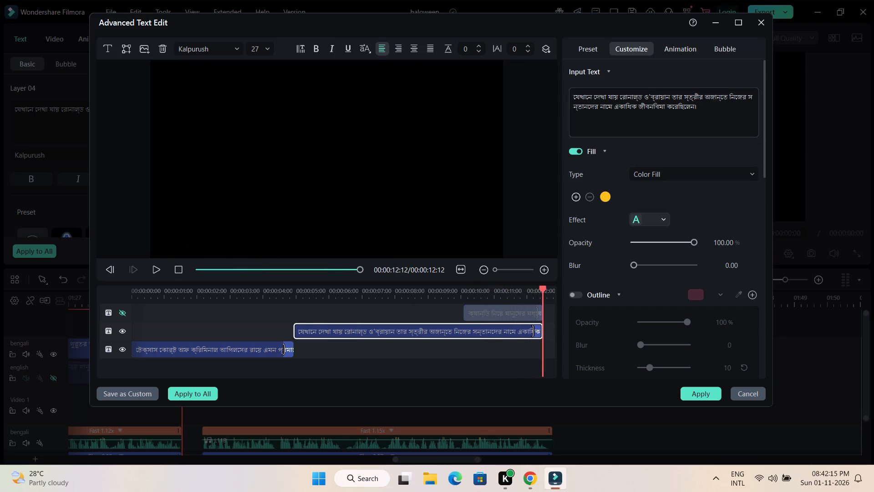
drag(673, 97, 702, 114)
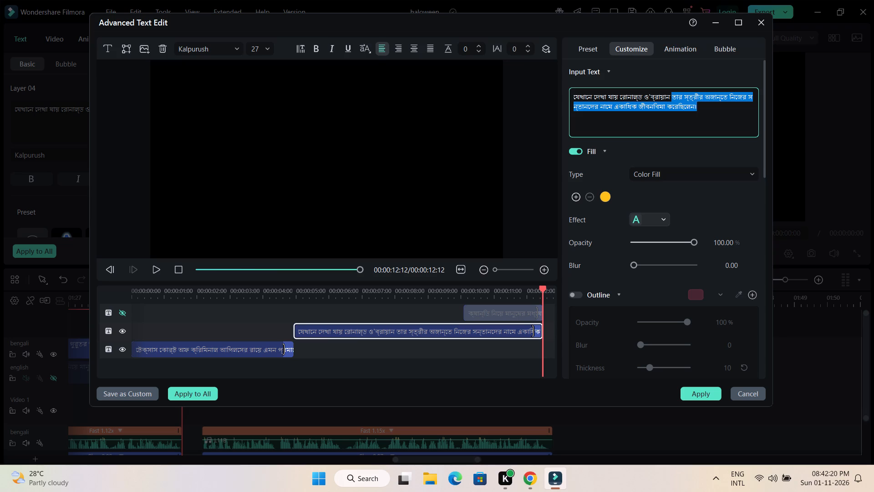
key(BackSpace)
key(BackSpace)
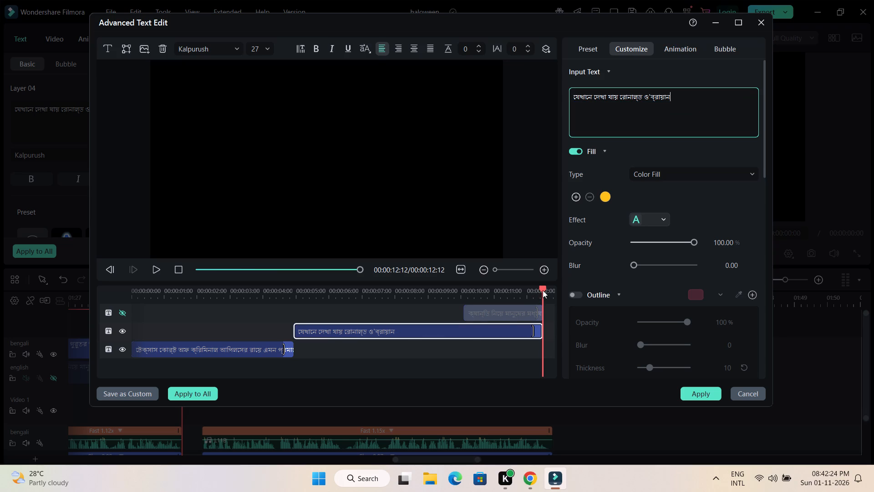
Preview the title from the second layer's start and trim that layer to end at 00:00:07:11.
drag(541, 287, 295, 287)
key(space)
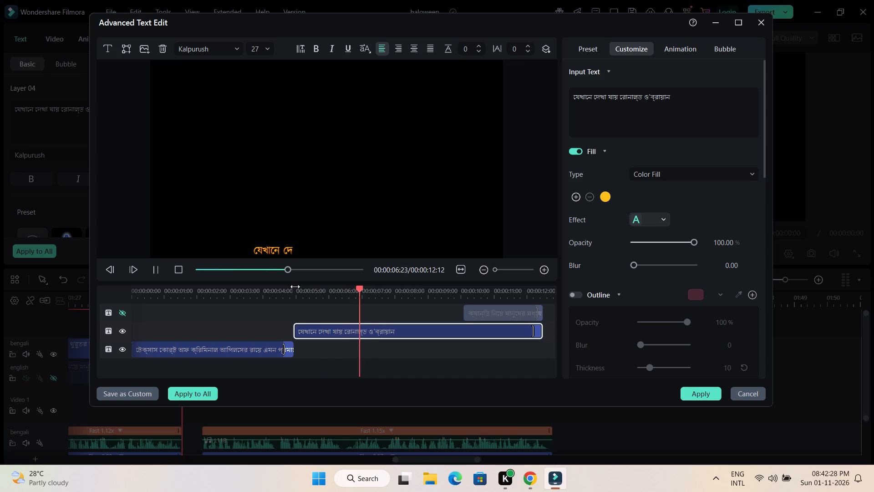
key(space)
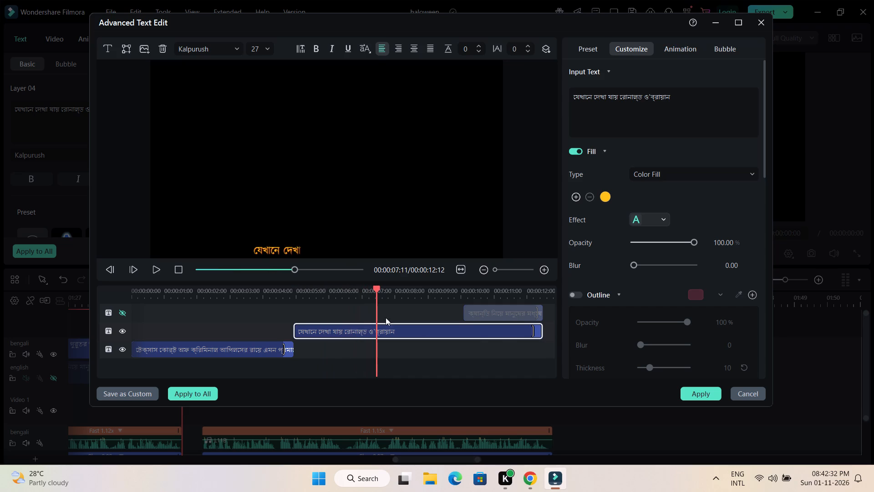
drag(540, 333, 376, 327)
Extend the last layer's start back to 00:00:07:11, show it, and lengthen its animation nearly to the layer's end.
click(486, 313)
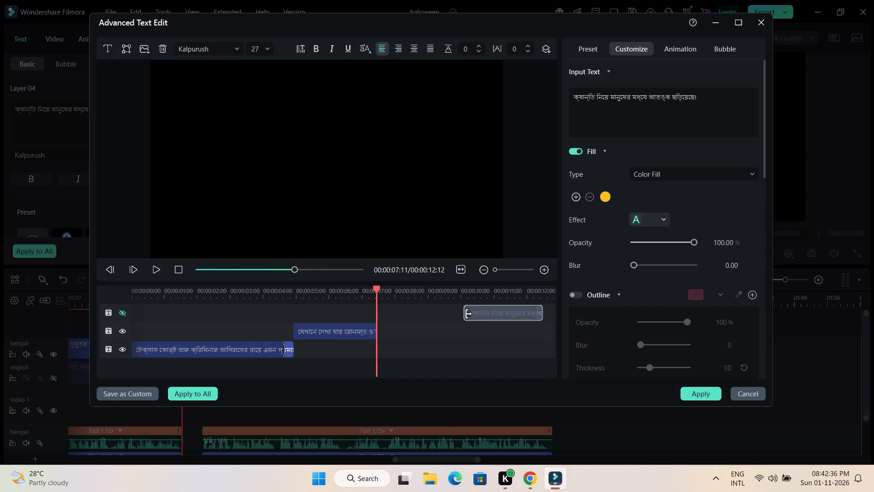
drag(466, 313, 378, 313)
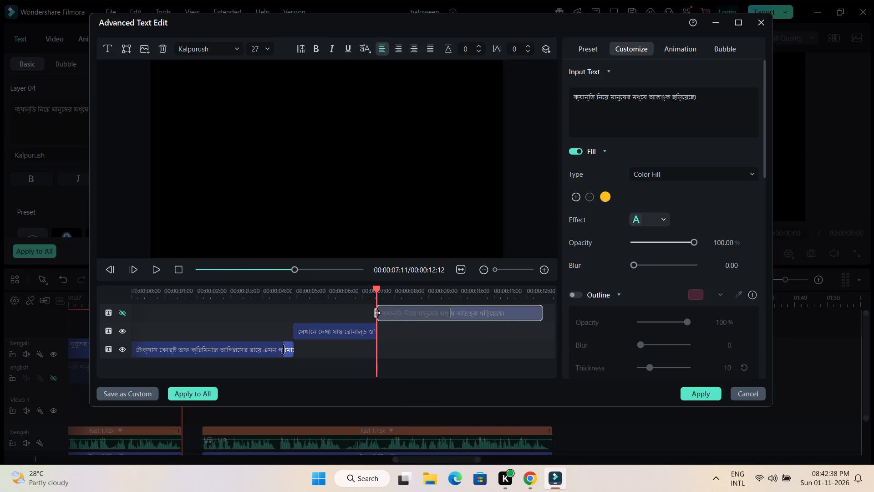
click(121, 312)
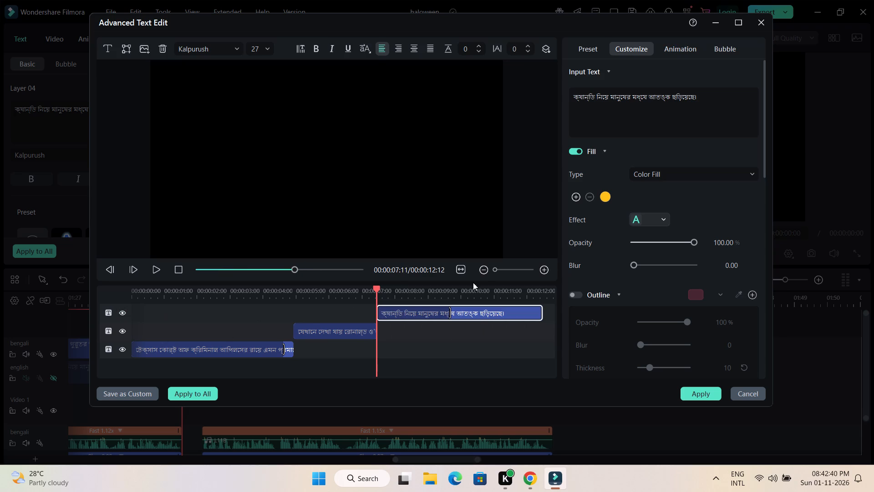
drag(450, 312, 534, 312)
drag(534, 312, 538, 312)
Replace the last layer's text with the copied court sentence, keeping only the part from "তার স্ত্রীর" onward.
drag(709, 98, 561, 98)
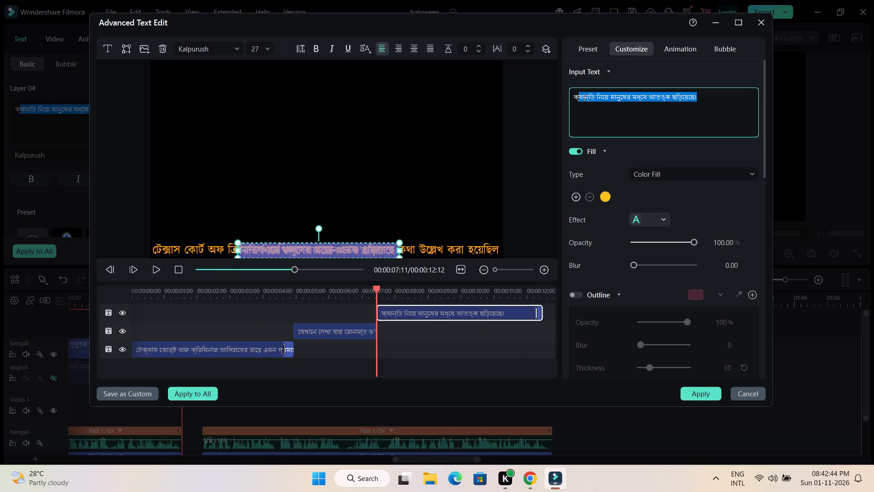
drag(561, 98, 555, 98)
key(ctrl+v)
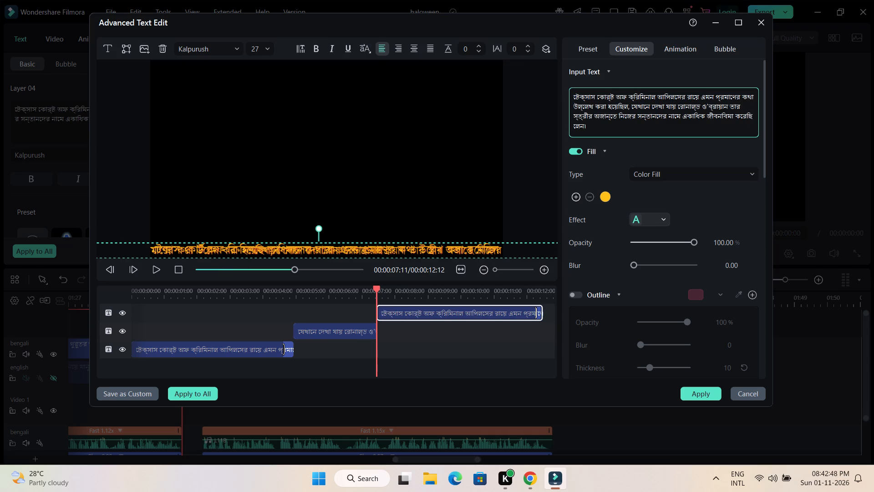
drag(730, 107, 548, 95)
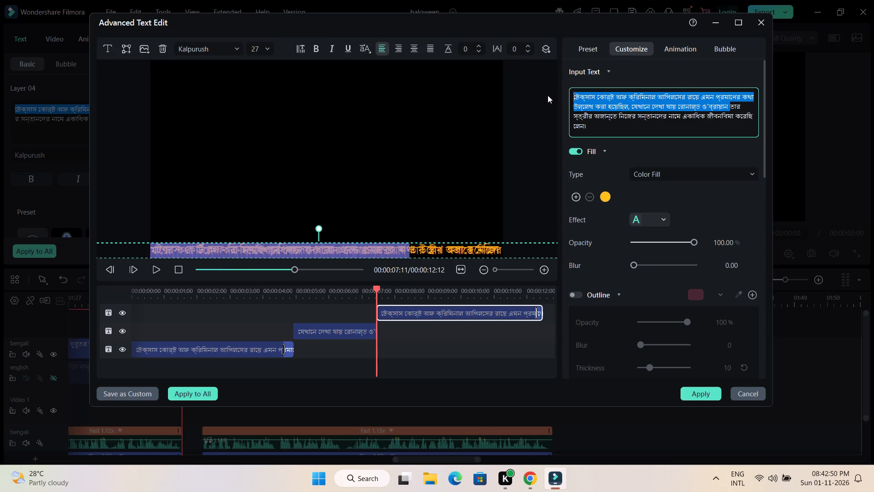
key(BackSpace)
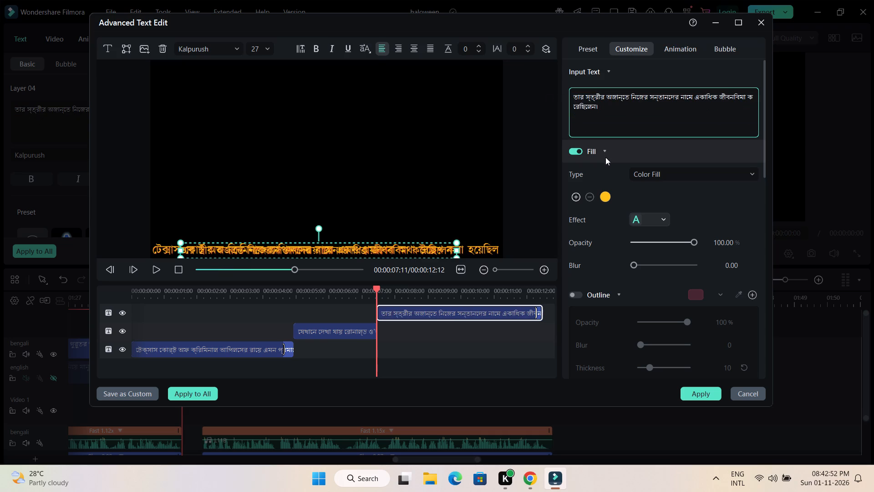
click(609, 108)
click(520, 335)
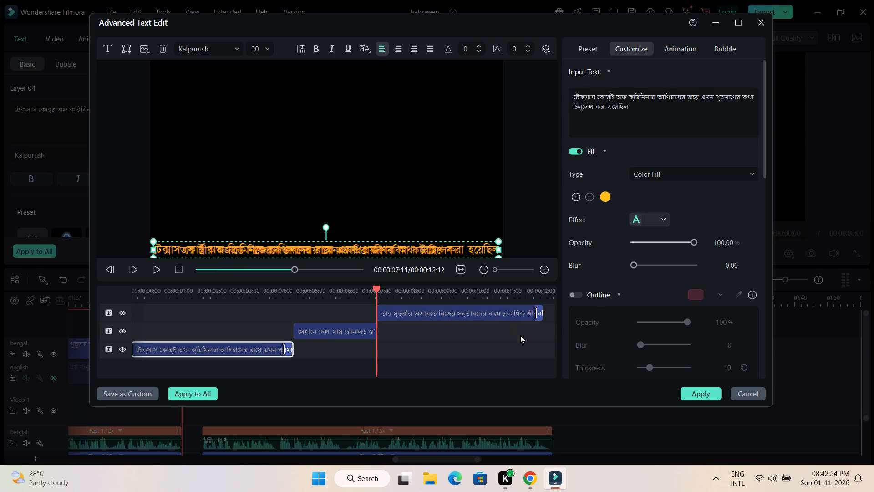
Preview the whole title from the start and apply the advanced text edits.
click(307, 318)
drag(377, 289, 77, 293)
click(157, 270)
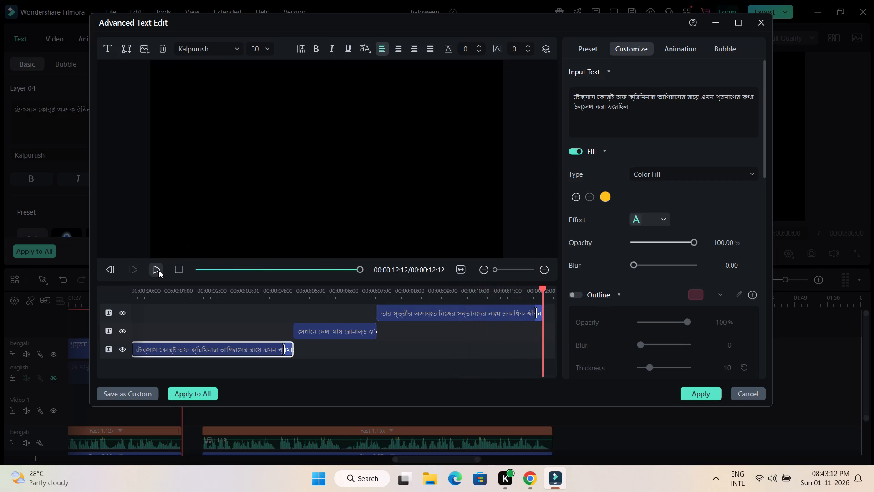
click(700, 395)
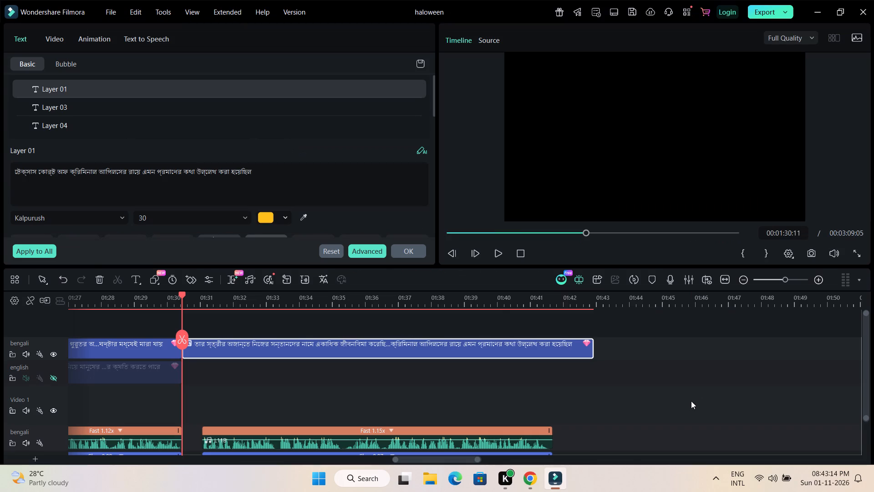
Move the title to start with the second Bengali voice clip and trim its end to that clip's end, lasting 00:00:10:16.
scroll(651, 420, down, 1)
scroll(472, 411, up, 1)
drag(382, 352, 399, 353)
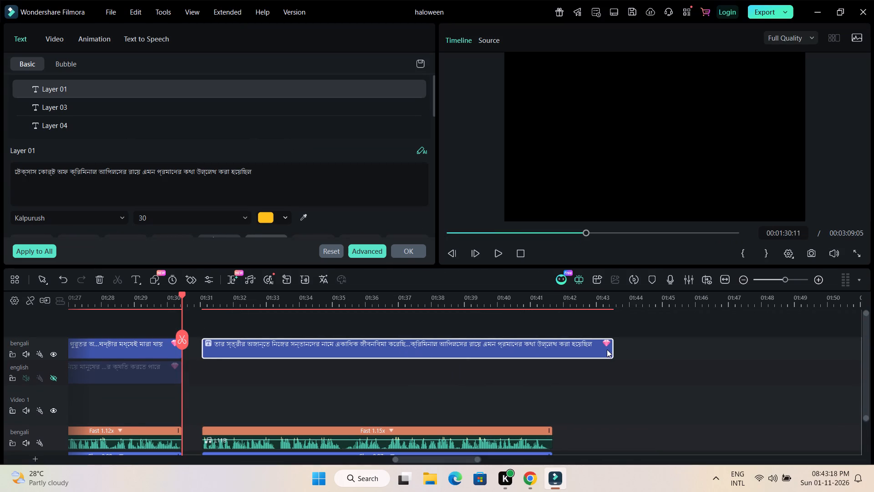
drag(610, 349, 557, 351)
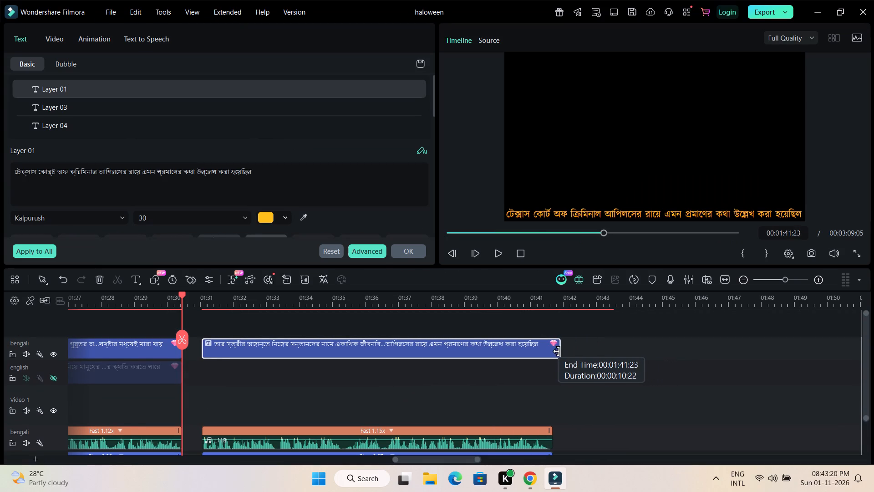
drag(557, 351, 552, 352)
Reopen the trimmed title for advanced text editing and preview it from the start.
double_click(503, 353)
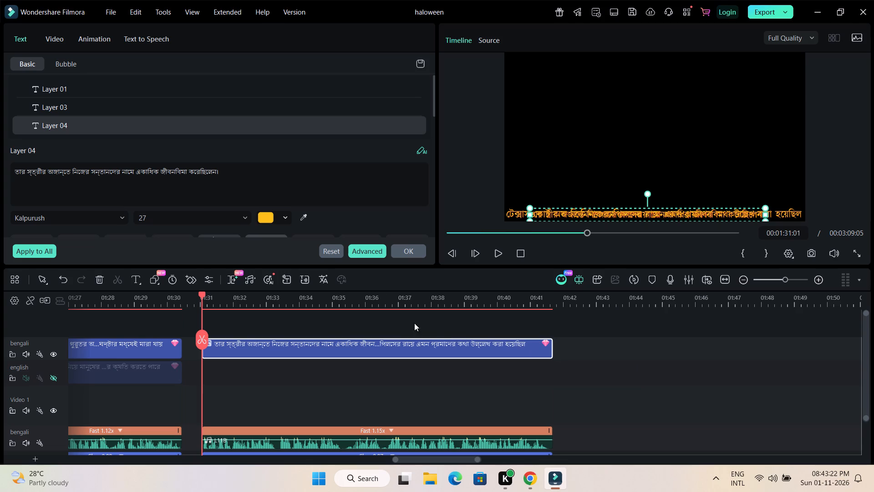
click(366, 253)
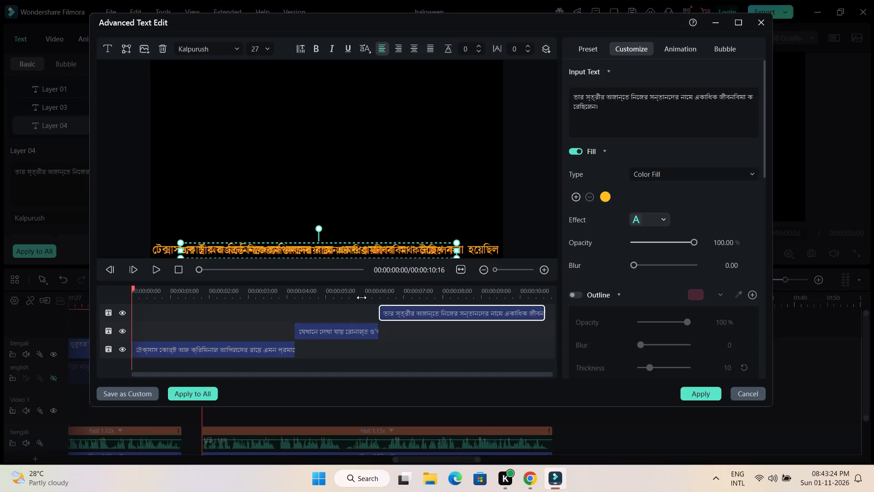
drag(200, 267, 169, 268)
click(158, 267)
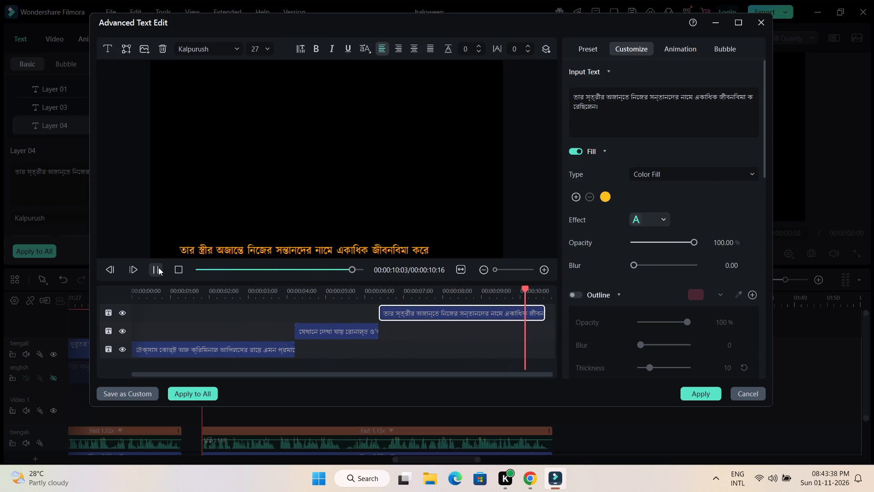
Hide the first and last layers, enlarge the middle layer's text to size 37 and centre it horizontally in the frame.
click(119, 349)
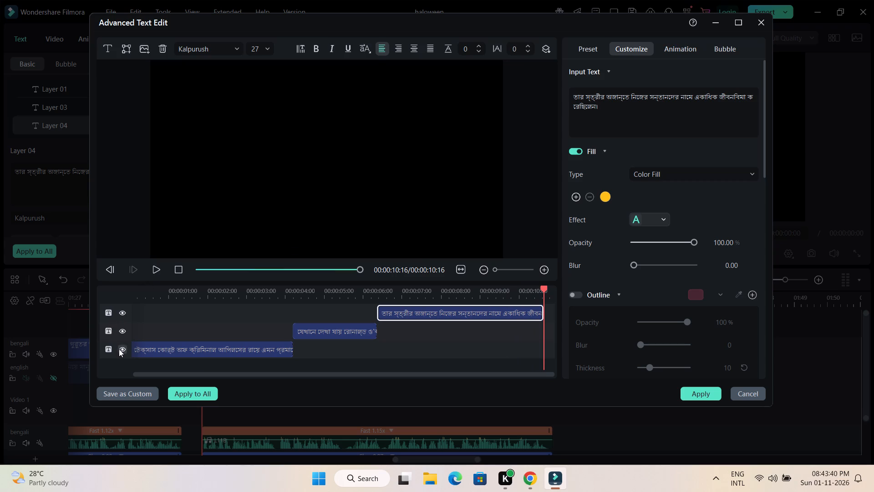
click(122, 313)
click(334, 338)
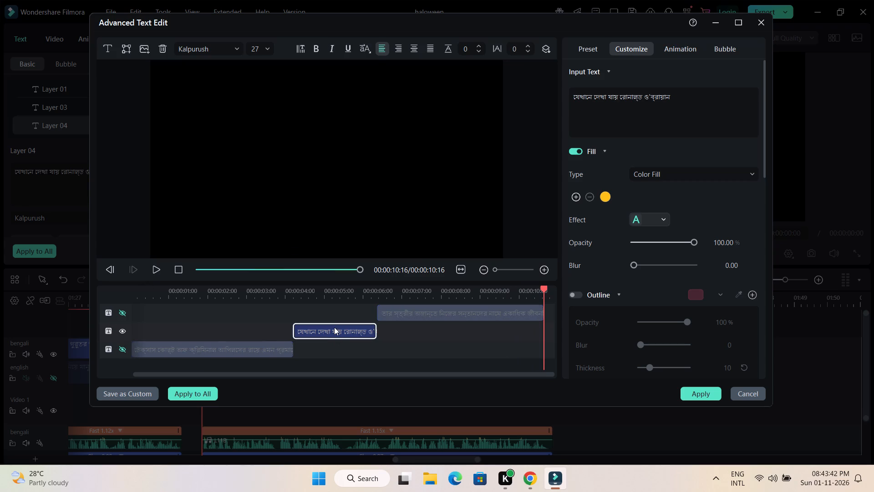
click(290, 292)
drag(290, 292, 305, 292)
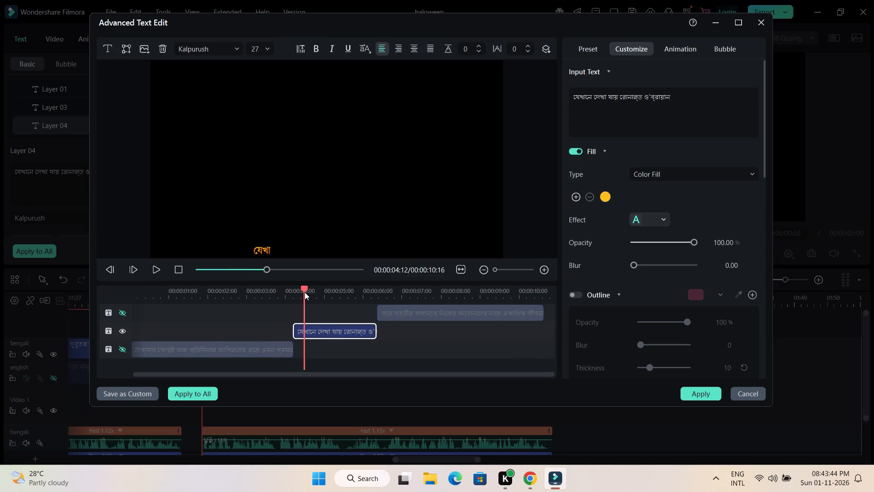
drag(305, 292, 314, 292)
click(279, 250)
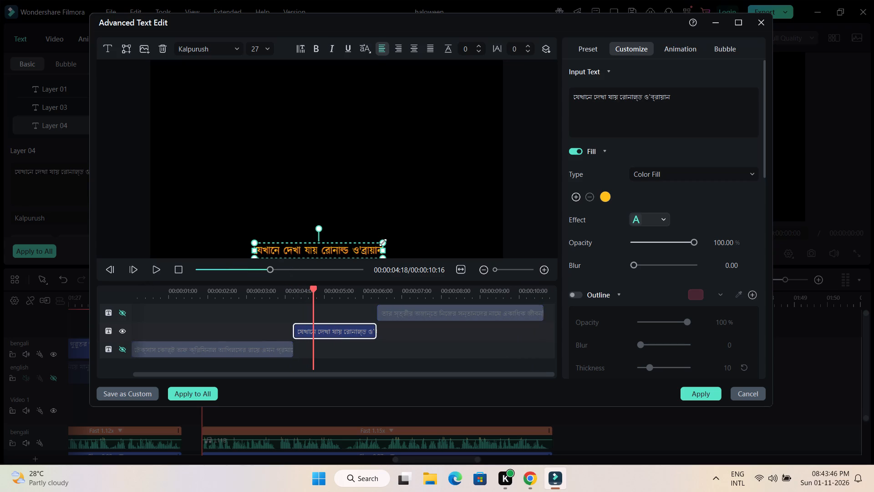
drag(383, 242, 408, 237)
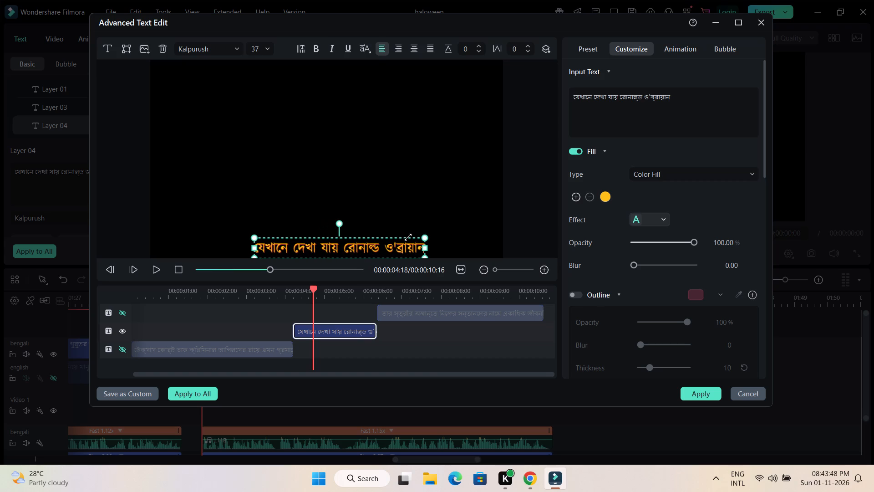
drag(408, 237, 410, 236)
drag(385, 252, 384, 252)
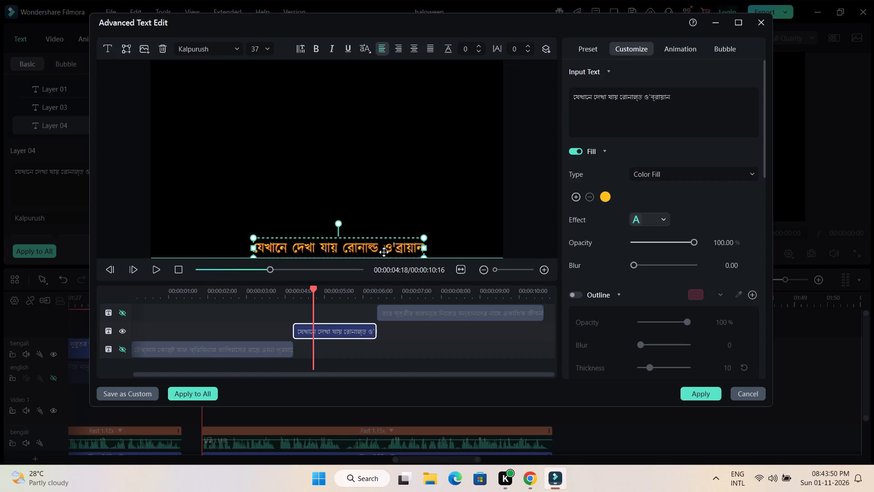
drag(384, 252, 374, 252)
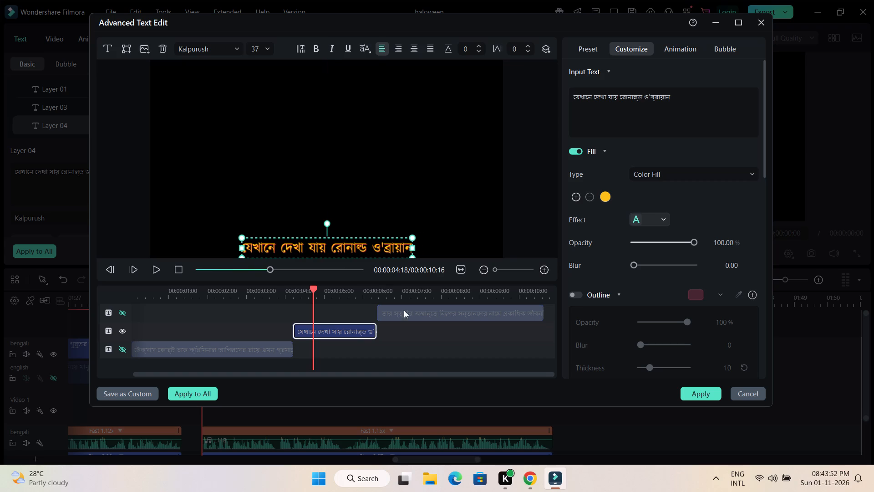
Show the last layer, hide the middle one, enlarge the last layer's text to size 32 and centre it horizontally.
click(407, 316)
drag(312, 289, 313, 289)
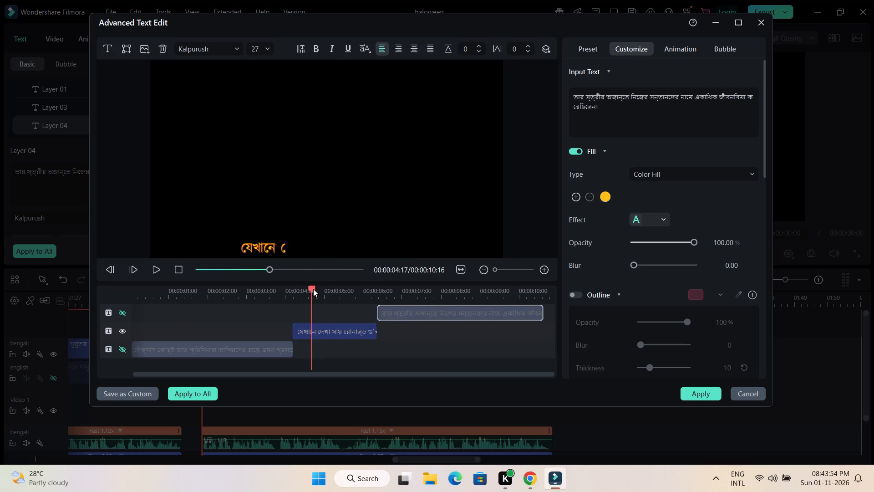
drag(313, 289, 417, 289)
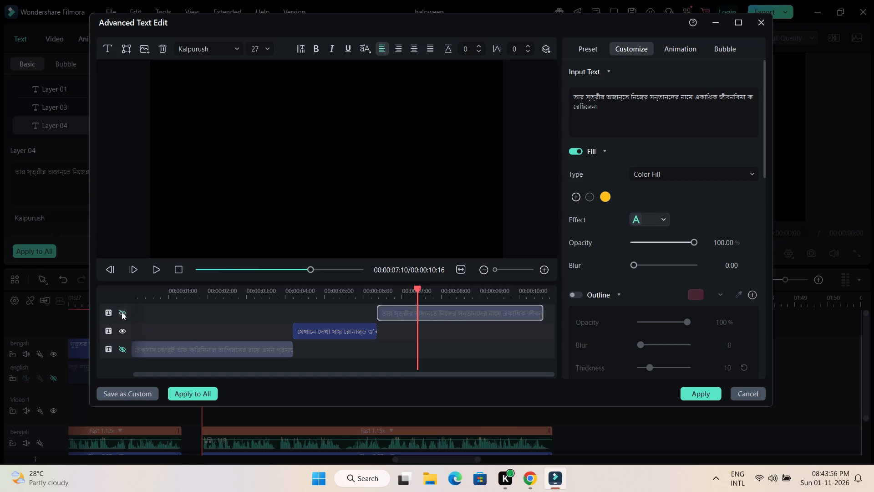
click(122, 312)
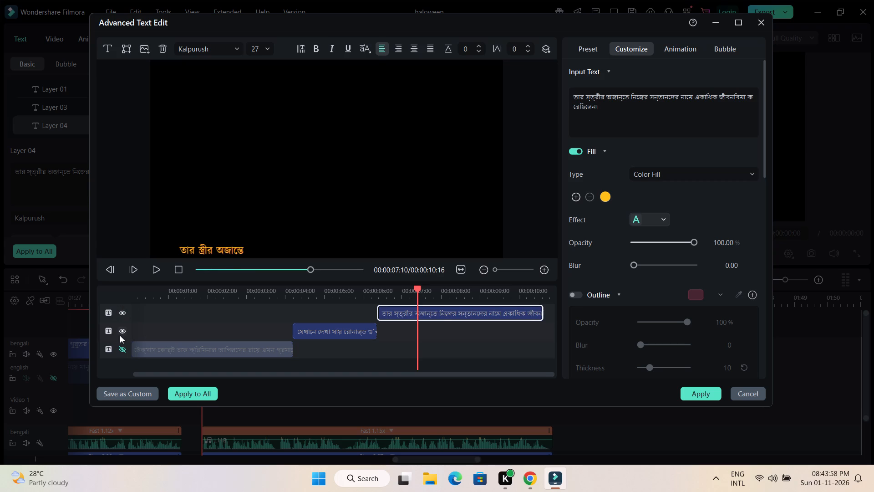
click(122, 331)
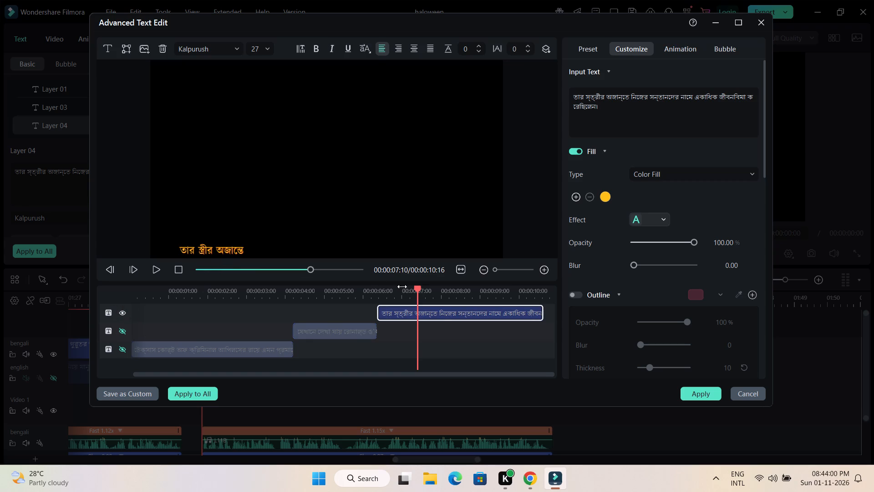
drag(417, 290, 513, 303)
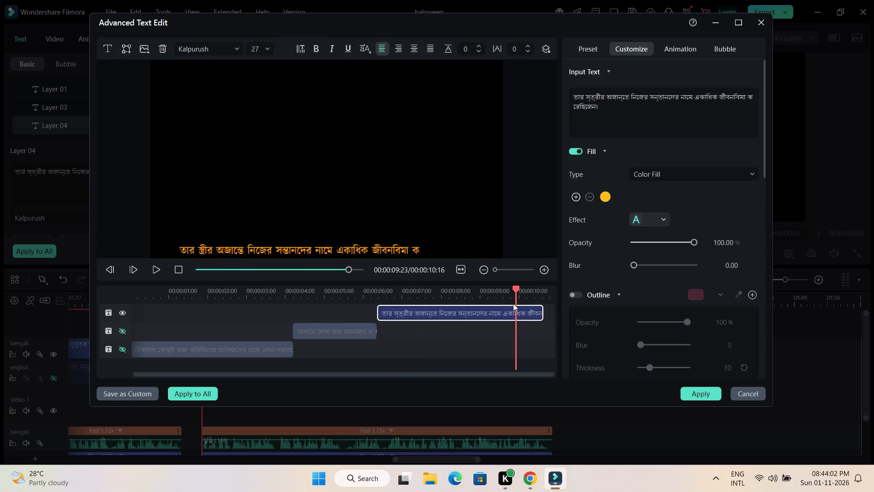
drag(513, 303, 526, 307)
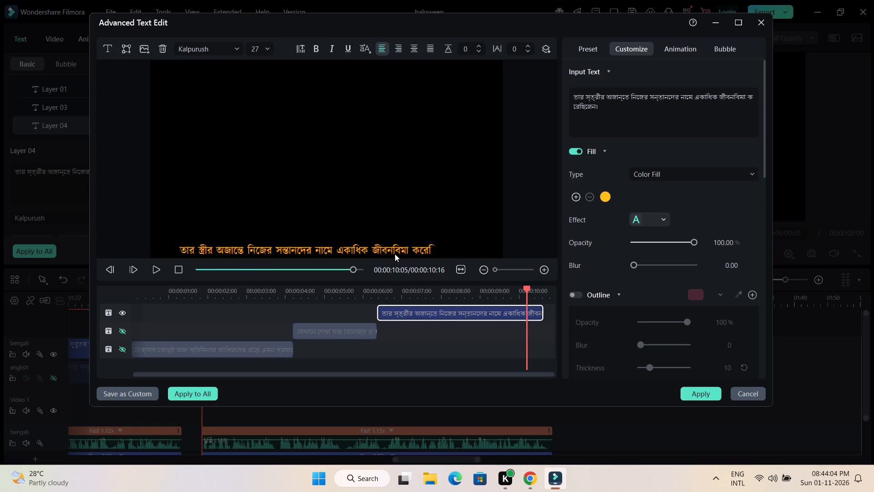
click(395, 254)
click(456, 243)
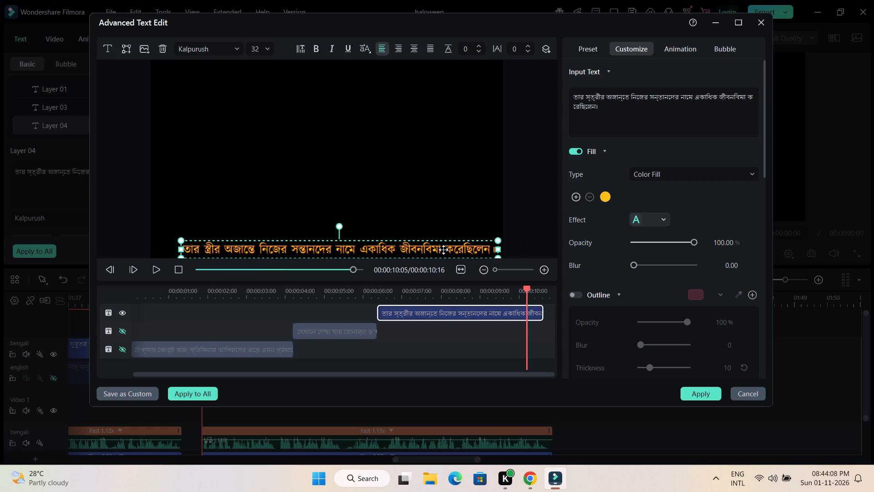
drag(443, 250, 433, 251)
Show the first layer alone to check its text placement, and turn the other two layers back on.
click(225, 353)
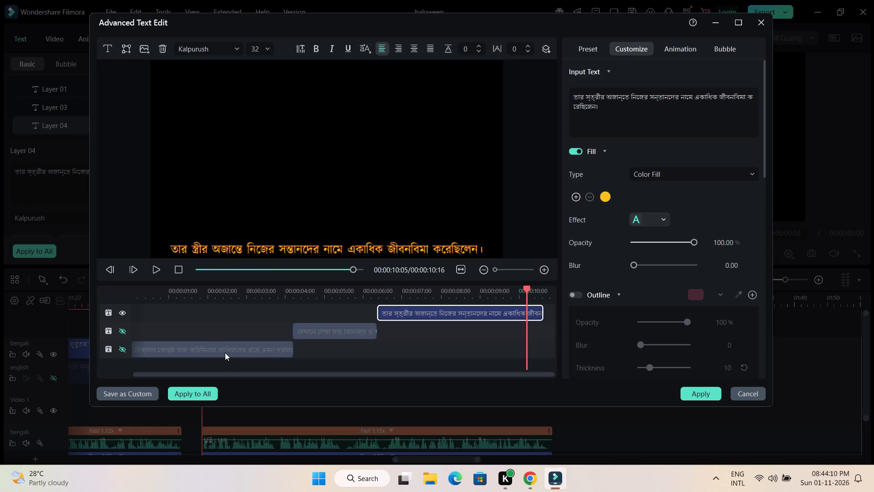
click(120, 350)
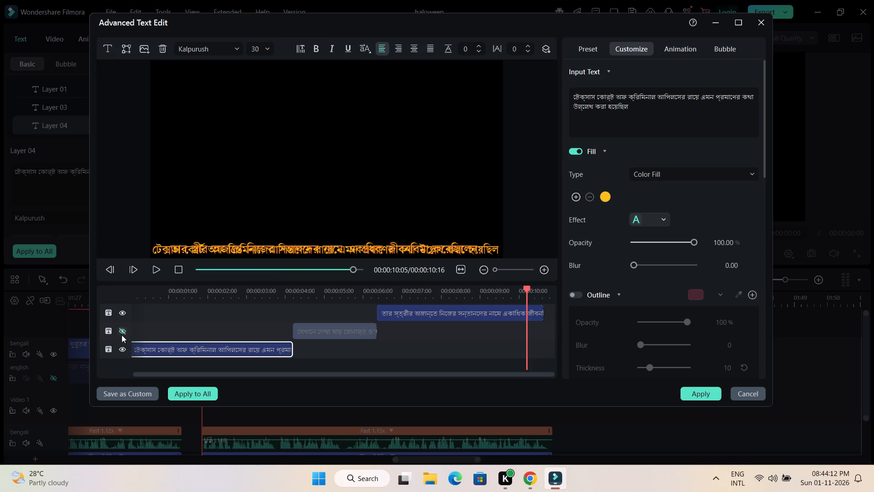
click(122, 334)
click(122, 332)
click(123, 312)
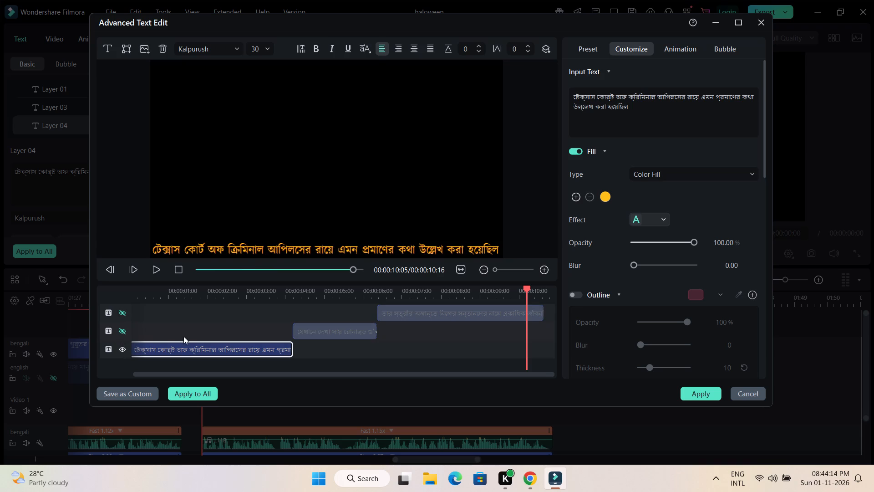
click(262, 192)
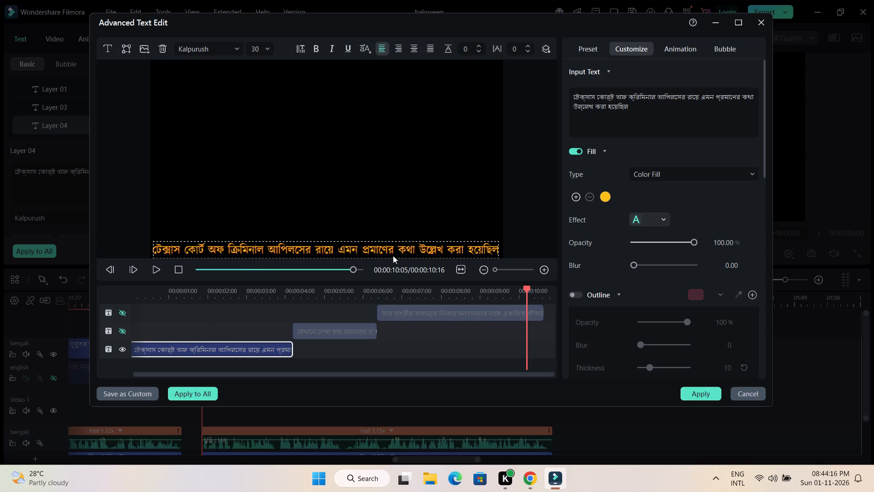
click(123, 331)
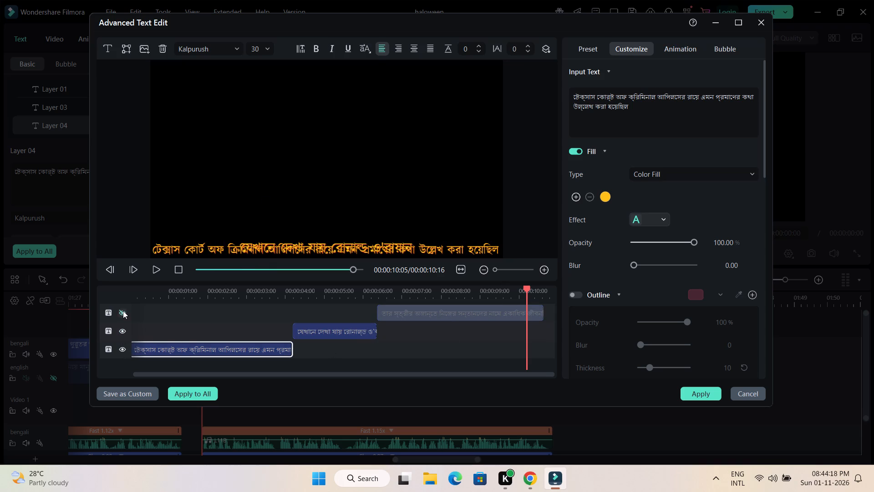
click(123, 311)
Preview the whole title with all three layers from the start.
drag(527, 291, 70, 294)
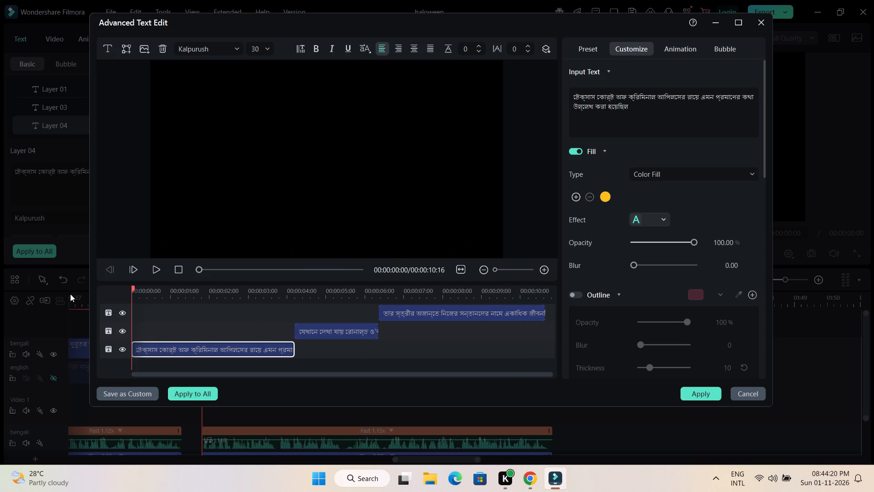
drag(70, 294, 30, 294)
drag(242, 292, 71, 288)
click(156, 268)
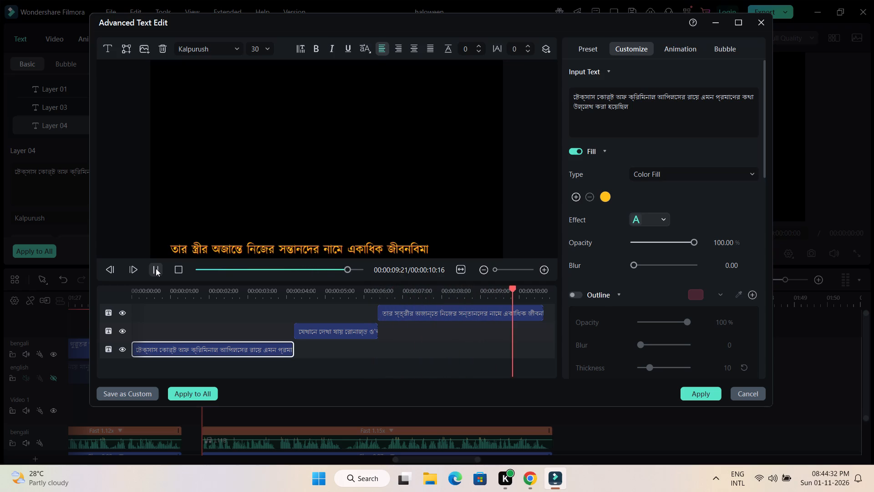
Replay the three-layer Bengali title, apply its advanced text edits and close the title's settings.
click(156, 268)
click(156, 268)
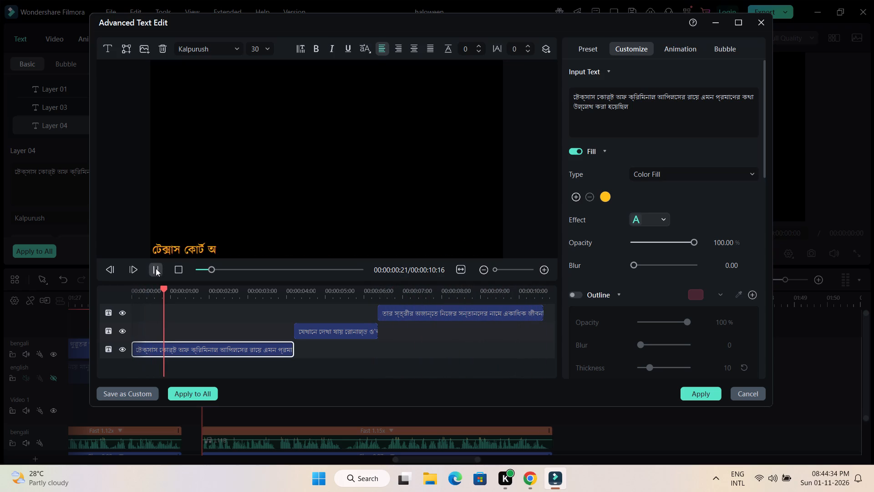
click(711, 395)
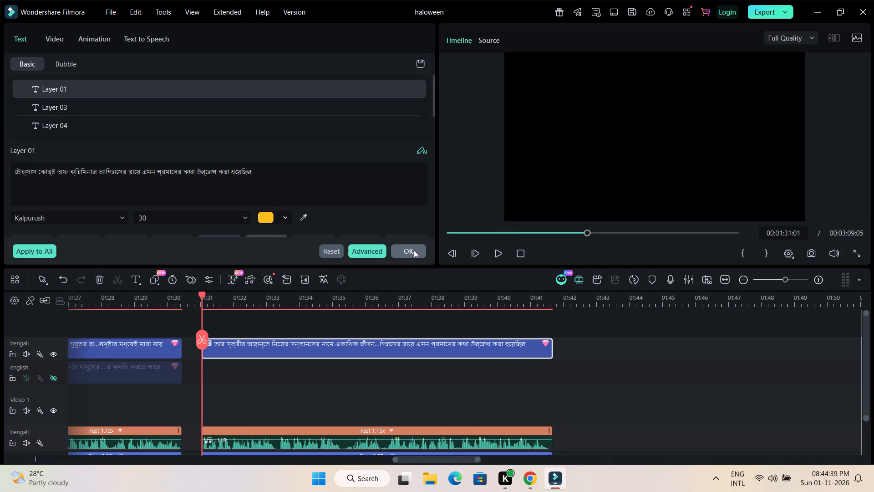
click(414, 250)
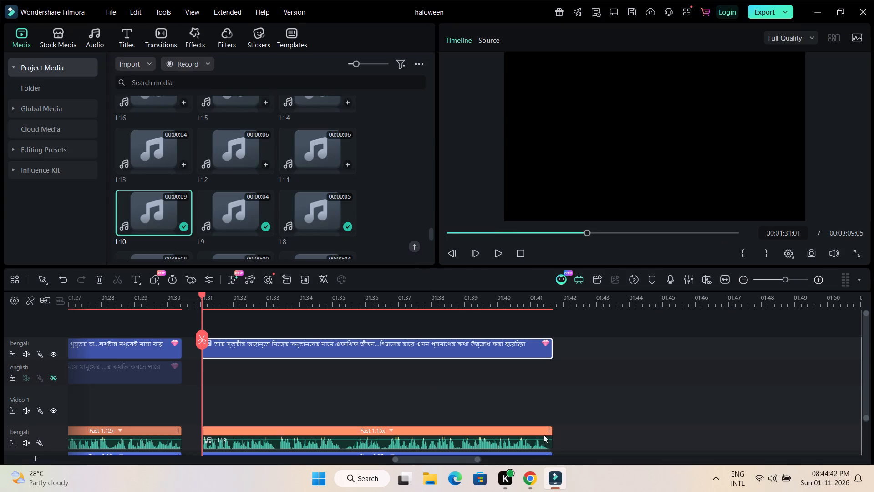
Move the next title on the english track to 00:01:31:01, directly beneath the Texas court Bengali title, and trim its end to match.
drag(462, 459, 508, 464)
drag(761, 371, 227, 371)
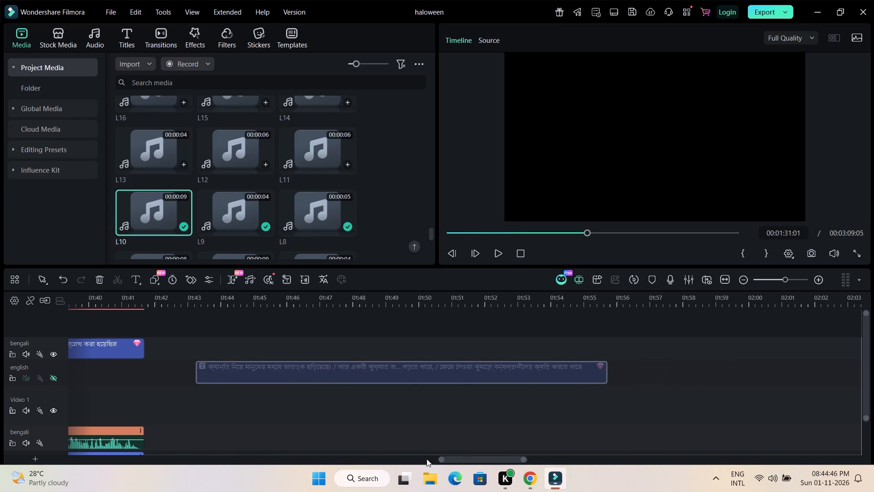
drag(466, 461, 407, 458)
drag(742, 373, 338, 376)
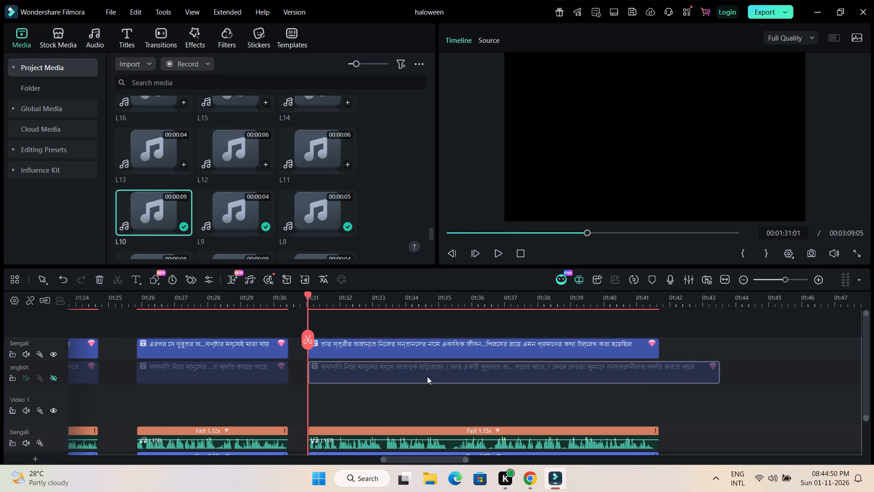
drag(717, 374, 658, 375)
Close the gap before L11B and L10 by deleting the empty space on both audio tracks and both title tracks.
scroll(527, 419, down, 1)
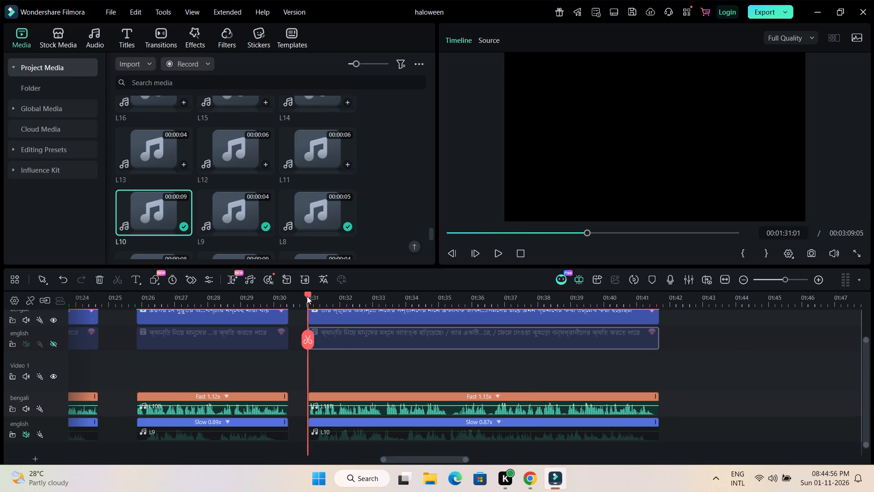
drag(307, 296, 280, 295)
drag(296, 297, 467, 309)
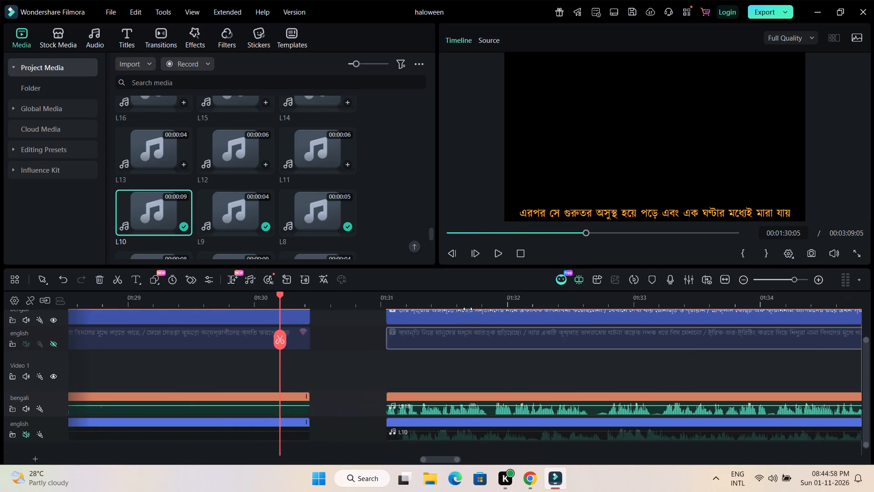
drag(467, 309, 592, 309)
drag(515, 451, 549, 346)
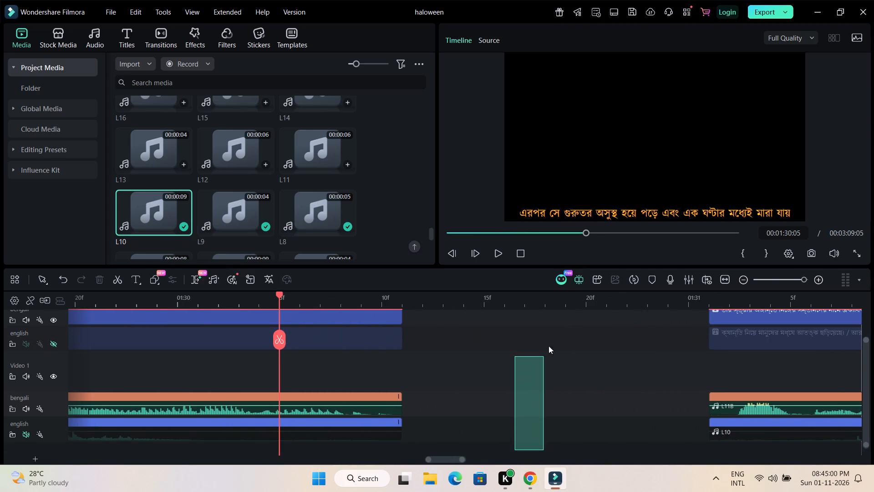
drag(549, 346, 579, 320)
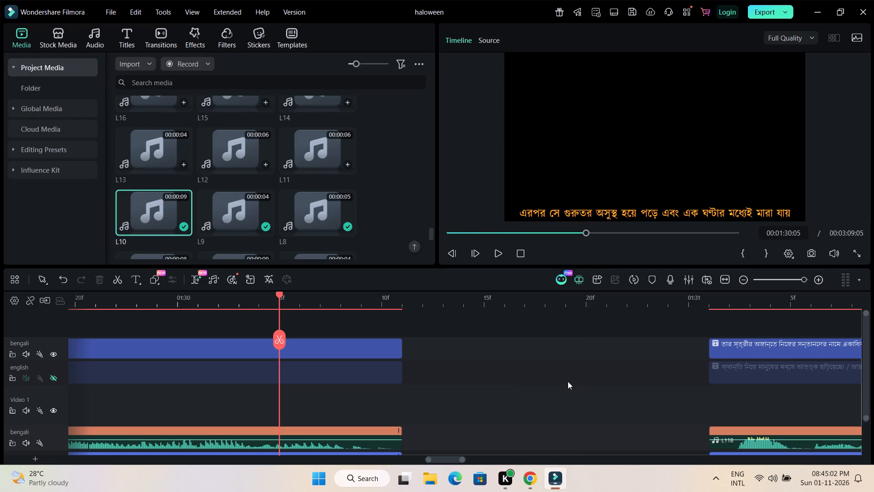
scroll(568, 381, down, 2)
click(552, 419)
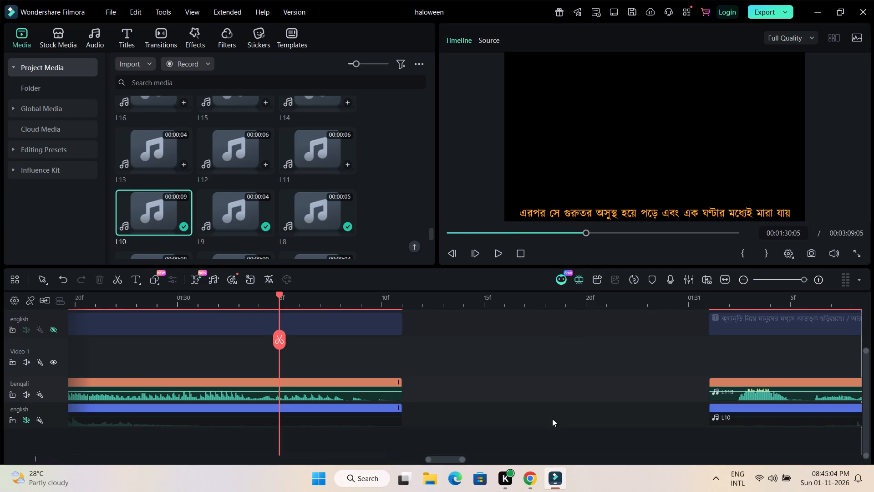
key(Delete)
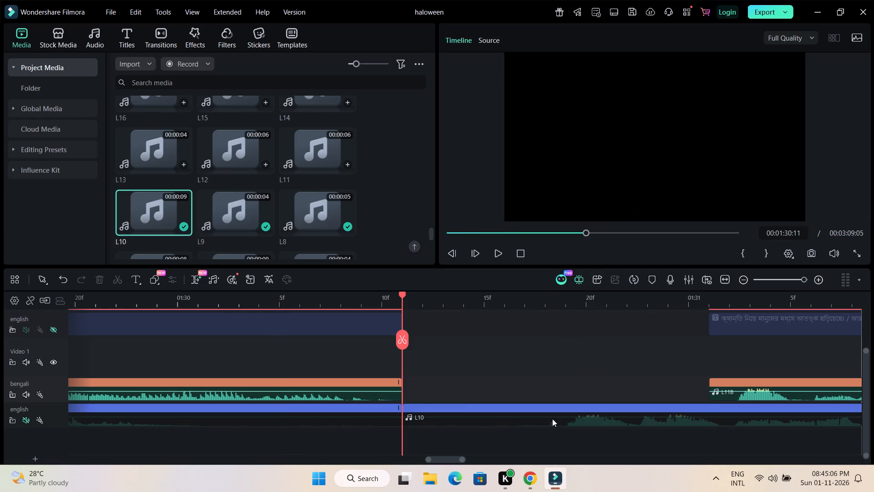
click(537, 377)
key(Delete)
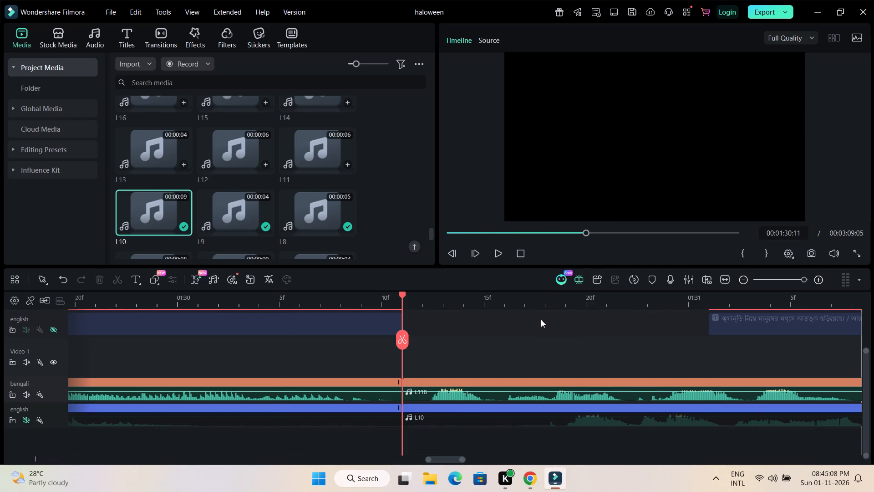
click(541, 319)
key(Delete)
scroll(541, 363, up, 2)
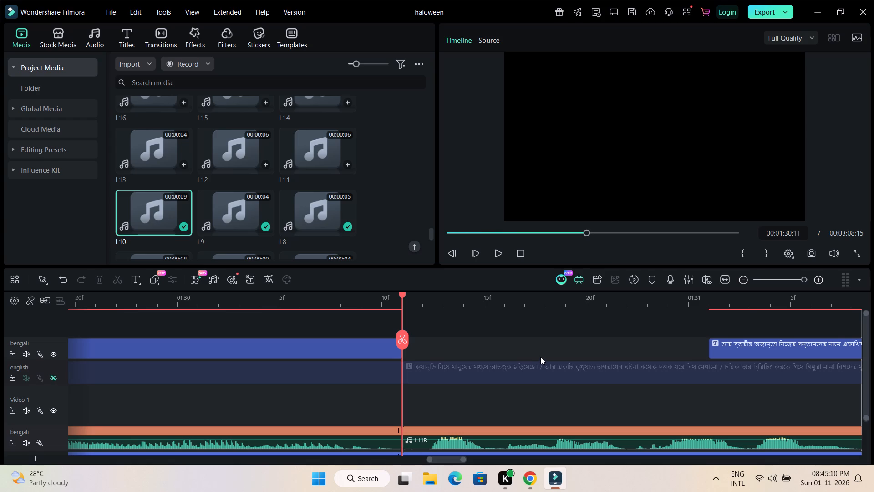
click(540, 357)
key(Delete)
Close the gap before L10B and L9 by deleting the empty space on both audio tracks and both title tracks.
drag(576, 304, 500, 310)
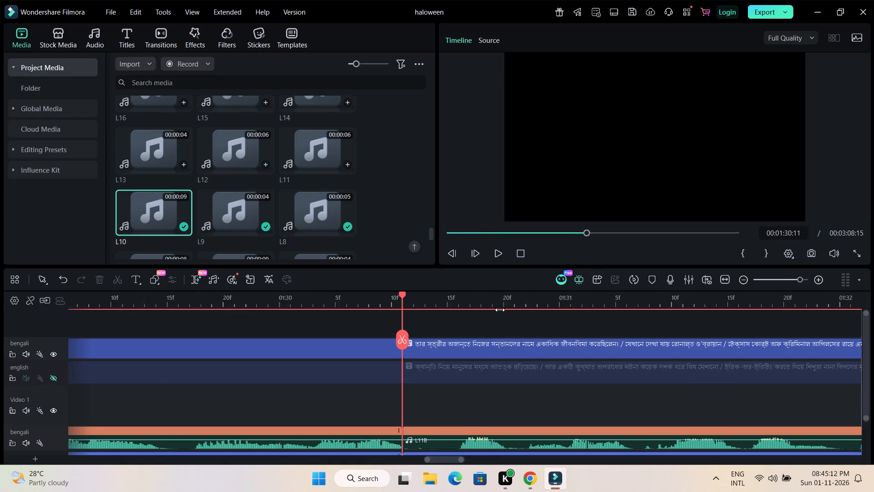
drag(500, 310, 253, 327)
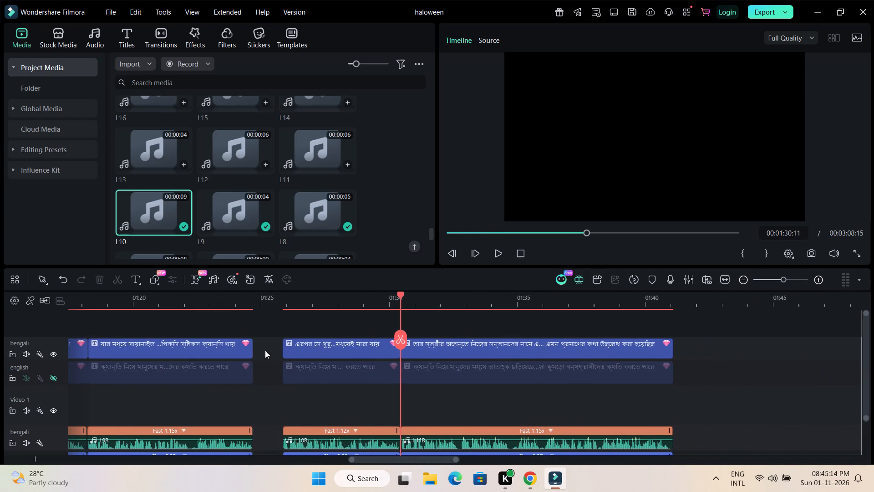
scroll(287, 440, down, 1)
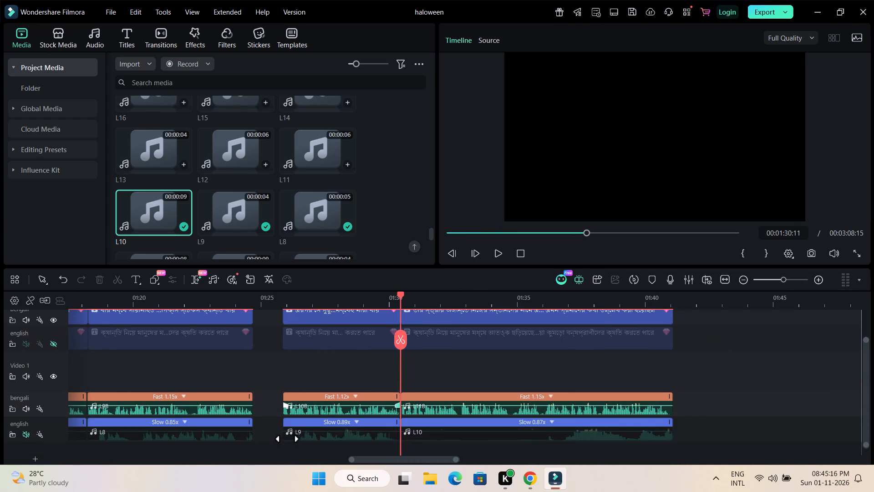
click(262, 432)
key(Delete)
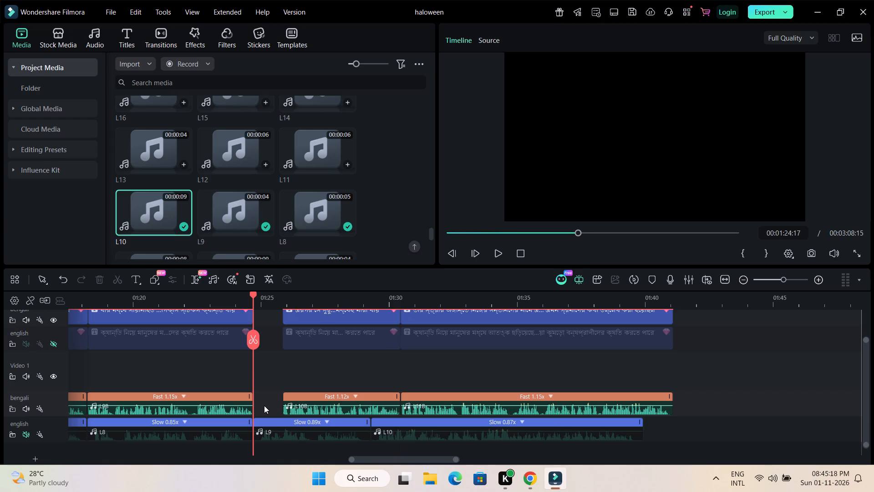
click(264, 405)
key(Delete)
click(269, 334)
key(Delete)
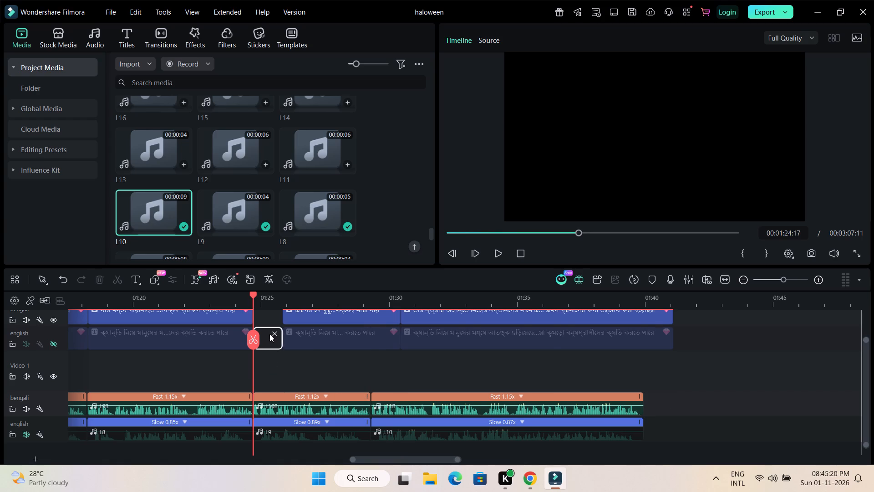
click(269, 318)
key(Delete)
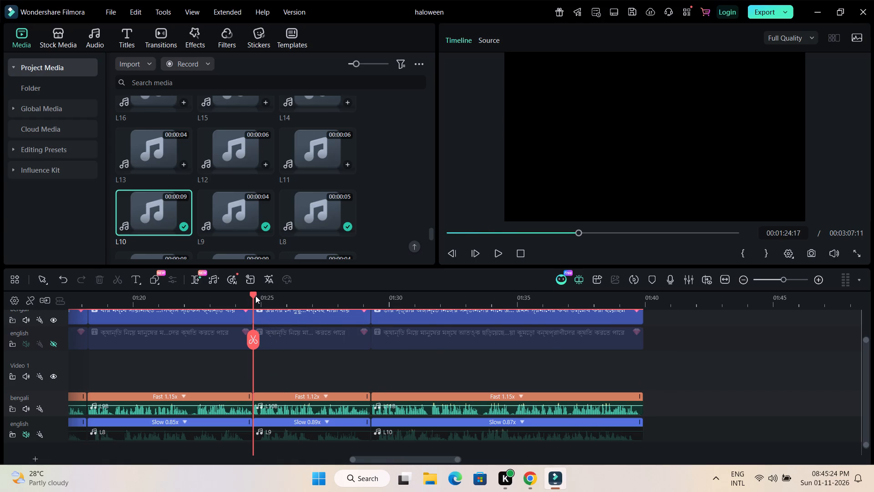
Place the playhead at 00:01:40:05, just past the end of the L11B and L10 clips.
drag(254, 296, 645, 331)
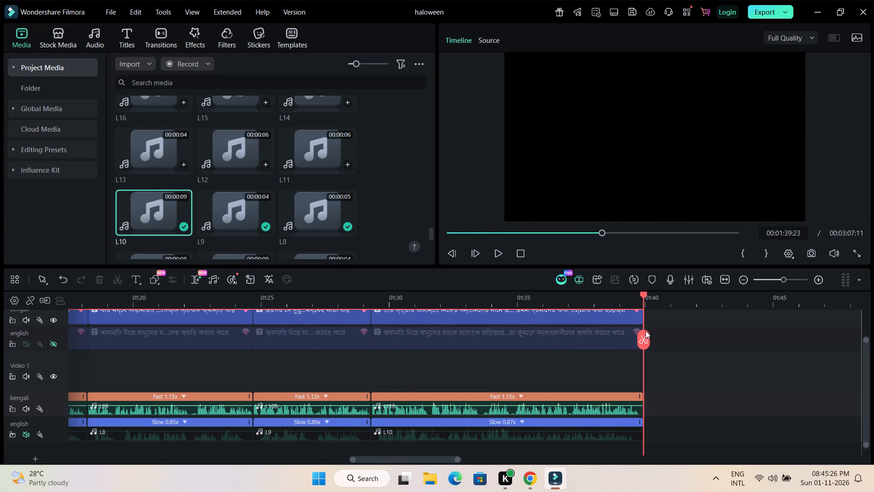
drag(645, 331, 650, 332)
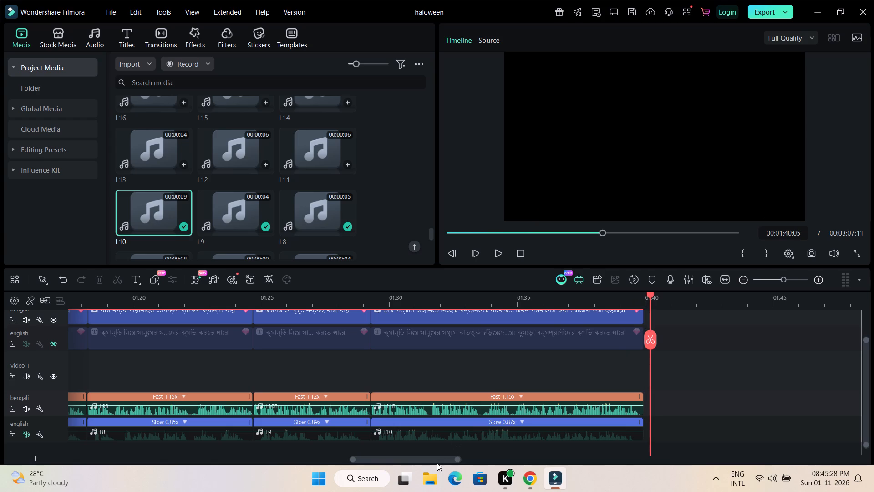
drag(437, 461, 496, 458)
drag(606, 305, 393, 309)
scroll(448, 427, up, 1)
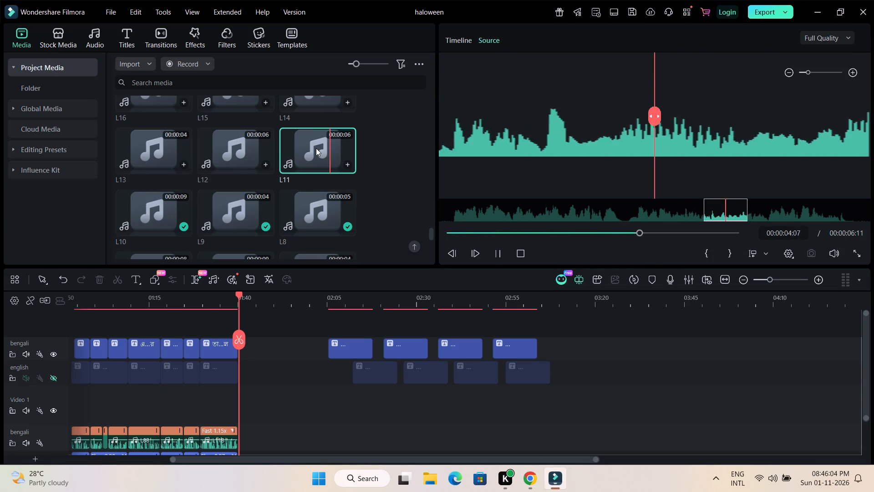
drag(316, 148, 294, 264)
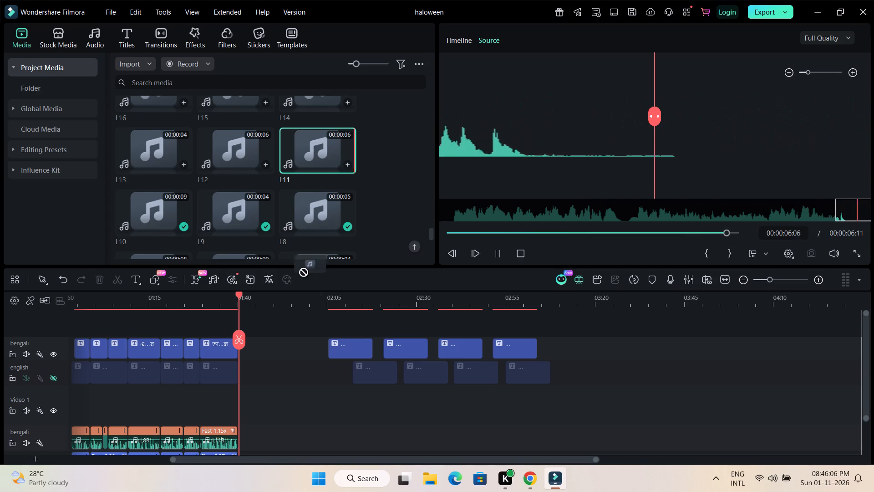
drag(294, 264, 262, 436)
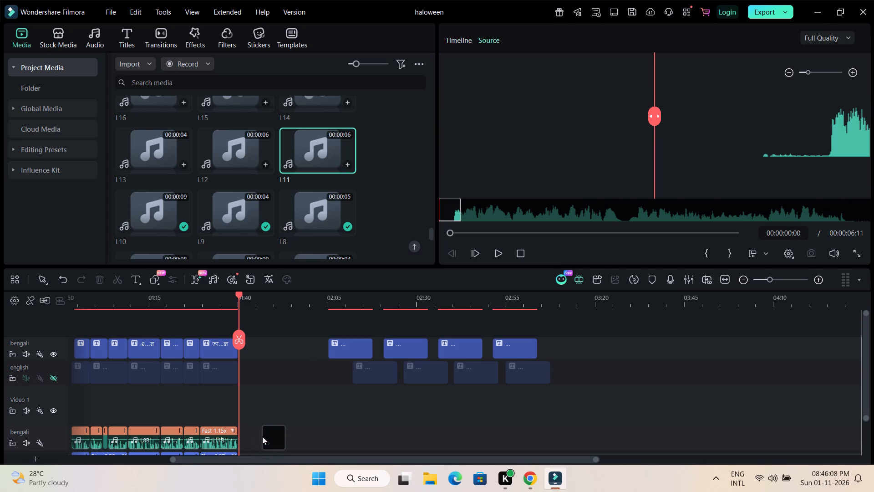
scroll(297, 420, down, 2)
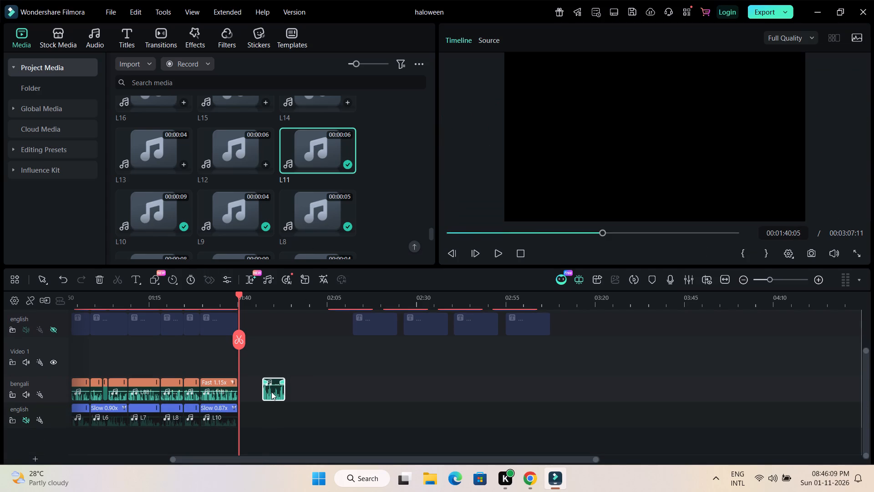
drag(271, 392, 249, 417)
drag(250, 415, 268, 418)
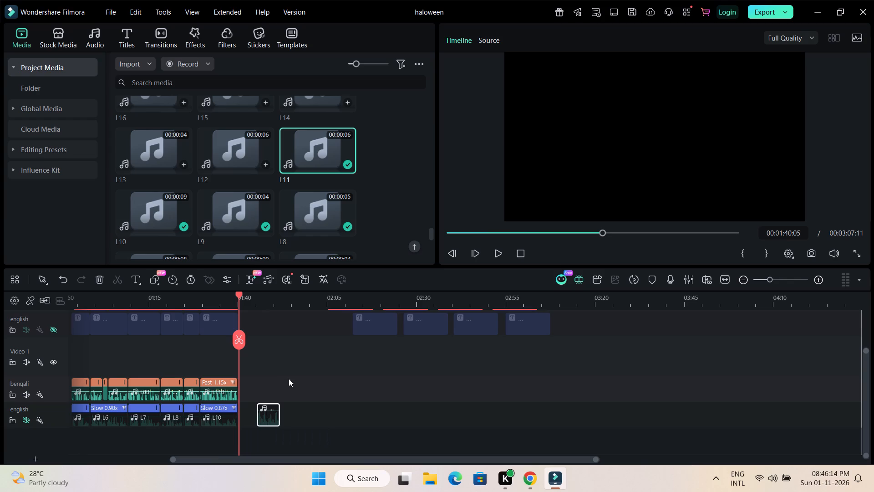
Find and preview the L12B narration, and place it on the bengali audio track directly above the L11 clip.
scroll(290, 371, up, 1)
scroll(384, 177, down, 1)
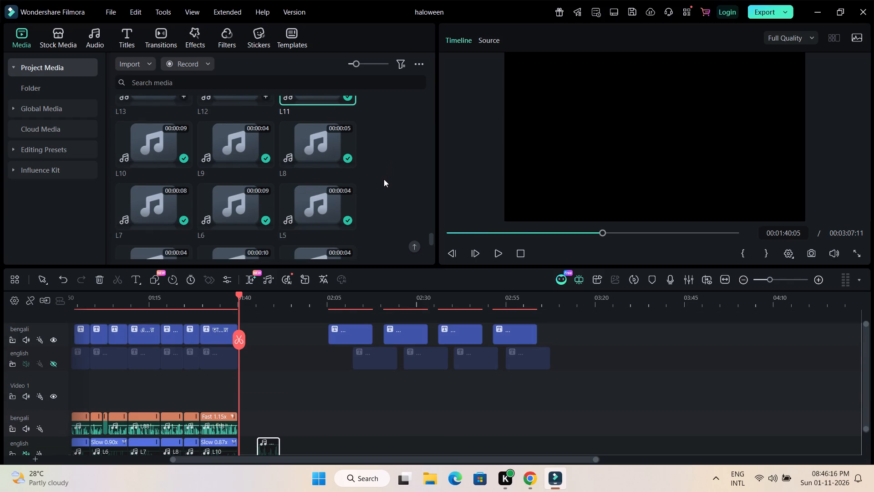
scroll(383, 179, up, 9)
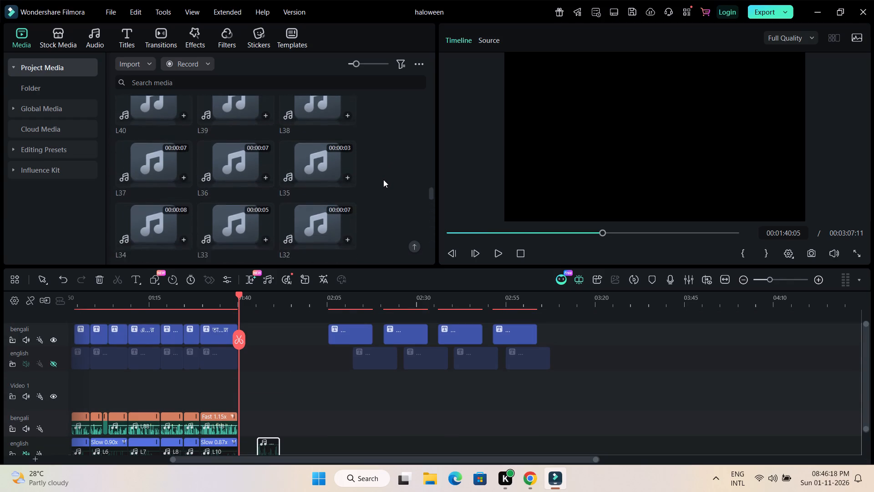
scroll(383, 179, up, 4)
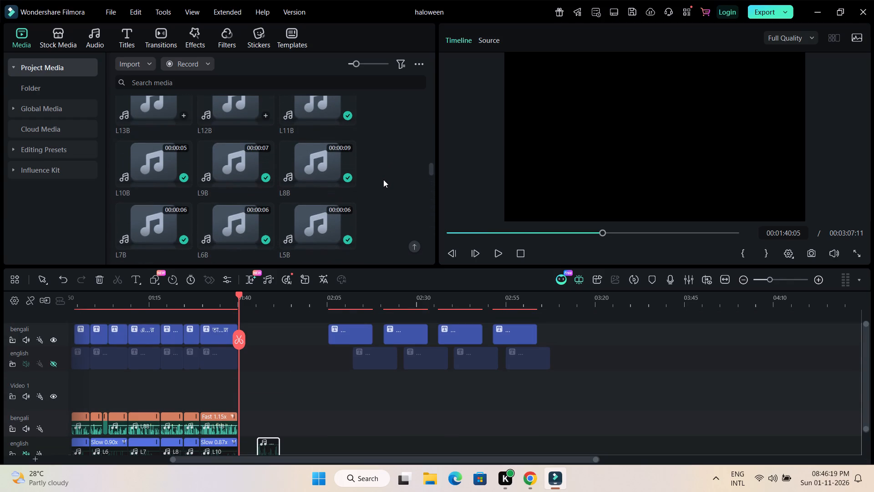
scroll(384, 185, up, 1)
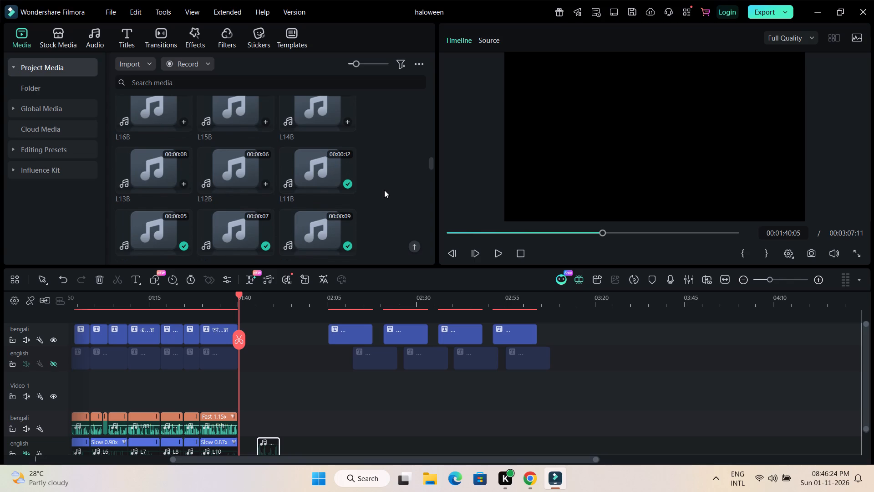
scroll(384, 190, down, 1)
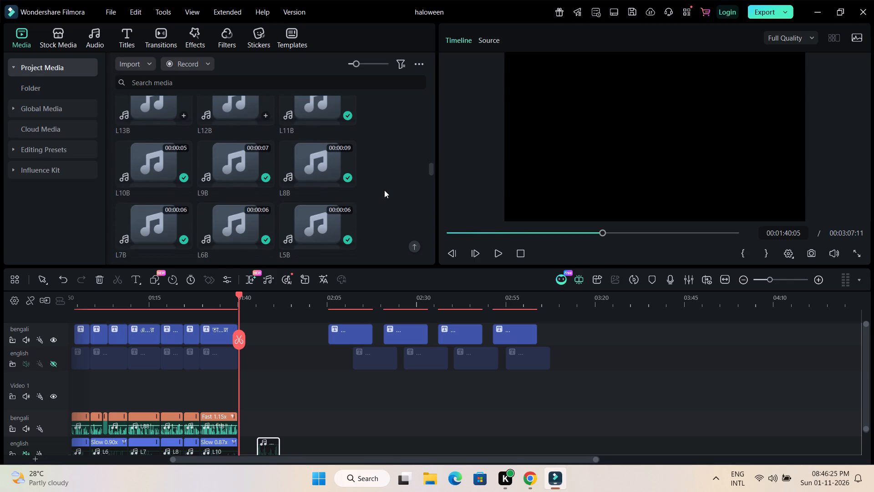
scroll(384, 190, up, 1)
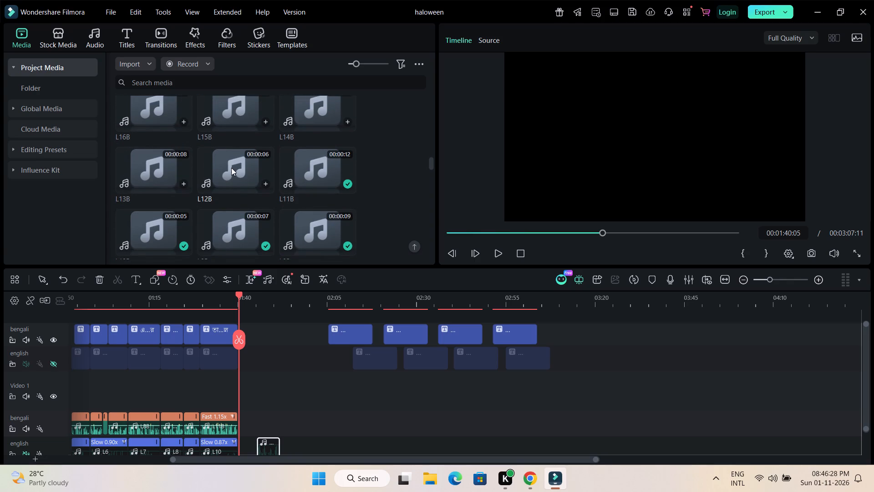
click(232, 168)
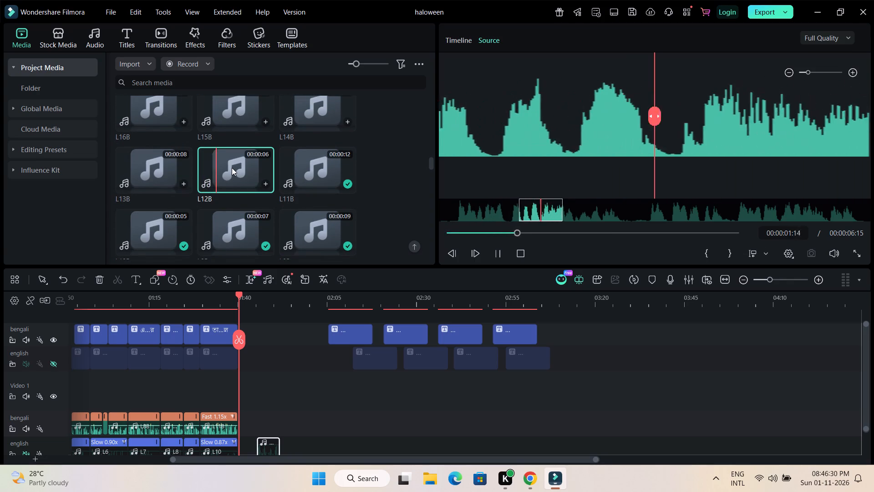
drag(232, 168, 257, 397)
scroll(311, 394, down, 1)
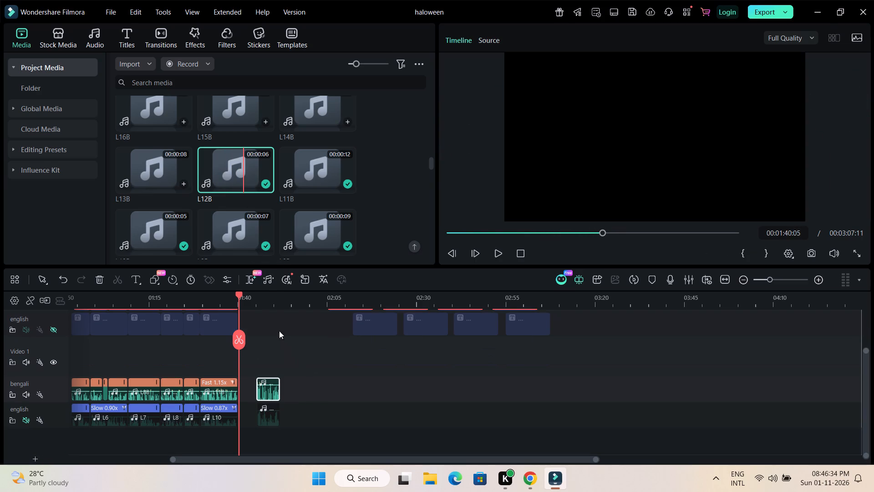
Move the first spare title on both the bengali and english title tracks back to the start of the L12B and L11 clips.
scroll(320, 378, up, 1)
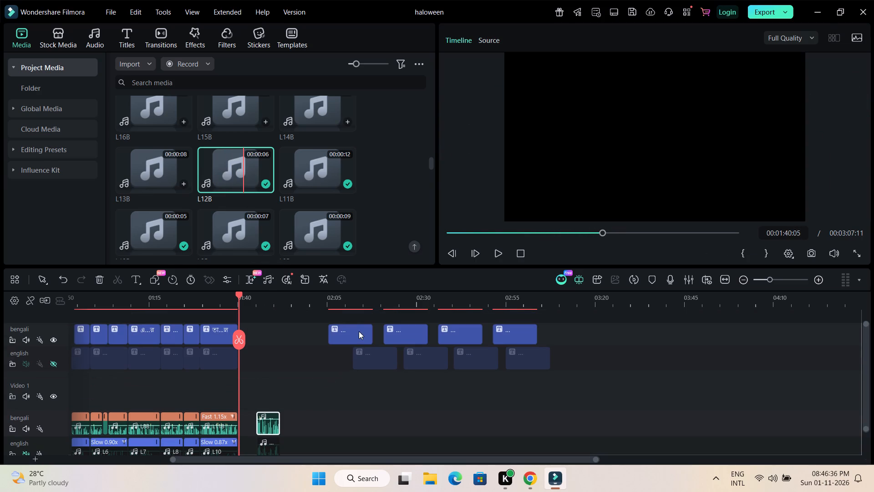
drag(359, 331, 289, 342)
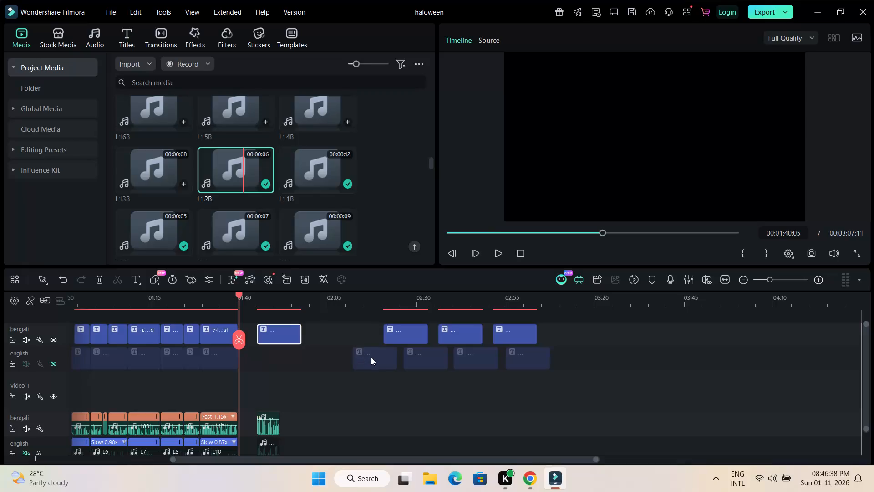
drag(372, 358, 276, 362)
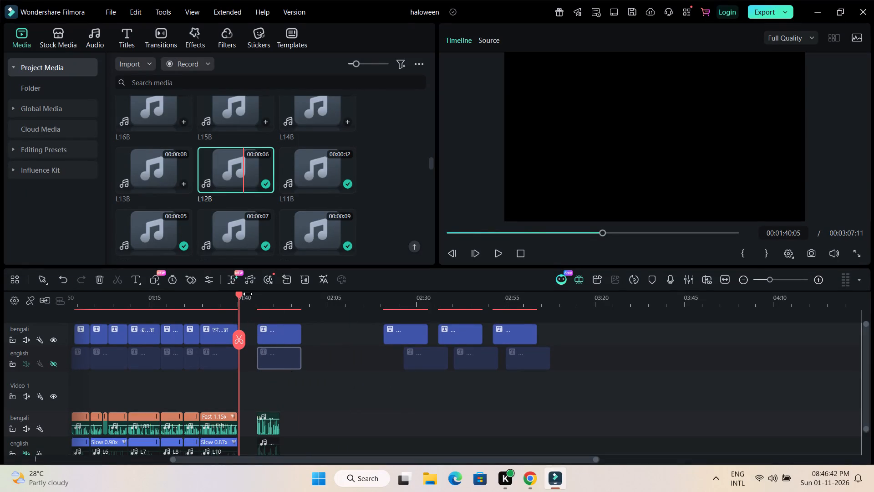
Trim the ends of both moved titles to match the end of L12B and L11, giving a duration of 00:00:06:11.
drag(238, 295, 267, 302)
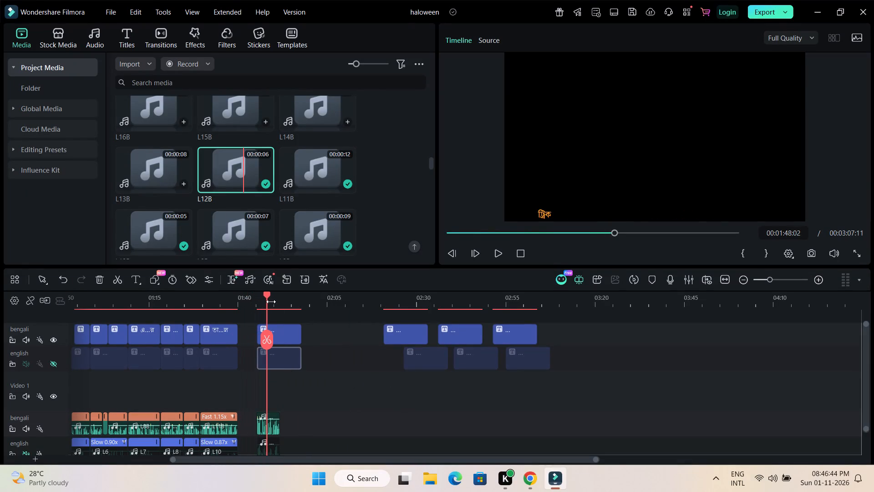
drag(276, 305, 309, 309)
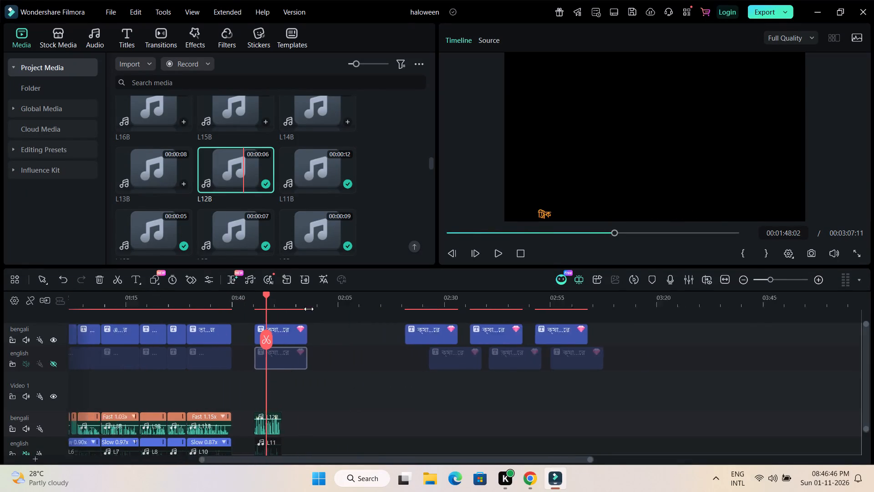
drag(309, 309, 612, 313)
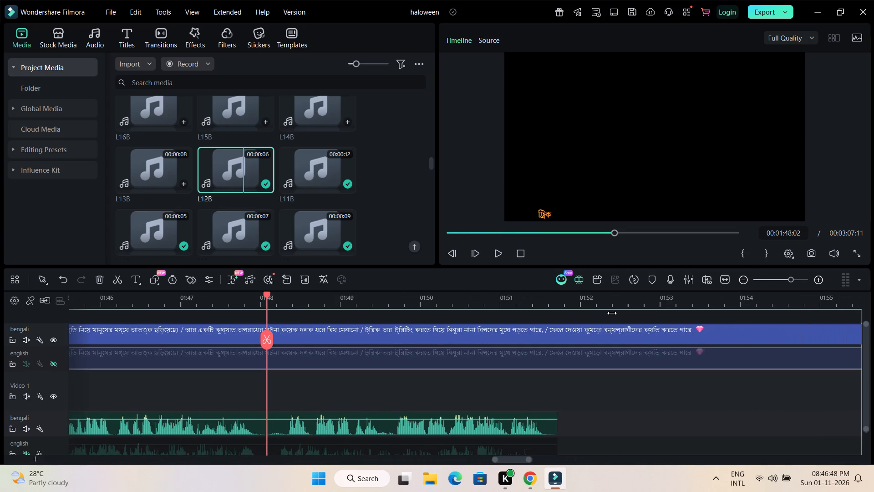
drag(612, 313, 536, 318)
scroll(542, 408, down, 1)
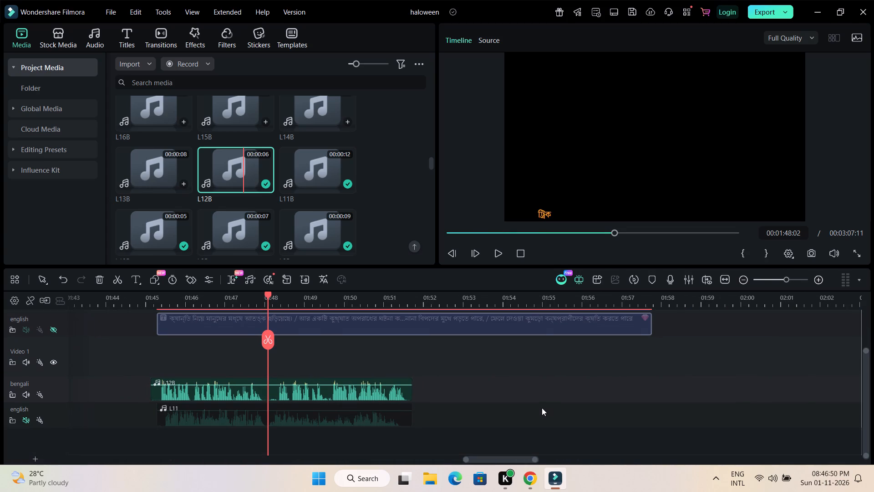
scroll(542, 408, up, 1)
click(569, 359)
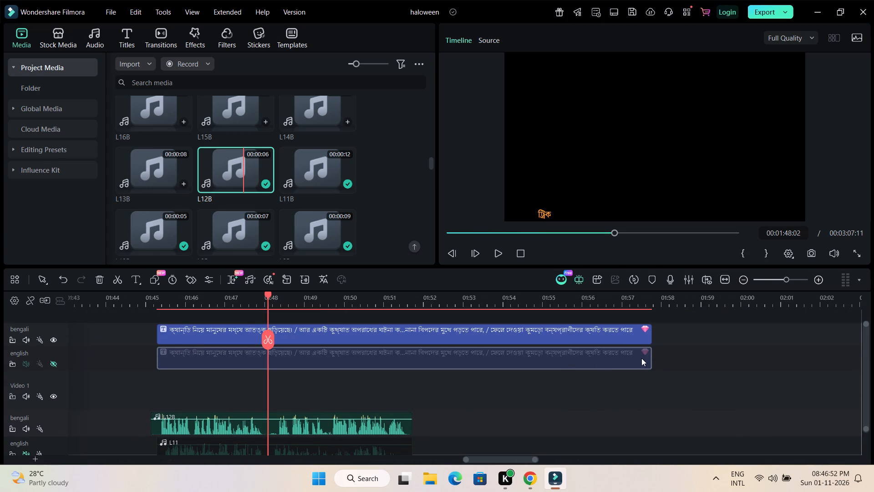
drag(650, 357, 416, 364)
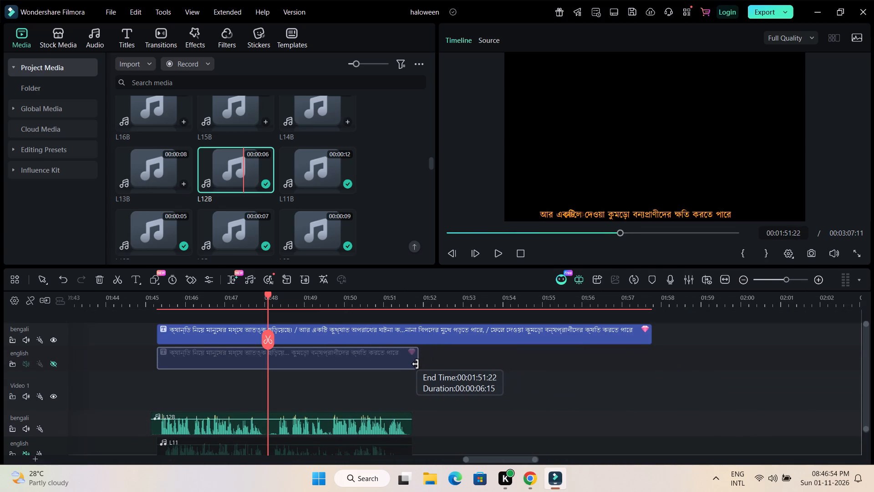
drag(416, 364, 412, 365)
click(498, 331)
drag(650, 332, 514, 335)
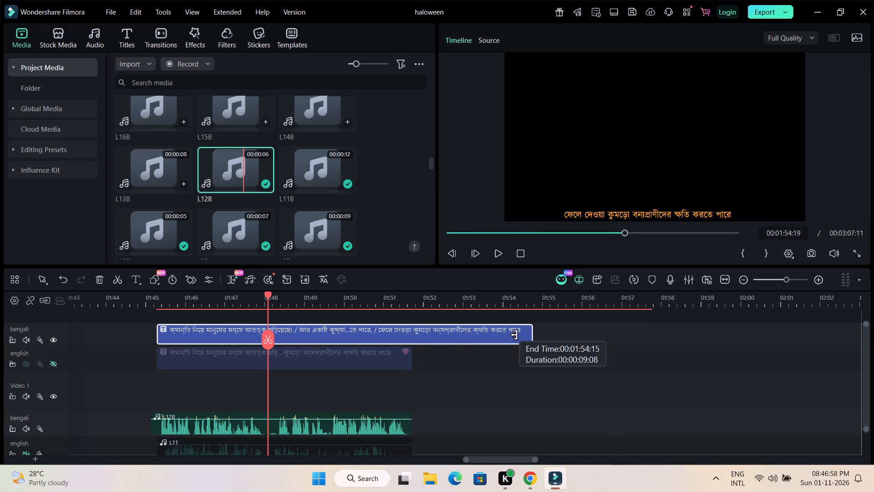
drag(514, 335, 410, 336)
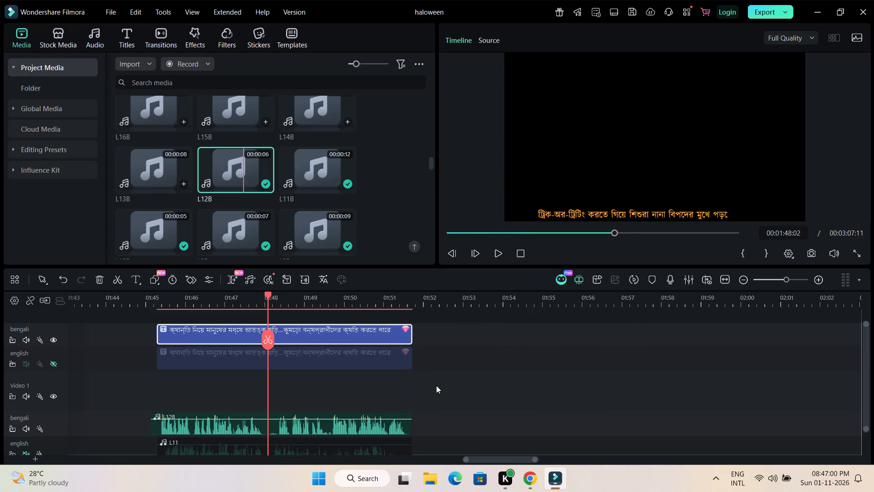
Open the bengali title in Advanced Text Edit and replace its earliest text layer with the copied candy sticks sentence.
scroll(437, 386, down, 2)
scroll(437, 386, up, 2)
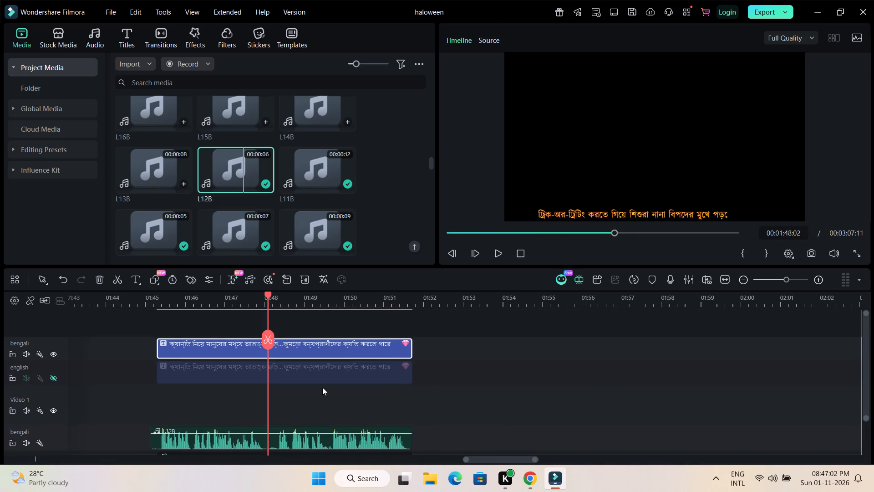
click(145, 387)
double_click(195, 342)
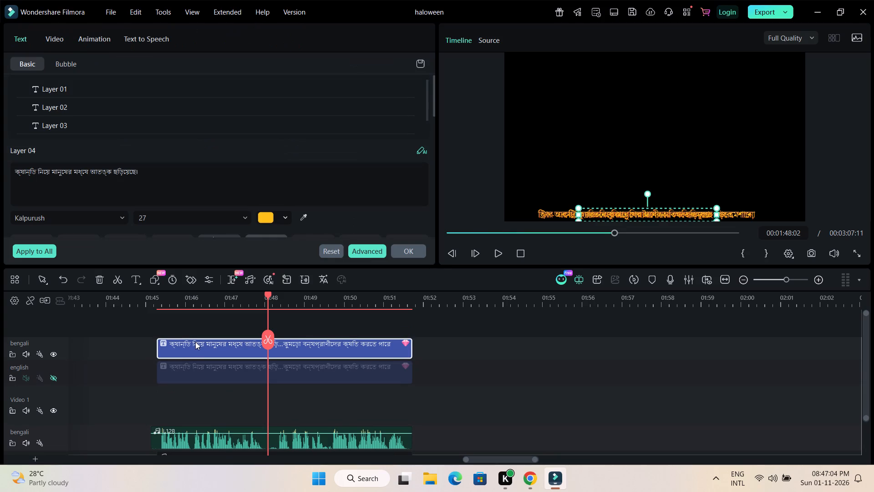
click(364, 252)
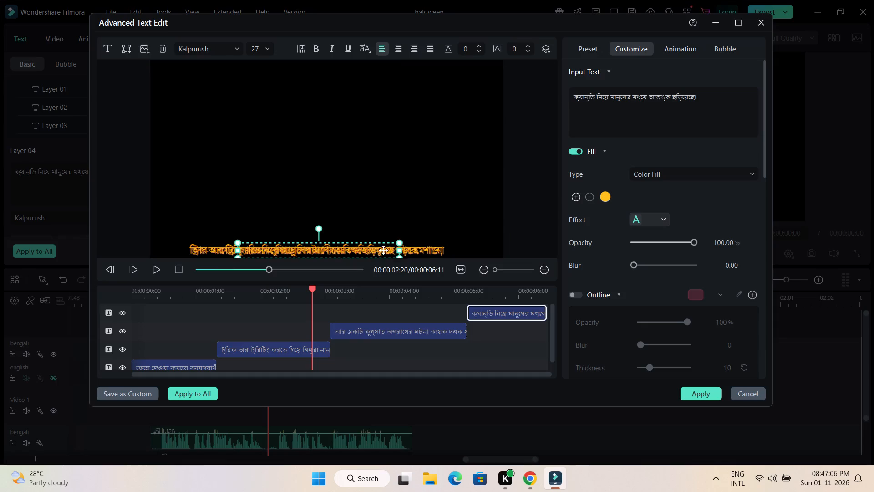
scroll(206, 344, down, 2)
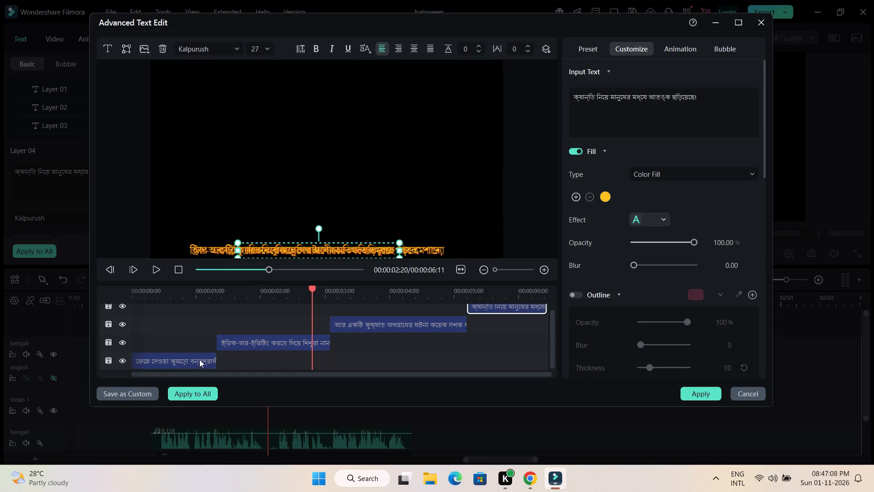
click(199, 361)
drag(725, 95, 591, 103)
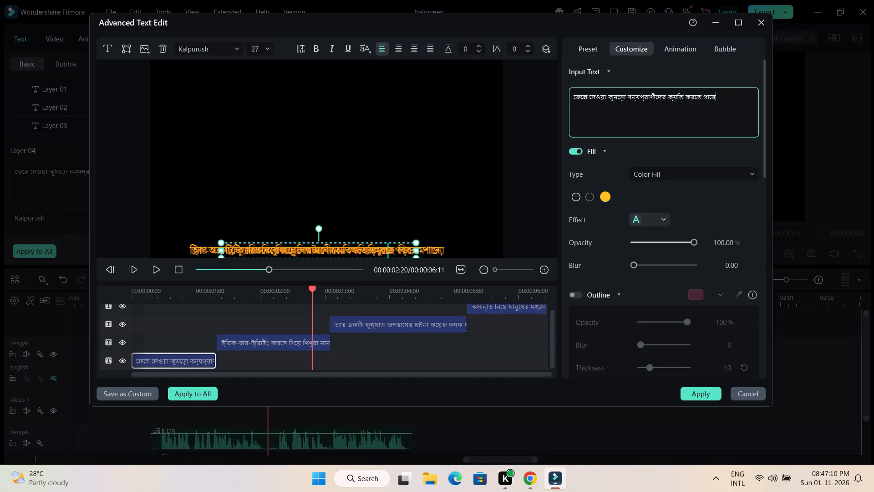
drag(591, 103, 570, 99)
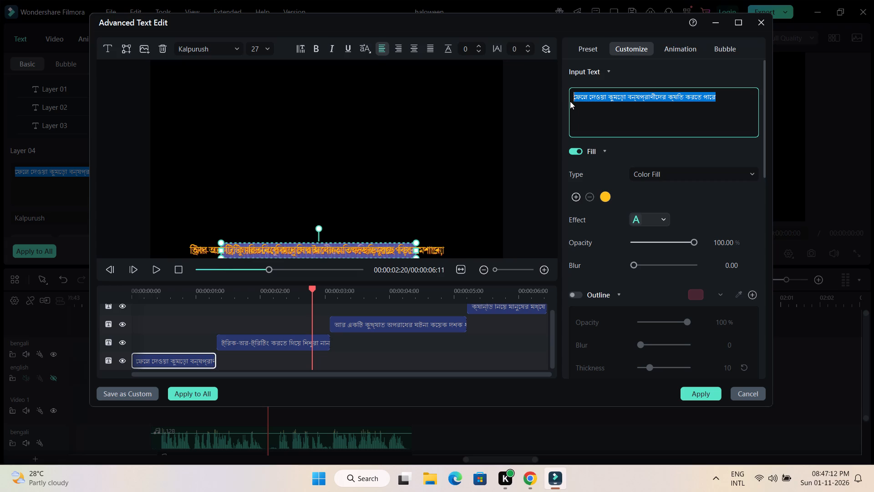
key(ctrl+v)
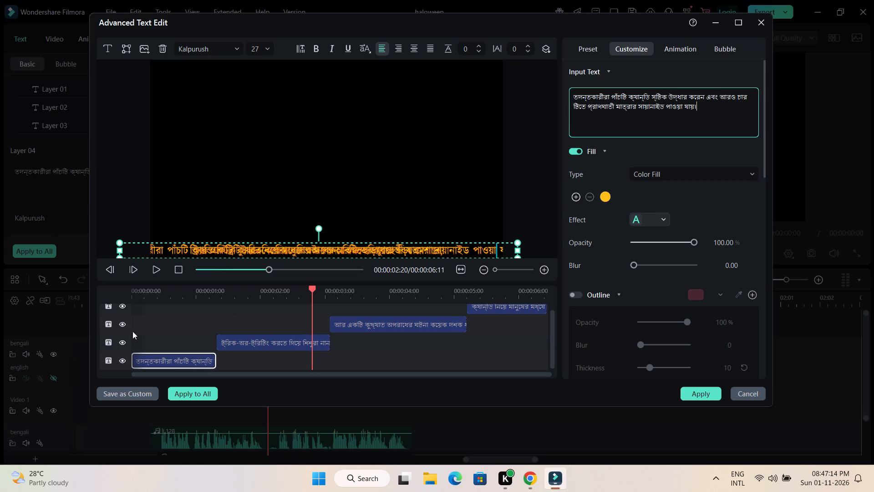
Hide the other three text layers of the title so only the candy sticks layer shows.
click(122, 340)
click(122, 326)
click(123, 311)
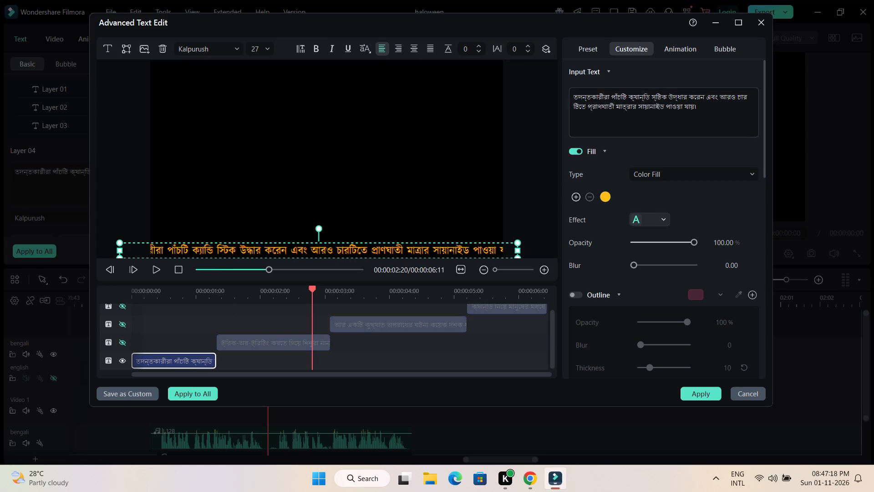
Shorten the layer's text to "তদন্তকারীরা পাঁচটি ক্যান্ডি স্টিক উদ্ধার করেন", removing everything from "এবং" onward.
drag(708, 97, 716, 121)
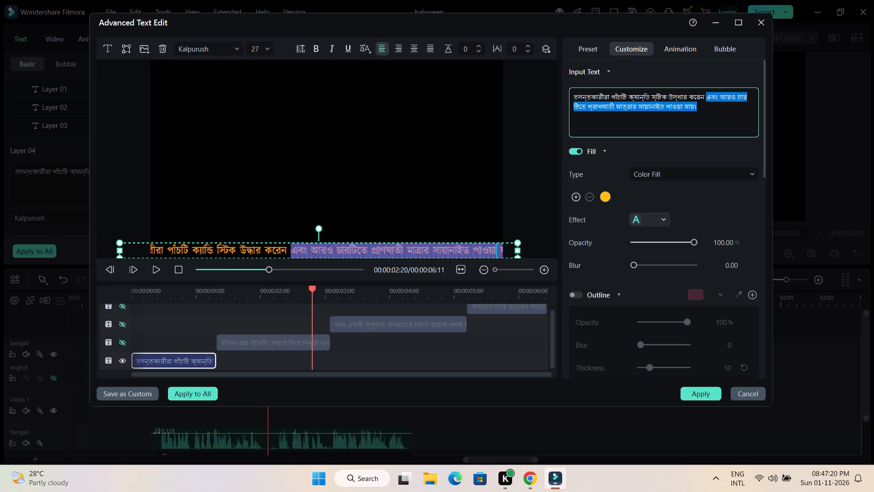
key(BackSpace)
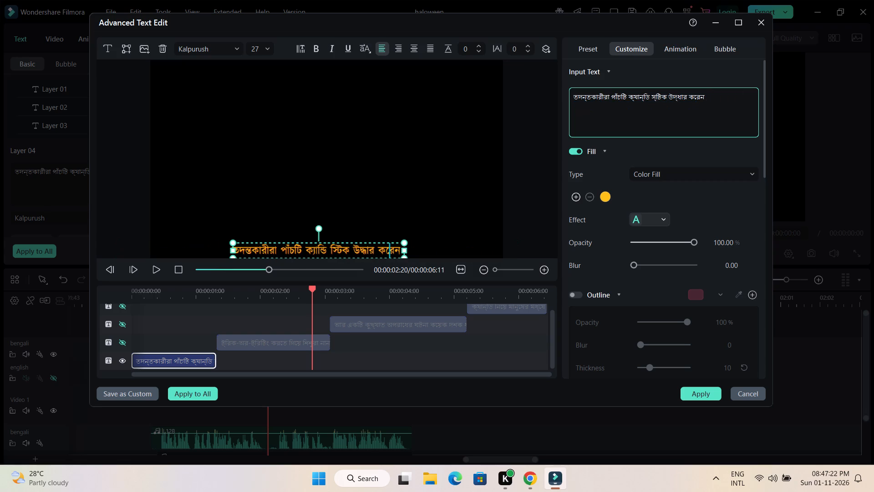
key(BackSpace)
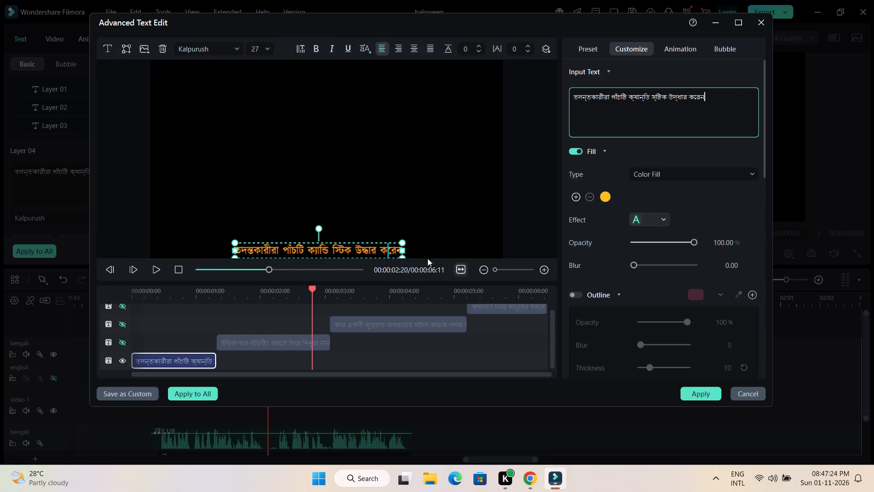
Enlarge the candy sticks text to size 37 and centre it horizontally along the bottom of the frame.
drag(400, 242, 427, 236)
drag(402, 247, 382, 251)
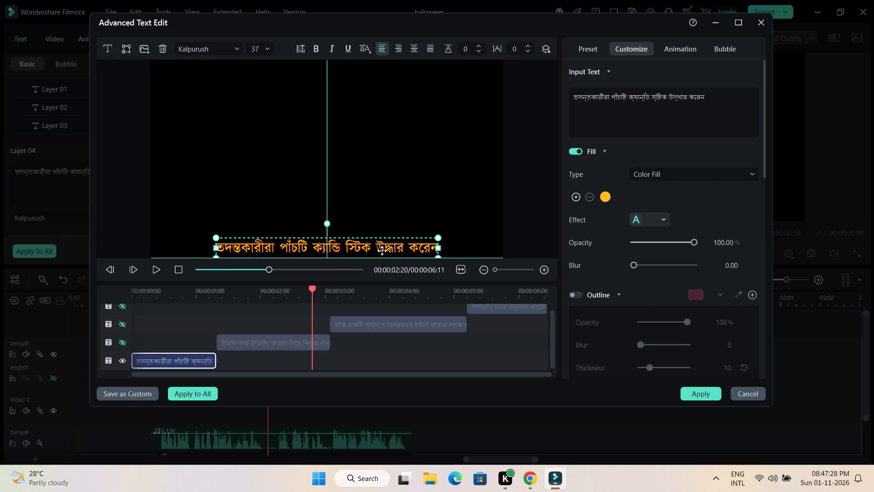
click(385, 202)
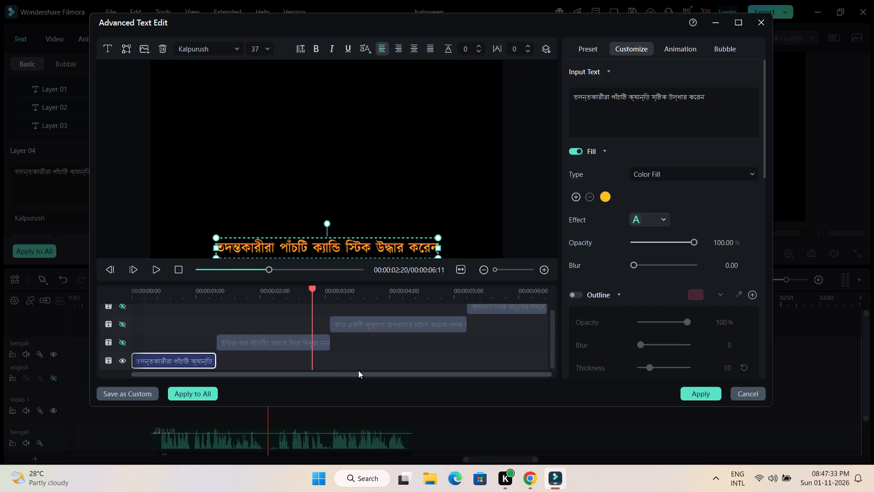
Play the title from its beginning to check the timing of the candy sticks text.
drag(313, 286, 300, 287)
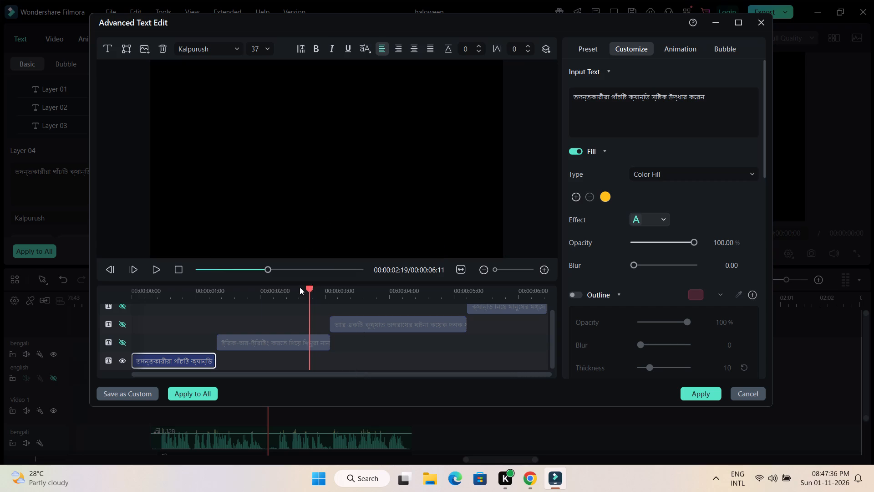
drag(300, 287, 121, 289)
key(space)
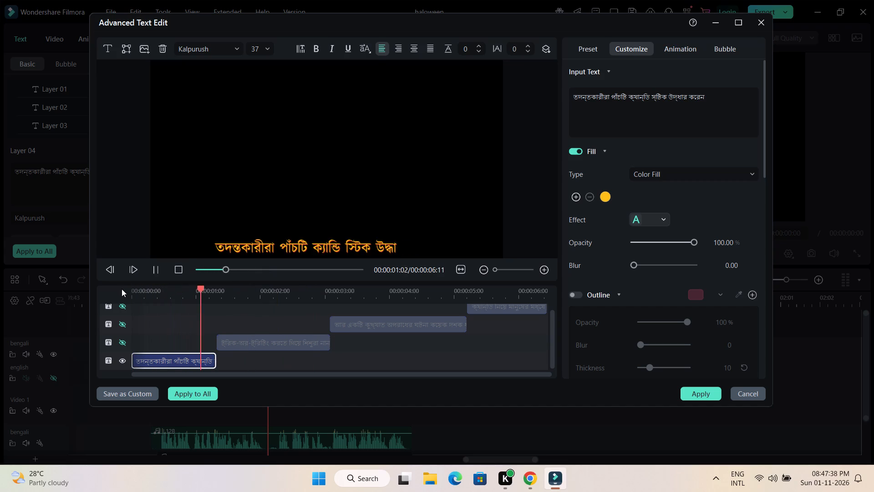
key(space)
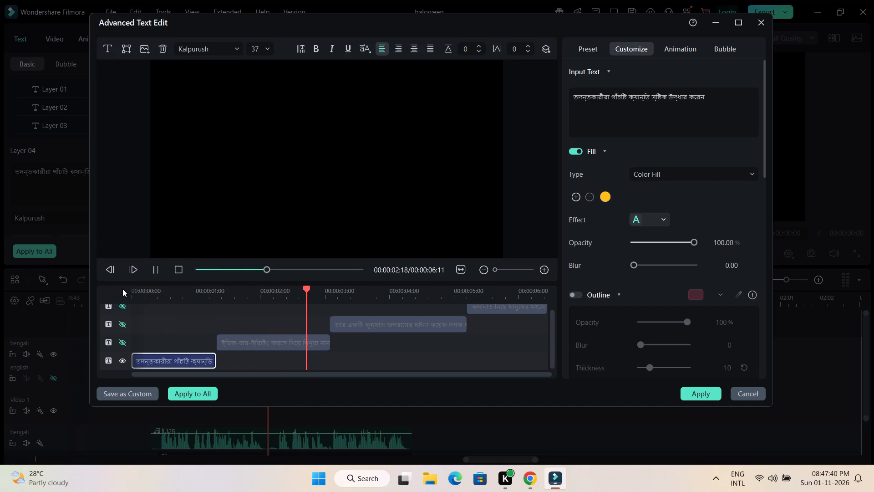
Extend the candy sticks text layer so that it ends at 00:00:02:21 in the title.
drag(310, 290, 313, 290)
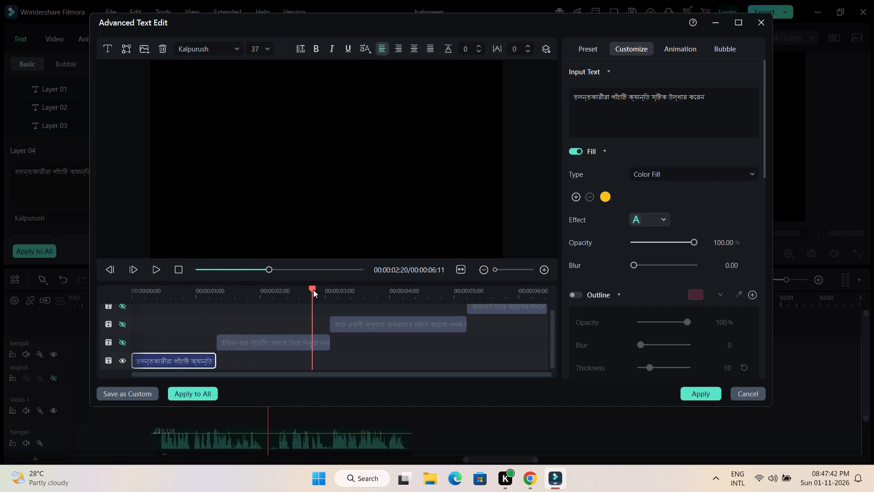
drag(313, 290, 314, 290)
drag(215, 361, 218, 361)
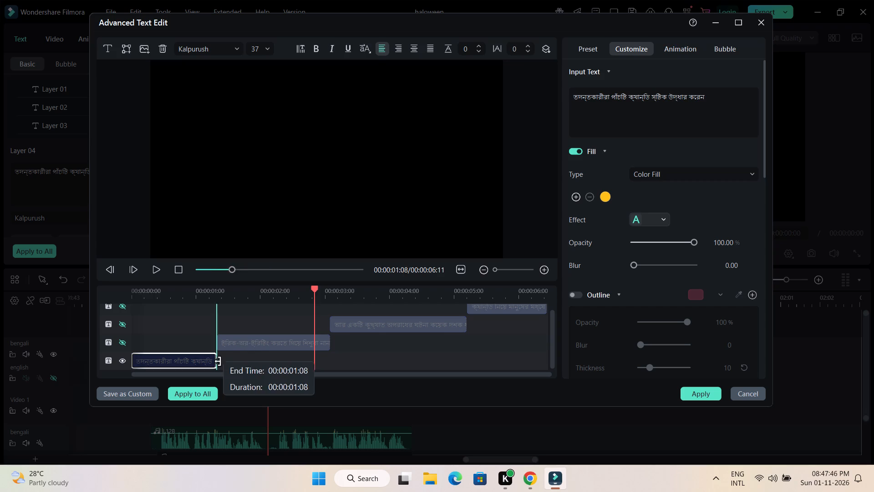
drag(218, 361, 312, 363)
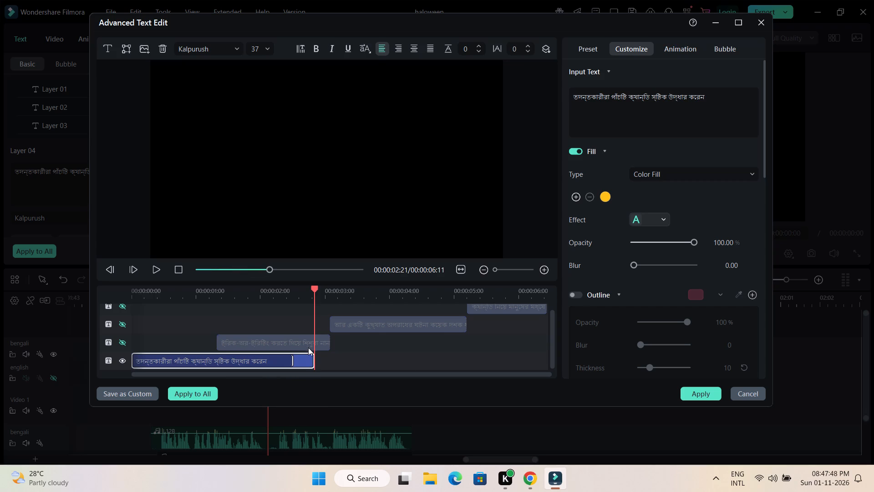
Move the trick-or-treating text layer so that it starts at 00:00:02:21, where the candy sticks layer ends.
drag(304, 338, 381, 347)
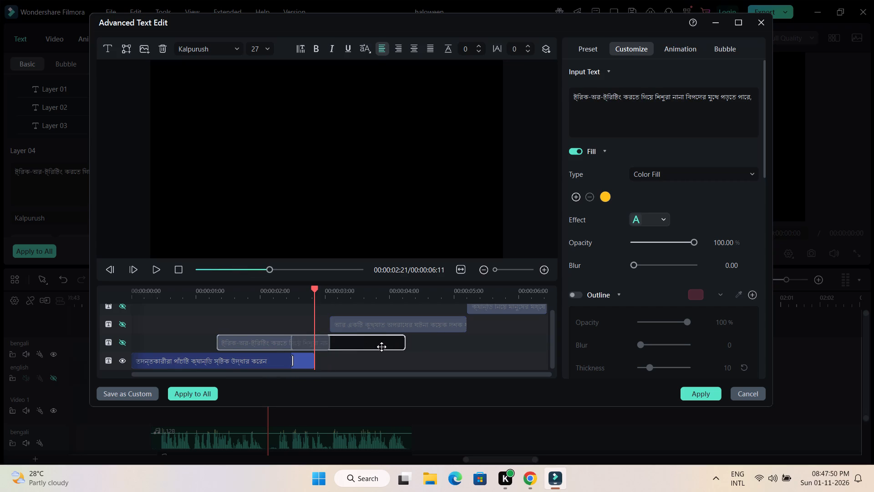
drag(381, 347, 411, 348)
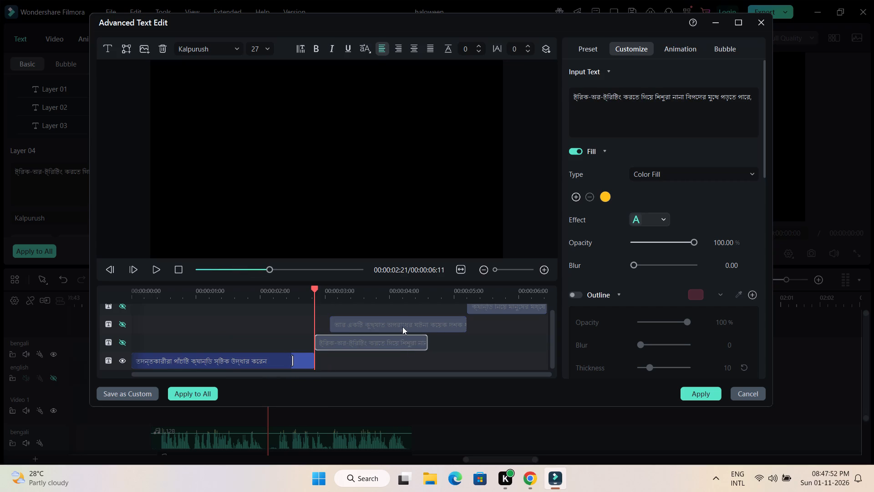
Delete the two other hidden text layers, keeping only the candy sticks and trick-or-treating layers.
click(402, 323)
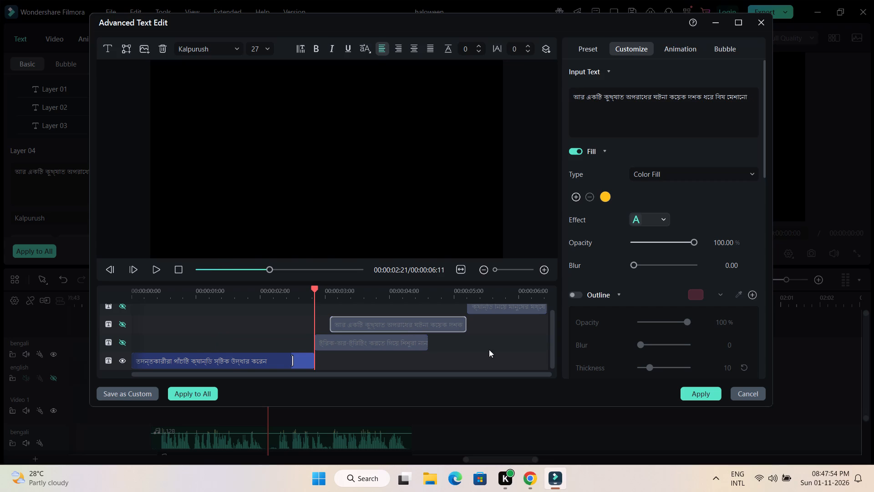
key(Delete)
click(503, 314)
key(Delete)
scroll(492, 351, up, 1)
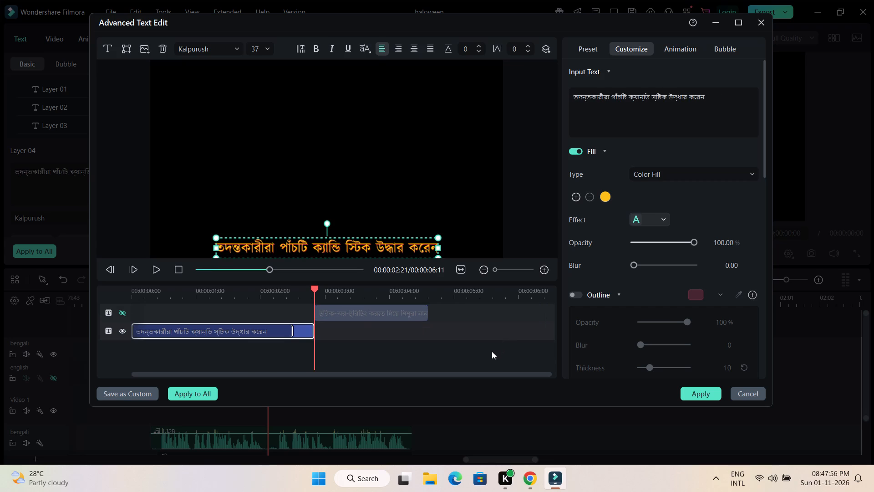
scroll(492, 351, up, 1)
Extend the trick-or-treating layer to the end of the title at 00:00:06:11.
click(412, 315)
drag(425, 311, 544, 311)
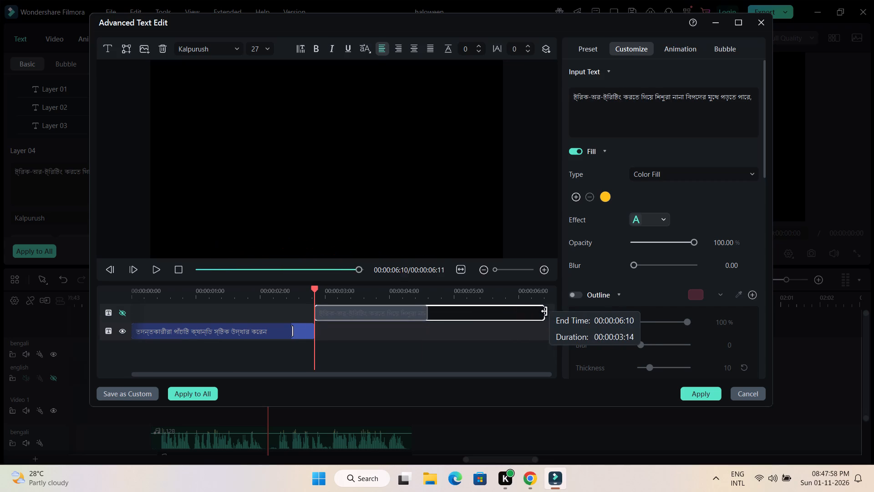
drag(544, 311, 559, 311)
scroll(399, 346, up, 1)
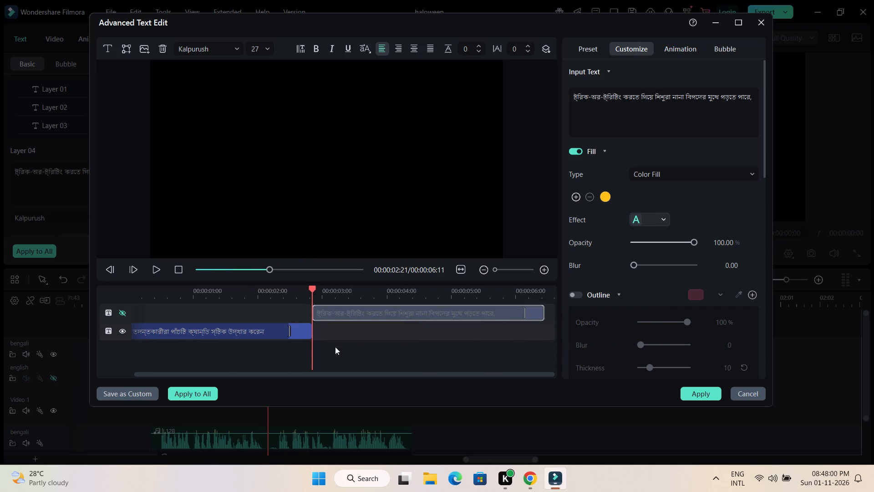
Unhide the trick-or-treating layer and move both layers' animation markers closer to the ends of their layers.
drag(291, 332, 304, 332)
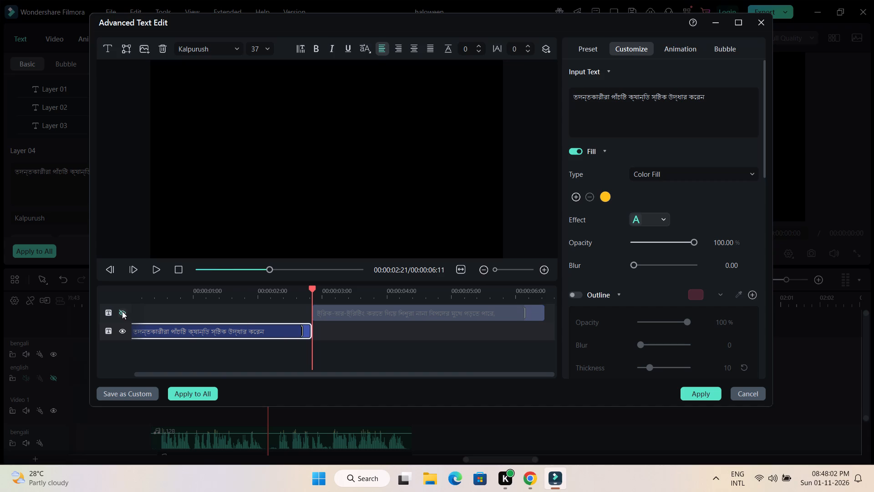
click(122, 311)
drag(525, 313, 535, 313)
Replace the trick-or-treating layer's text with "এবং আরও চারটিতে প্রাণঘাতী মাত্রার সায়ানাইড পাওয়া যায়।".
double_click(508, 312)
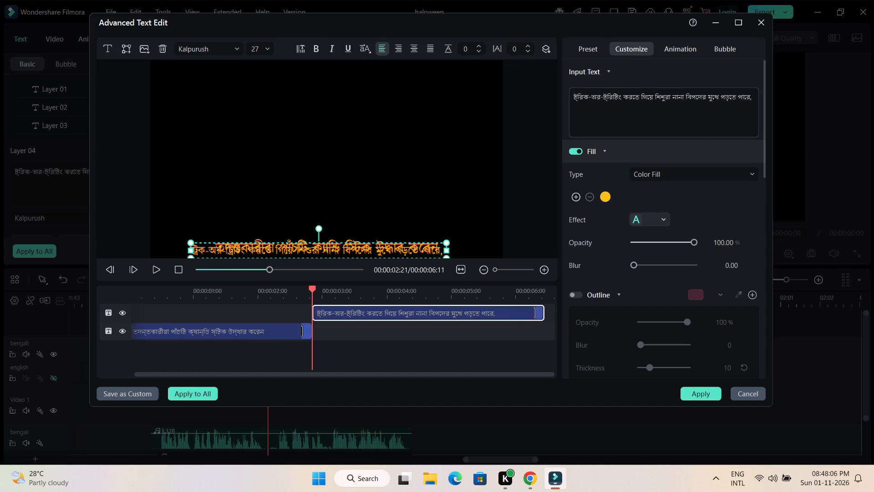
drag(754, 97, 560, 99)
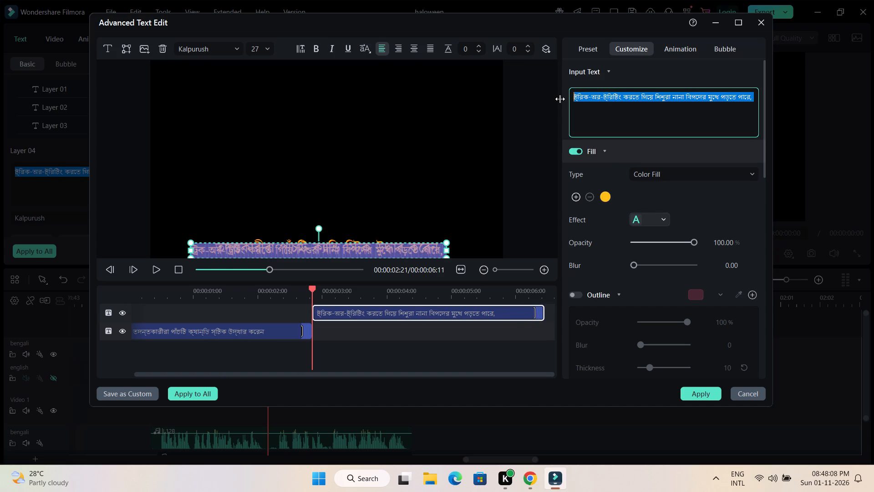
key(ctrl+v)
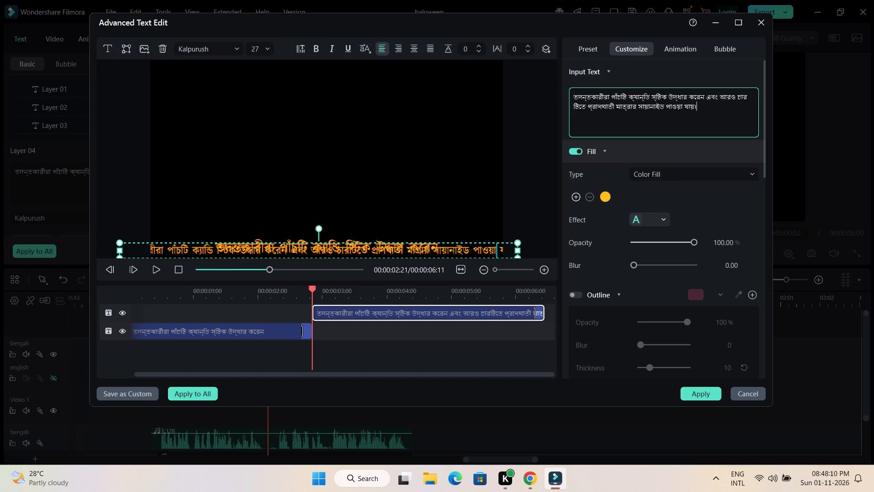
drag(705, 96, 523, 93)
key(BackSpace)
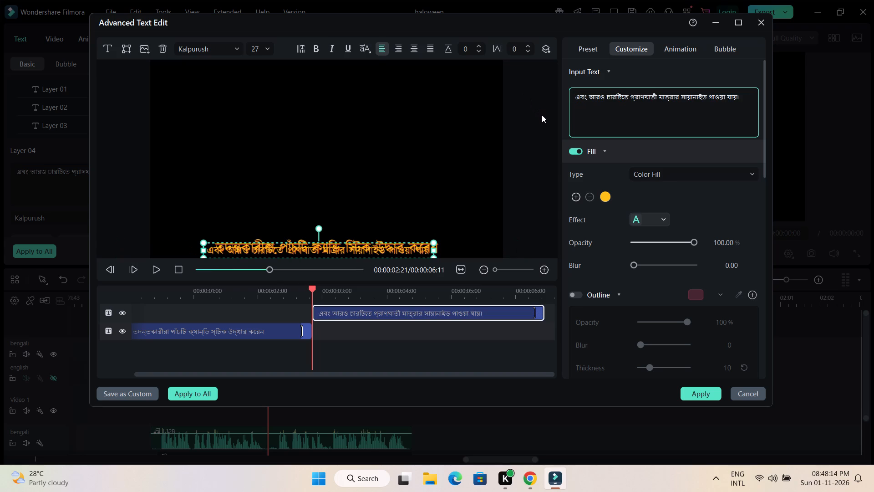
key(Right)
key(BackSpace)
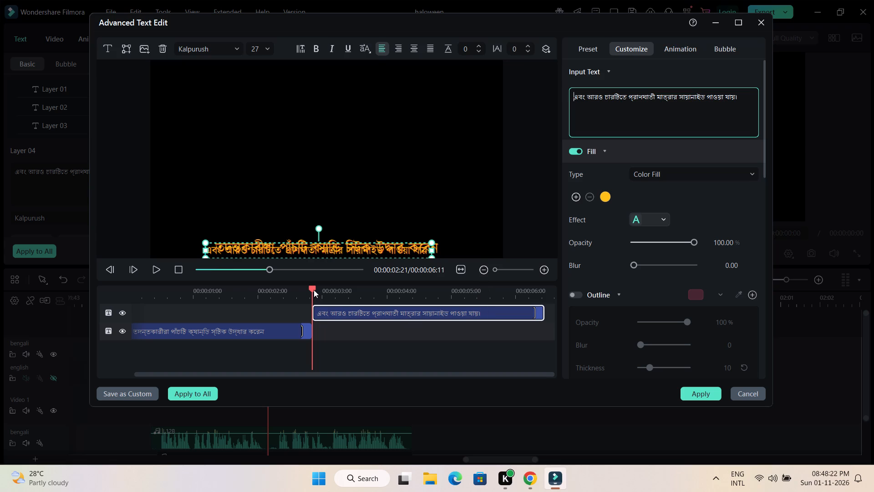
Play the title from its beginning to check the timing of both text layers.
drag(313, 287, 44, 287)
click(152, 267)
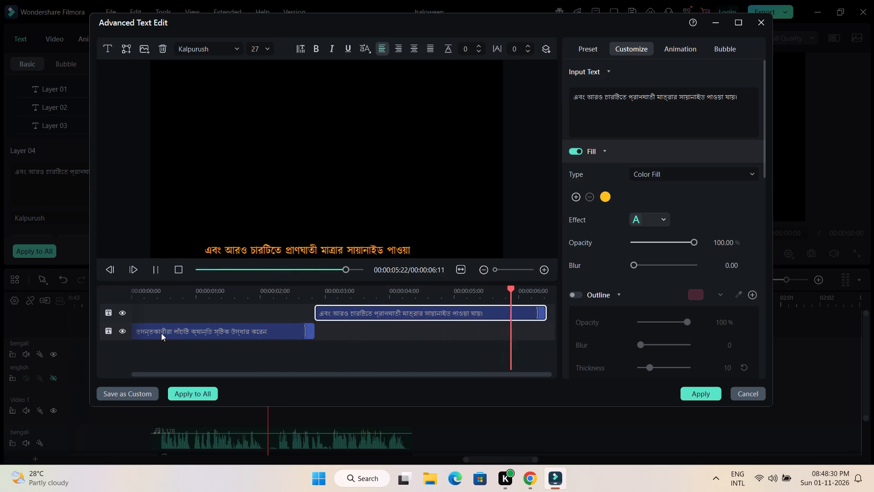
Hide the candy sticks layer, enlarge the cyanide text to size 36 and centre it horizontally along the bottom of the frame.
click(122, 329)
click(348, 313)
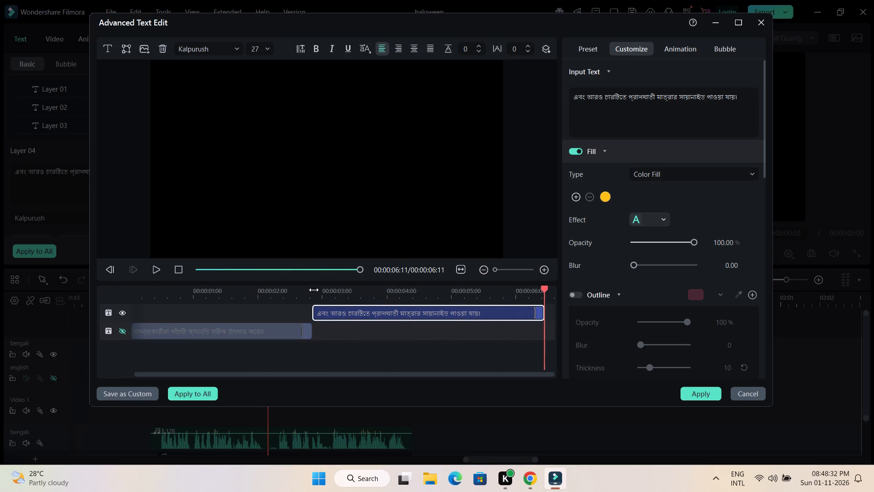
drag(544, 288, 410, 288)
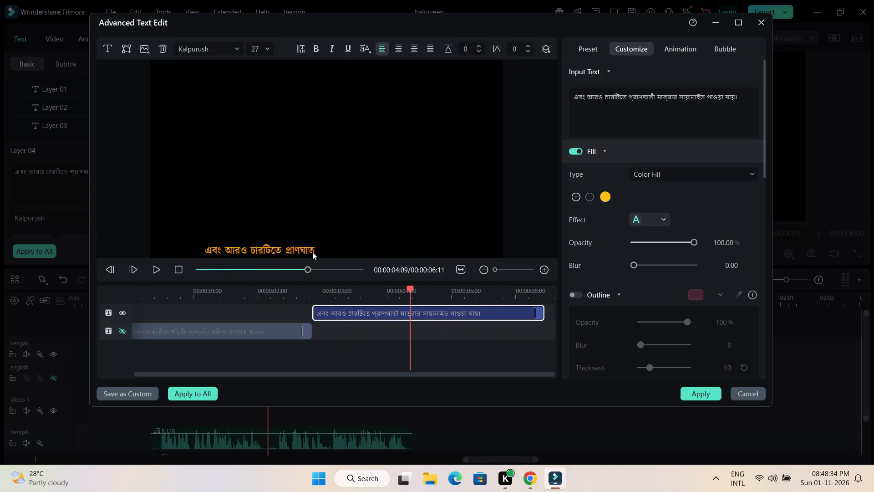
click(312, 252)
drag(432, 243, 452, 238)
drag(431, 252, 410, 253)
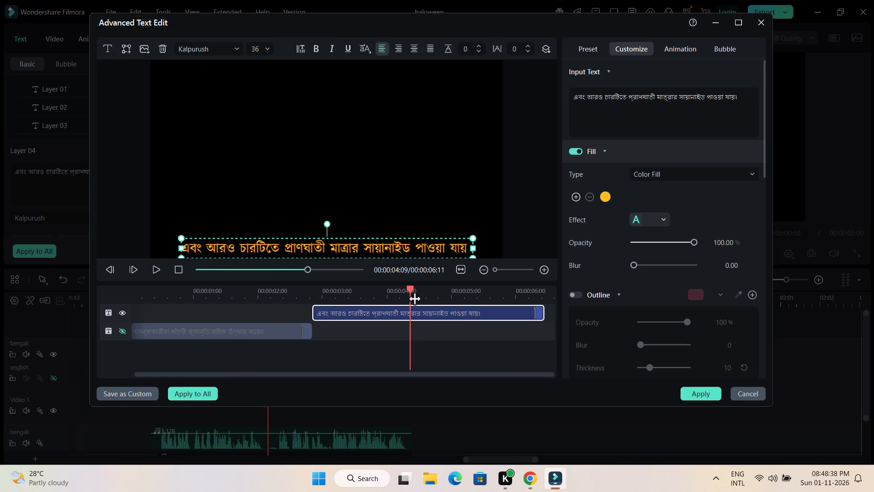
Play the title from its beginning to check the resized cyanide text.
drag(410, 290, 79, 291)
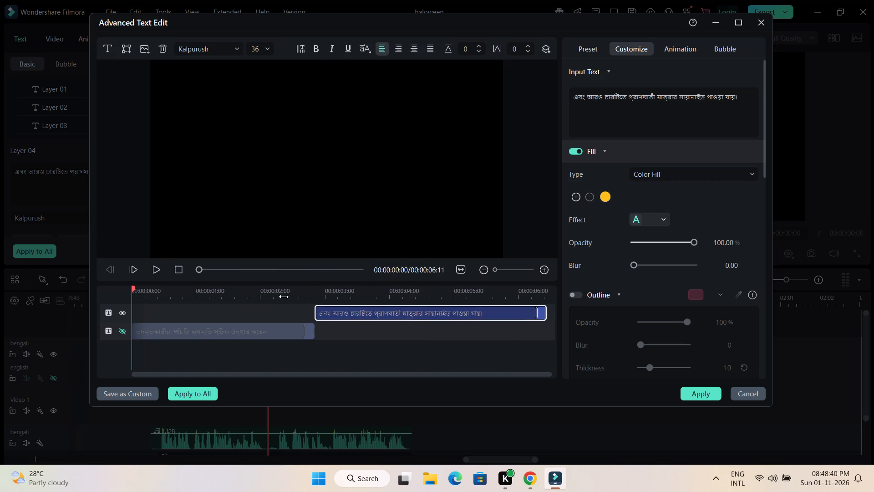
drag(284, 297, 145, 295)
click(158, 271)
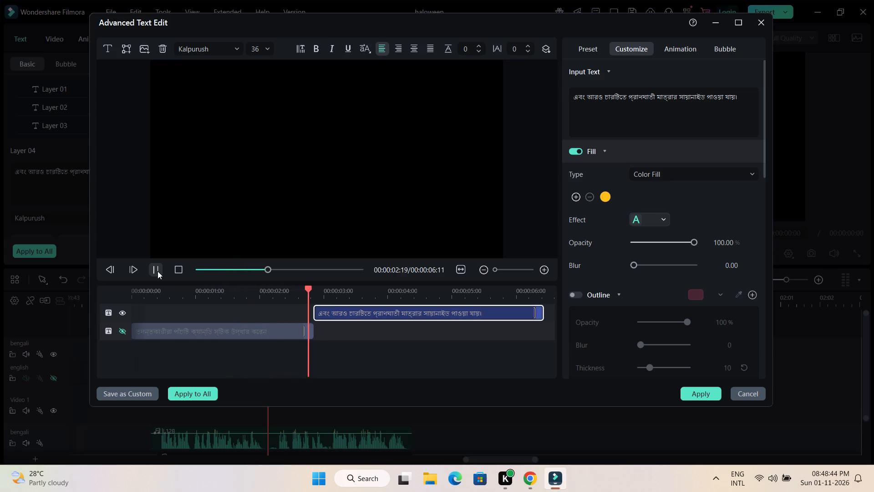
Unhide the candy sticks layer and play the title from the start with both layers showing.
click(121, 330)
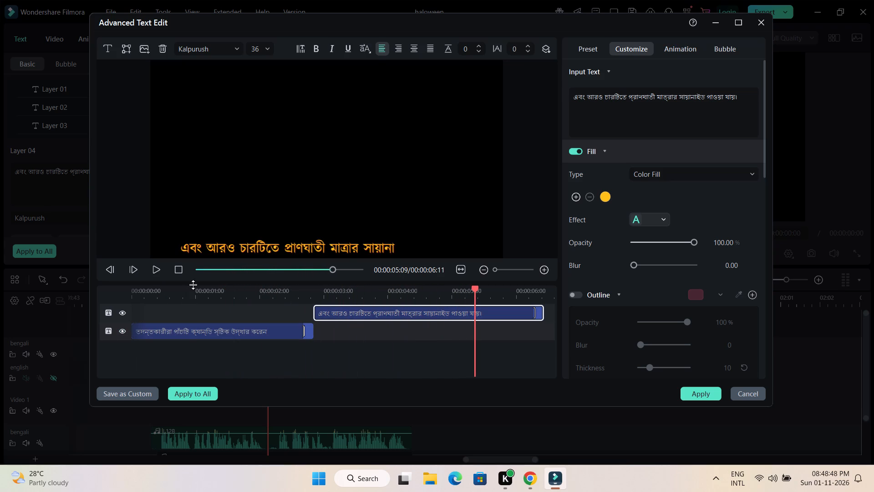
drag(195, 266, 173, 272)
click(155, 268)
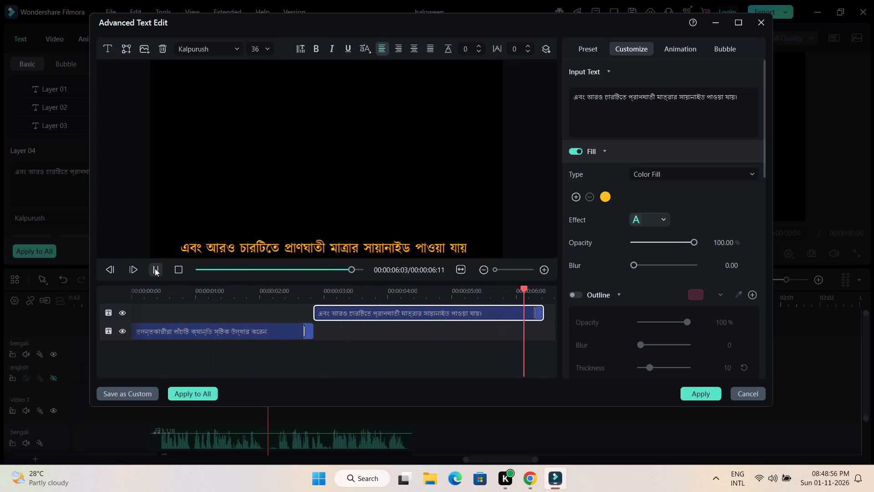
Apply the title changes and close the title's editing views.
click(690, 392)
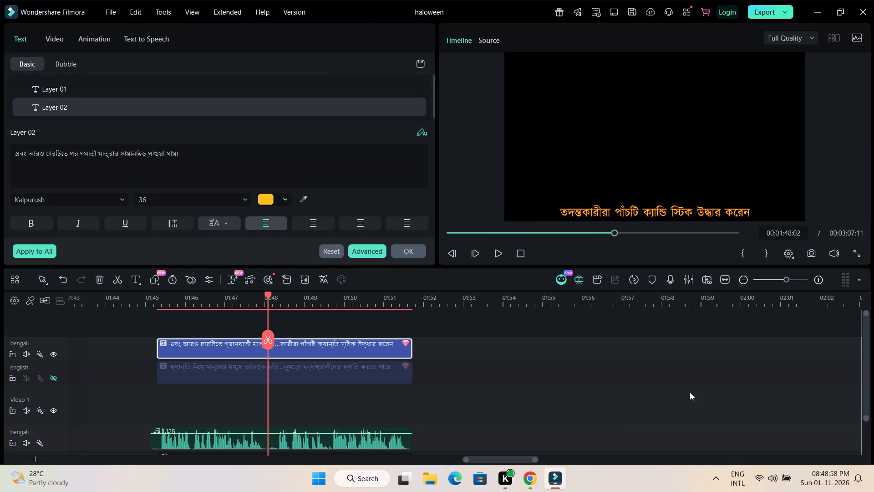
click(409, 249)
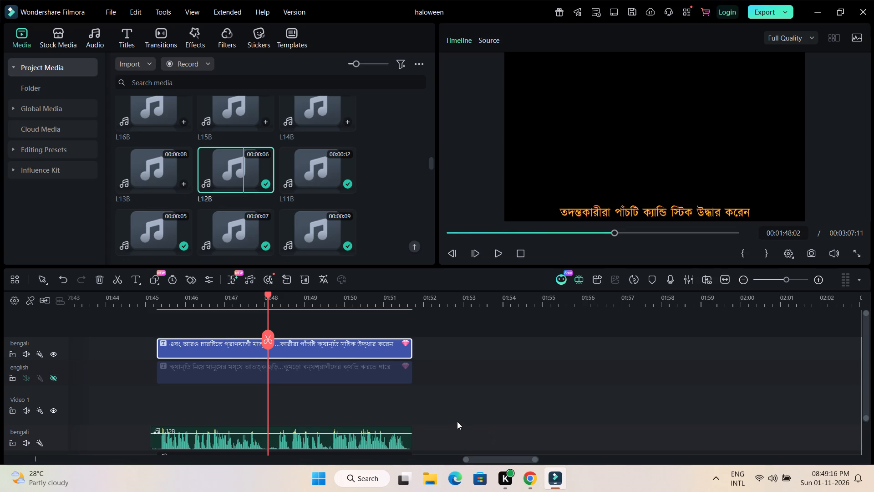
Set the playhead at 00:01:52:00, just past the end of the L12B and L11 clips.
scroll(457, 421, up, 1)
scroll(457, 421, down, 1)
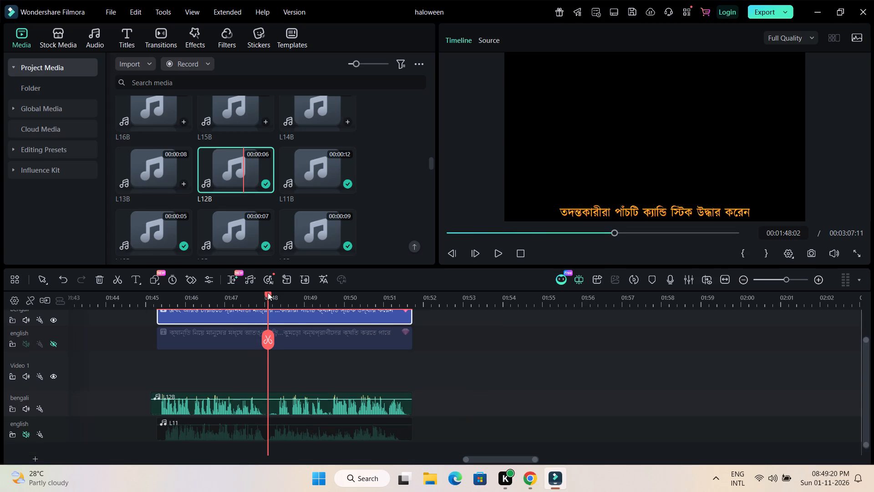
drag(269, 292, 424, 297)
click(517, 459)
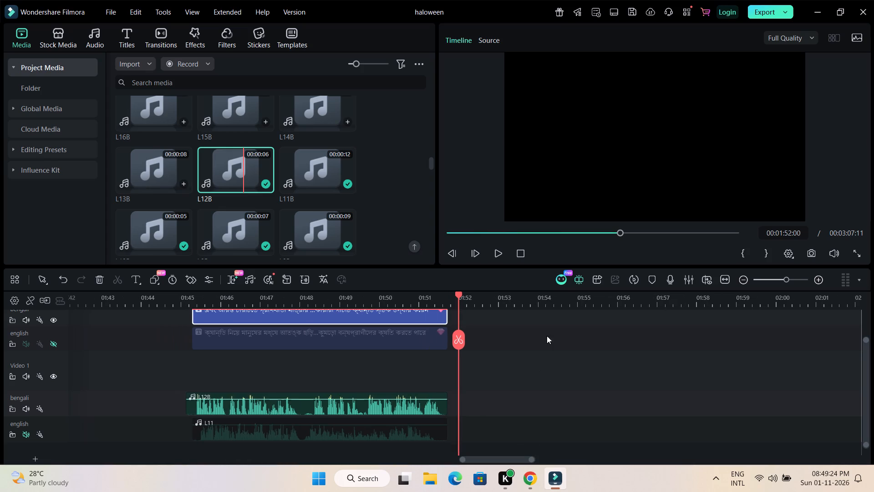
drag(551, 304, 407, 303)
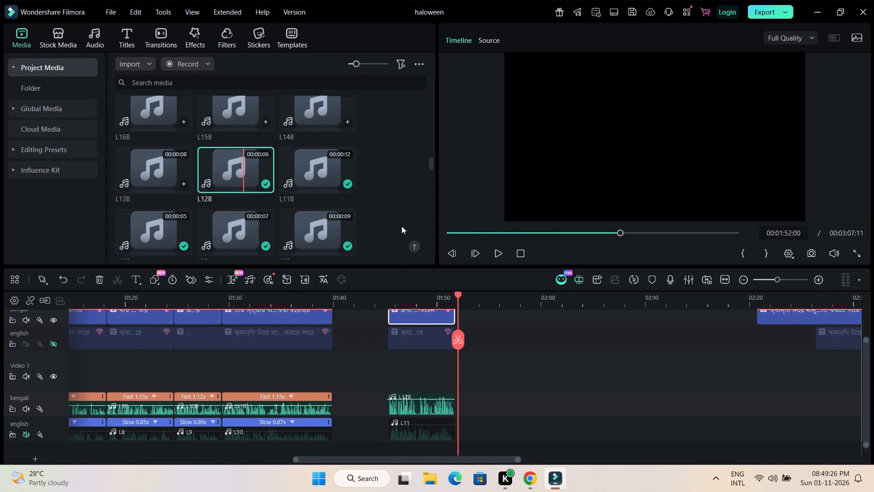
click(162, 169)
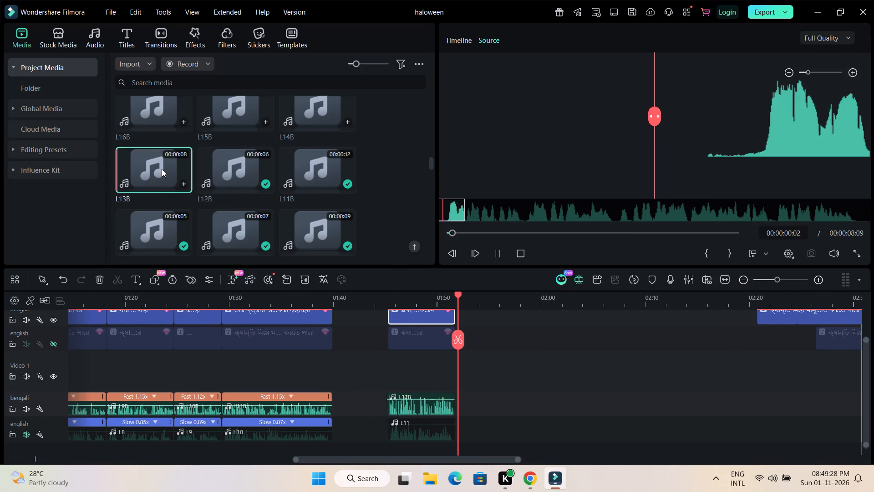
click(535, 480)
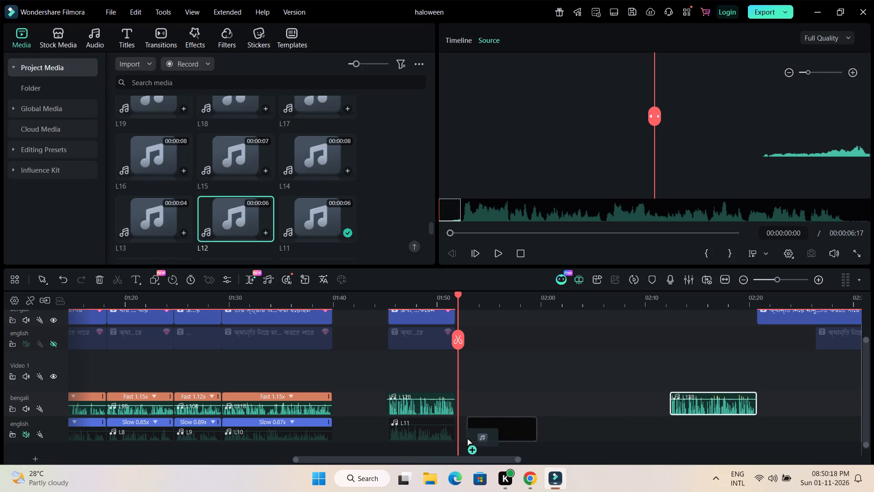
drag(467, 437, 465, 438)
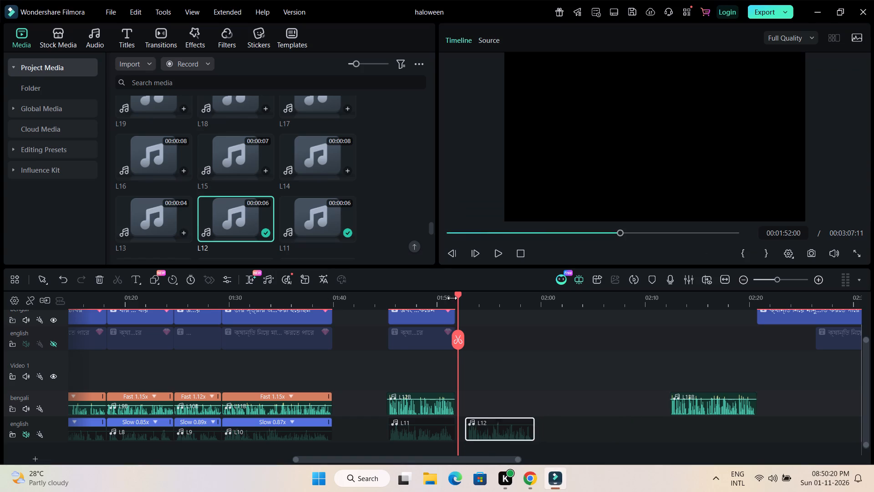
Move the L13B clip earlier on the bengali track so that it starts level with L12.
drag(456, 294, 429, 299)
drag(728, 408, 605, 400)
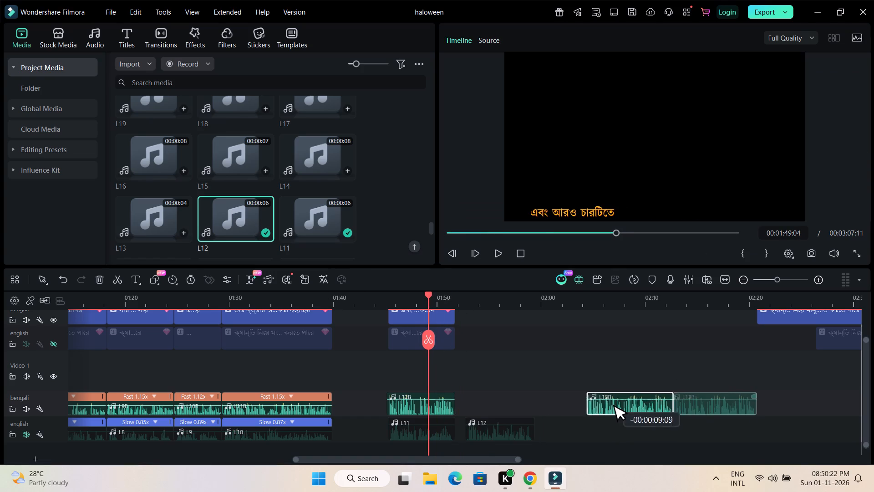
drag(605, 400, 524, 401)
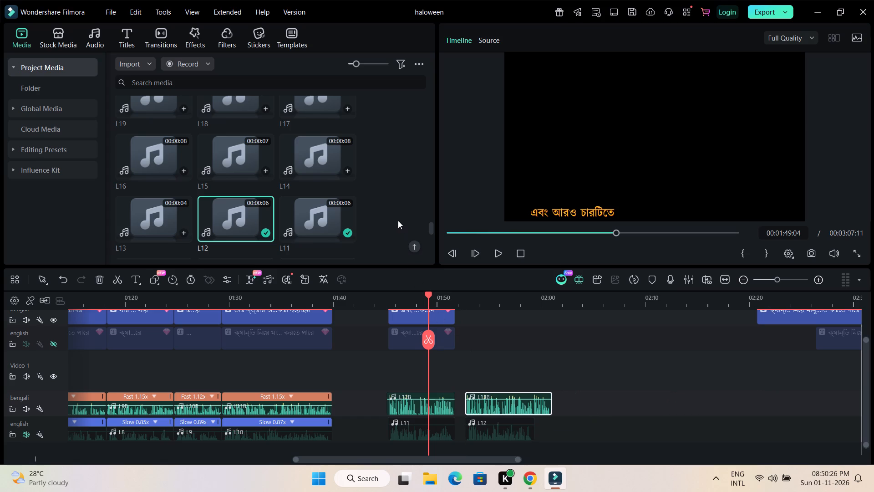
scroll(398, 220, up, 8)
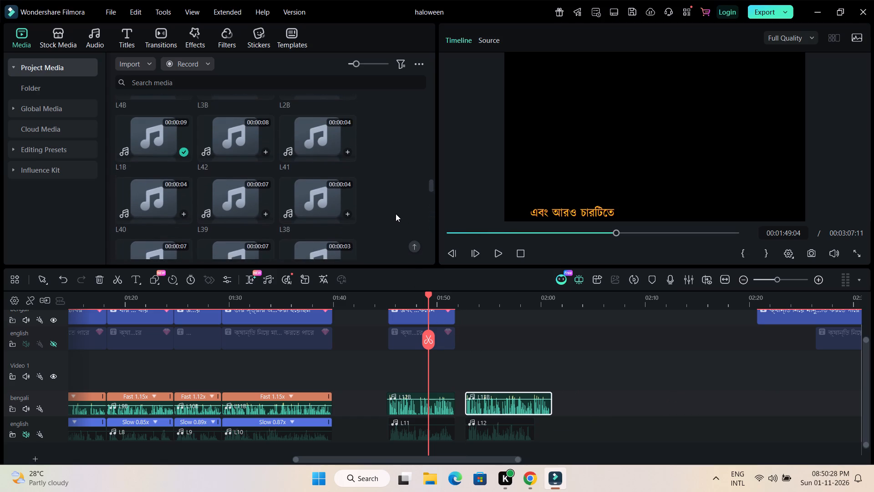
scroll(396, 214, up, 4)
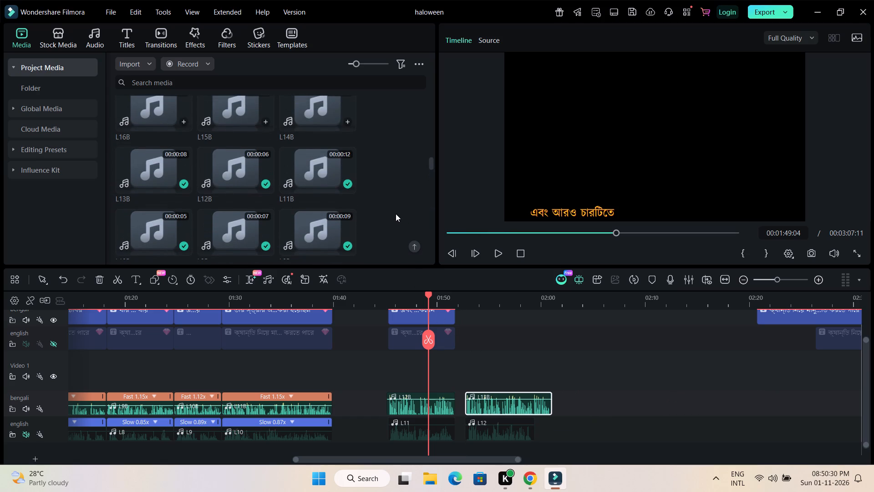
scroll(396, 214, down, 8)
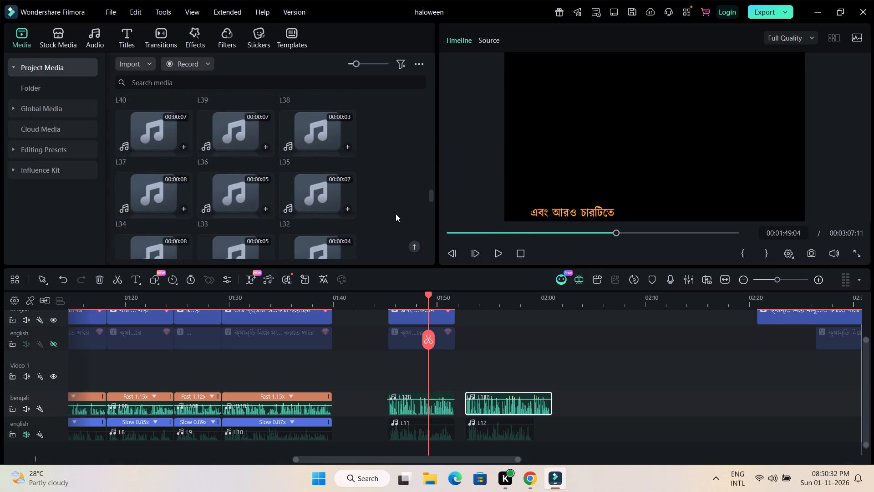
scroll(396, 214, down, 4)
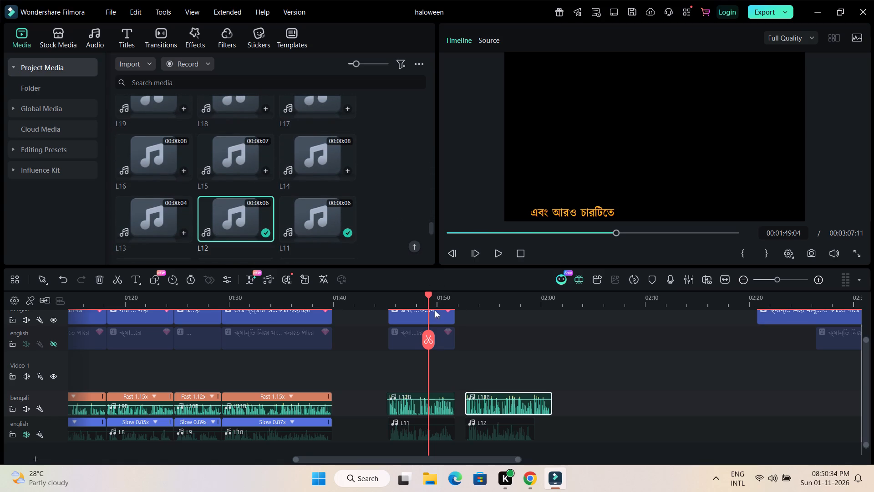
Trim the silent lead-in from the start of L13B and slide the clip back level with L12's start.
drag(428, 294, 471, 300)
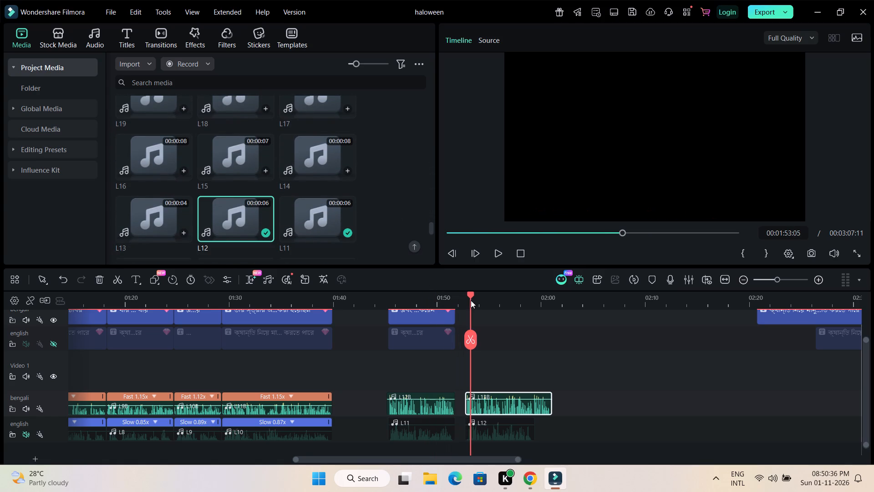
drag(488, 305, 803, 305)
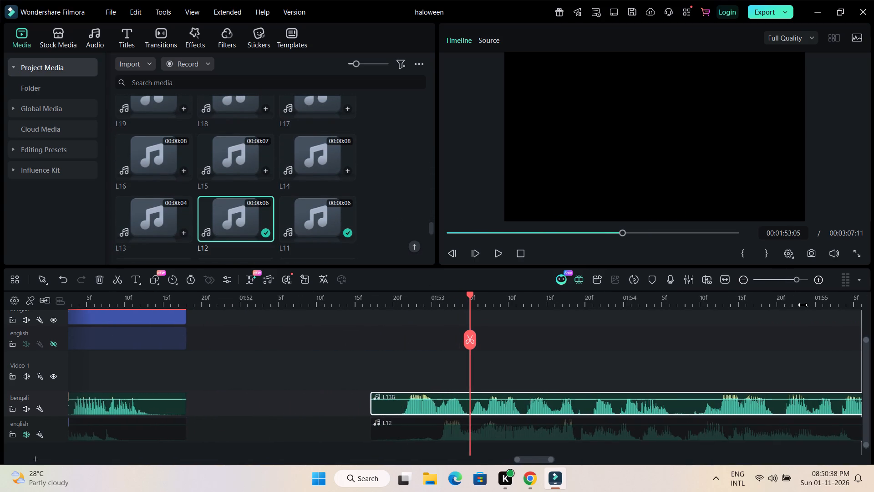
drag(803, 305, 830, 303)
click(405, 348)
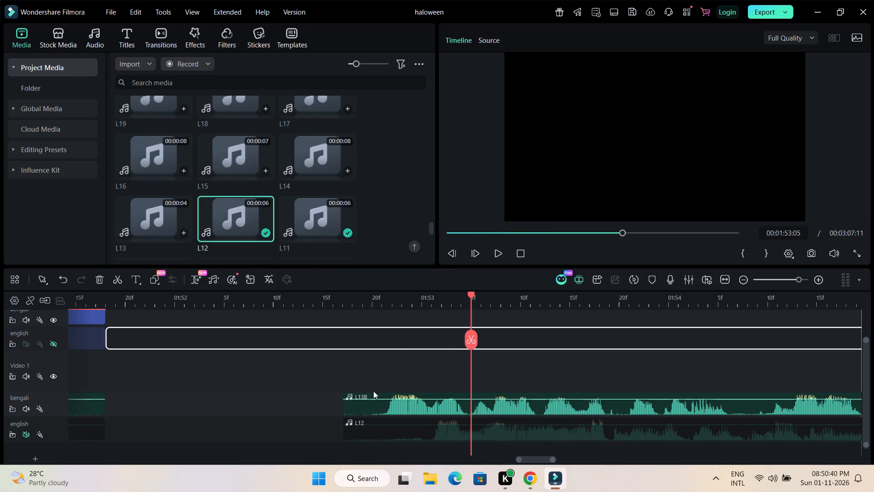
click(373, 391)
drag(346, 409, 366, 418)
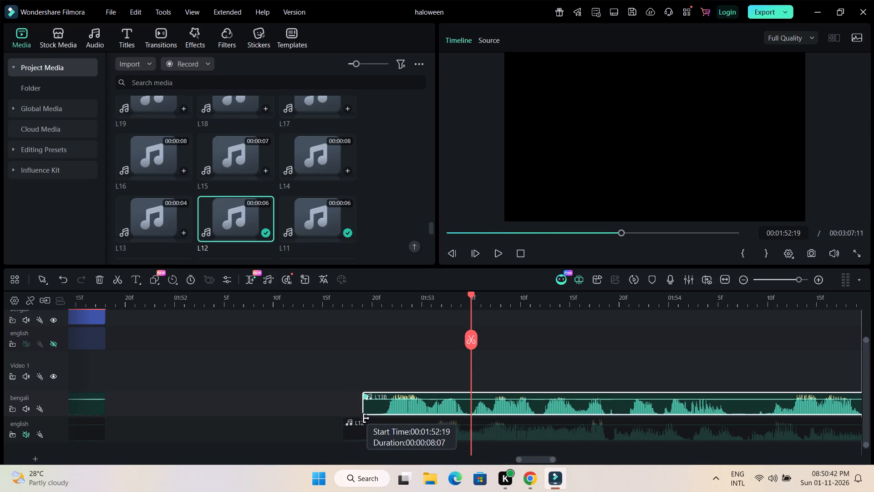
drag(366, 418, 382, 422)
drag(423, 405, 386, 407)
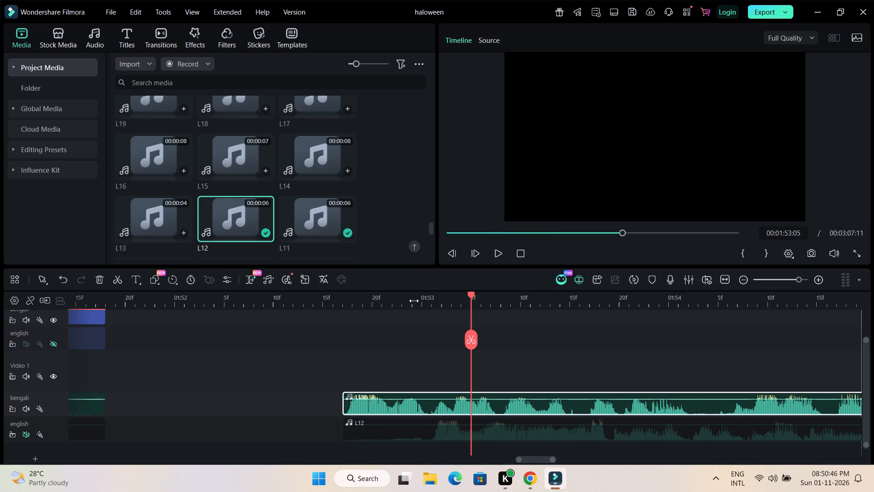
Move the L11 clip slightly earlier on the english audio track so that it starts level with L12B.
drag(414, 301, 158, 288)
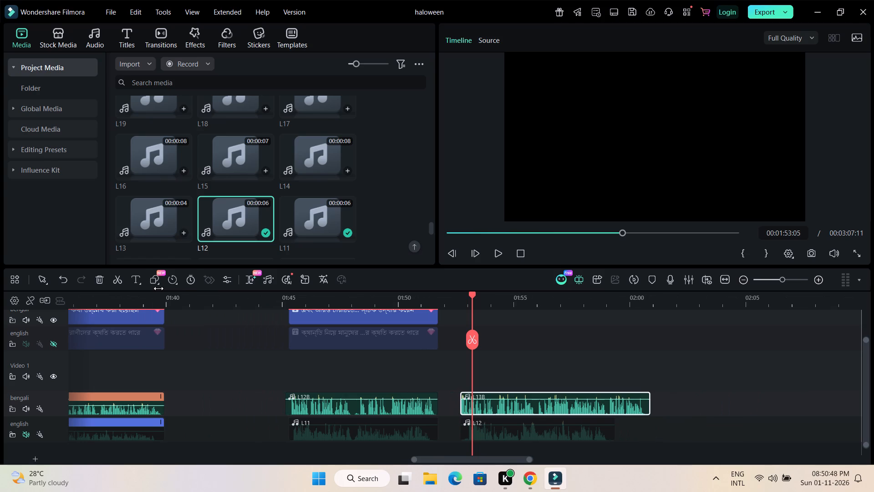
drag(158, 288, 160, 288)
click(287, 298)
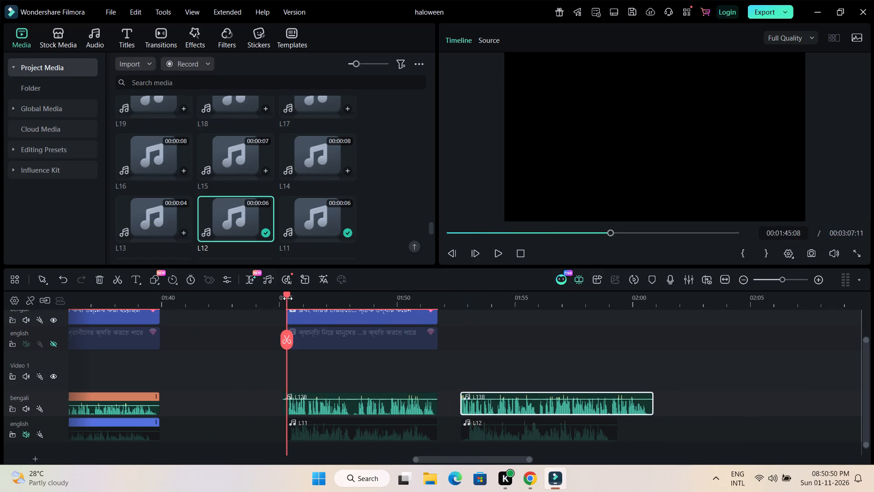
drag(288, 298, 568, 326)
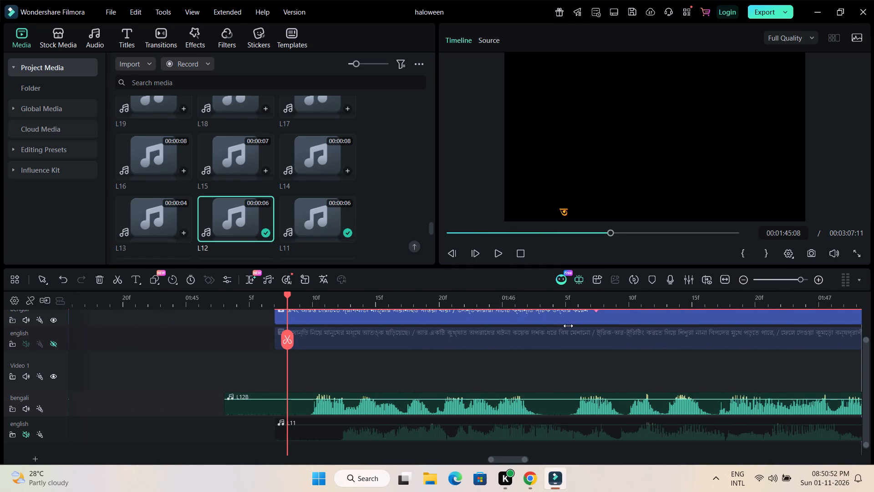
drag(568, 326, 529, 331)
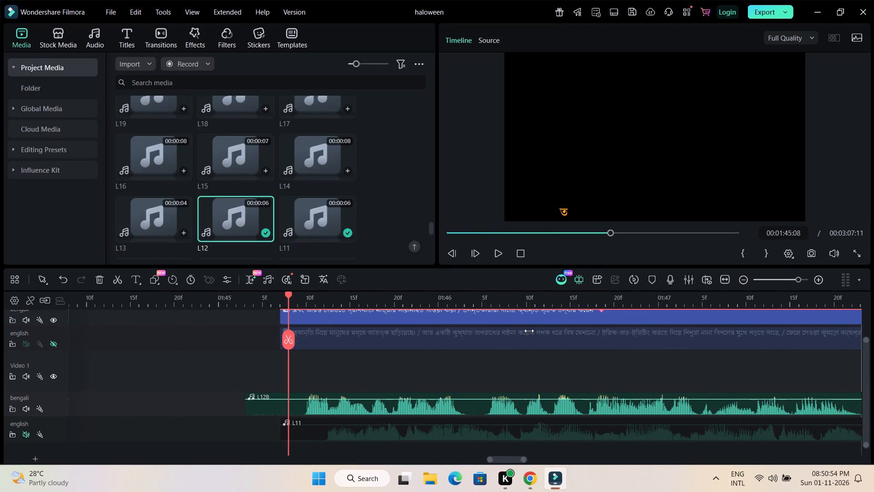
drag(529, 331, 459, 331)
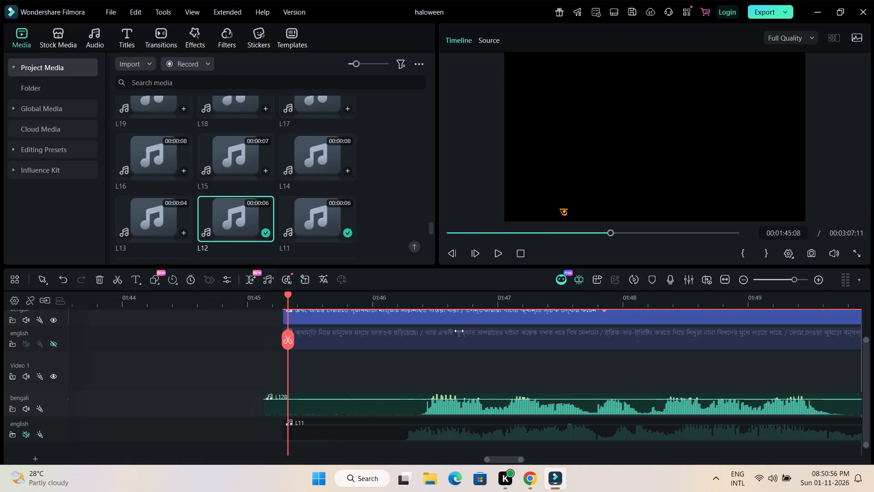
drag(459, 331, 371, 323)
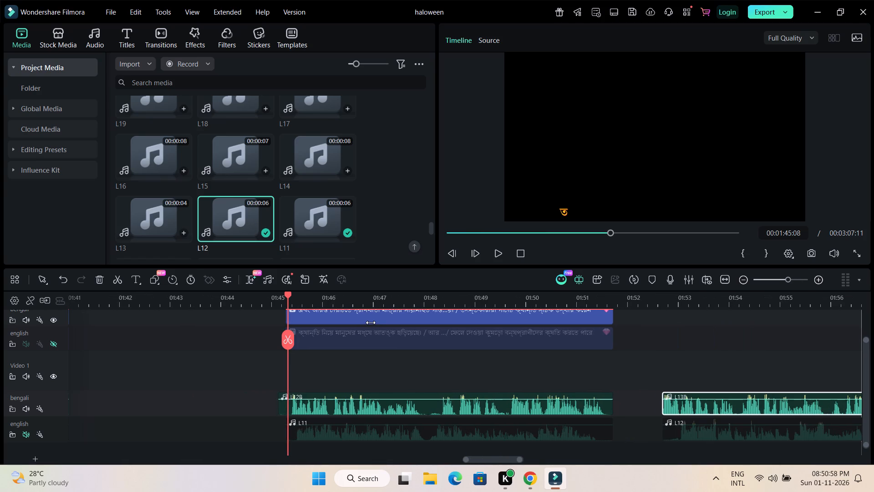
drag(371, 323, 395, 325)
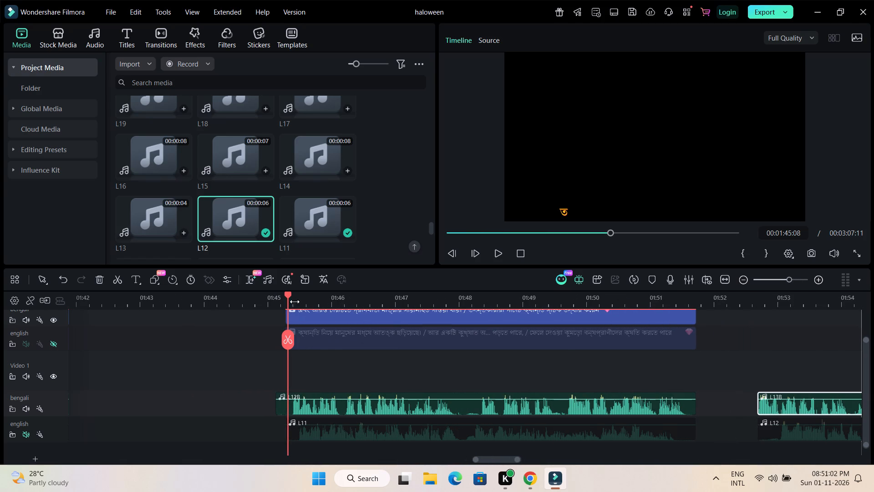
drag(290, 293, 225, 303)
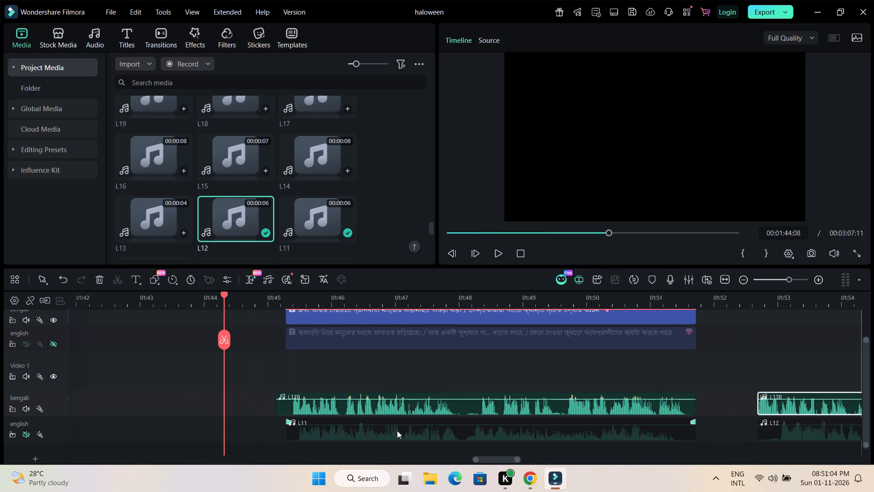
drag(396, 435, 387, 434)
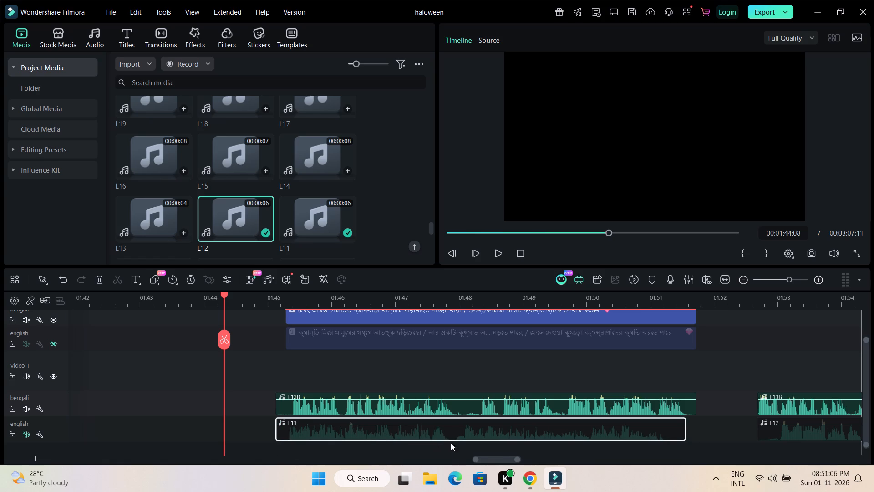
click(323, 433)
Trim the silent lead-in from the start of L12B on the bengali track and slide the clip back level with L11.
drag(316, 401, 293, 402)
drag(256, 409, 263, 412)
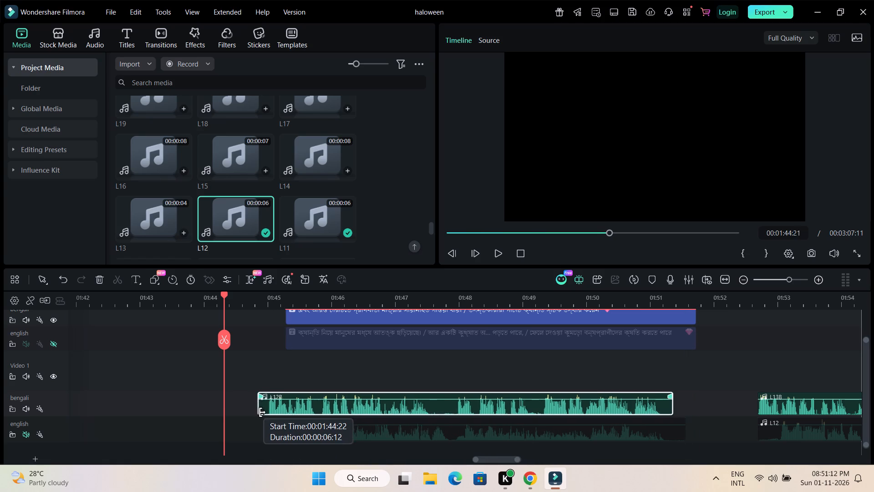
drag(263, 412, 267, 415)
drag(289, 409, 302, 411)
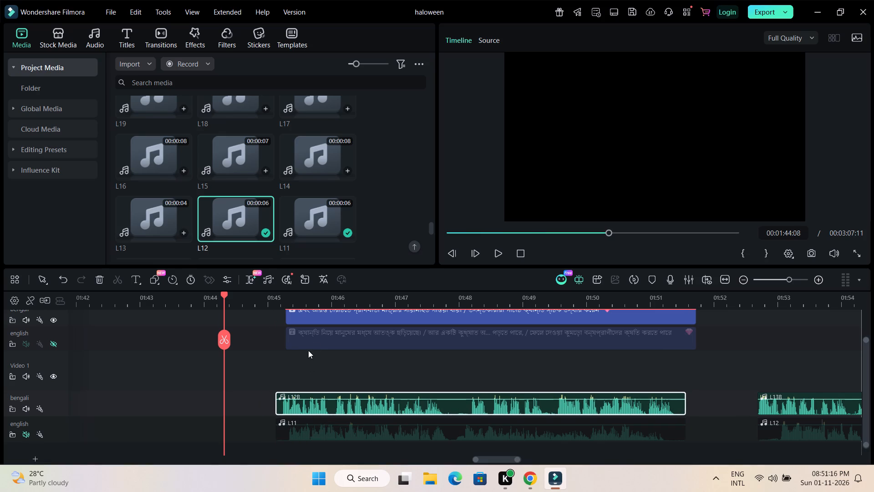
Shift the english and bengali titles above the L12B and L11 pair earlier to line up with the narration clips.
drag(315, 342, 305, 344)
drag(466, 315, 459, 315)
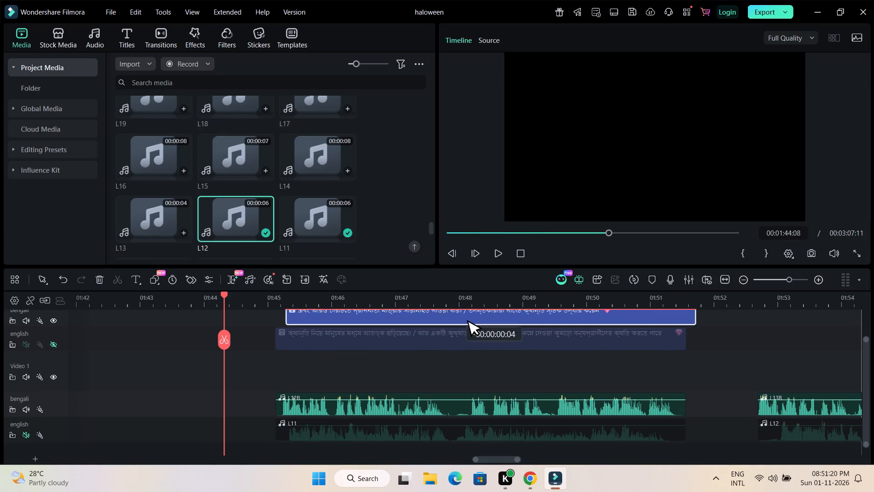
drag(459, 315, 453, 348)
Set the uniform speed of the L13B clip on the bengali track to 1.10.
scroll(479, 399, down, 2)
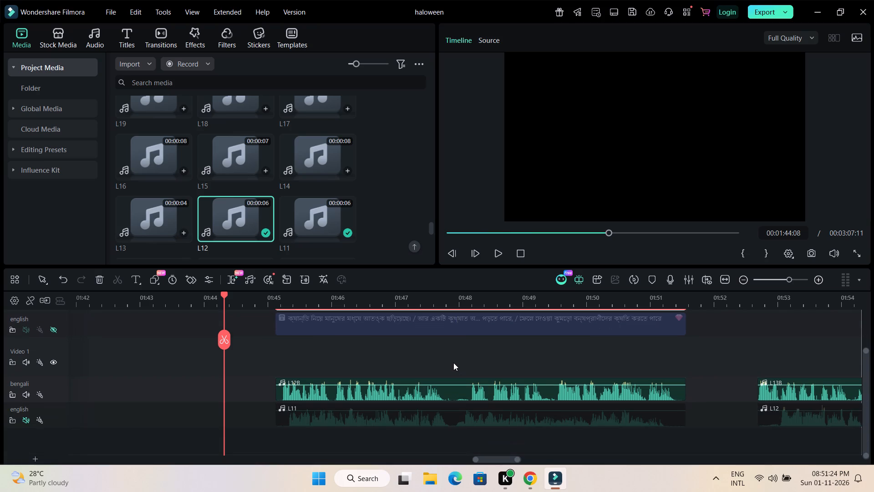
drag(275, 302, 485, 316)
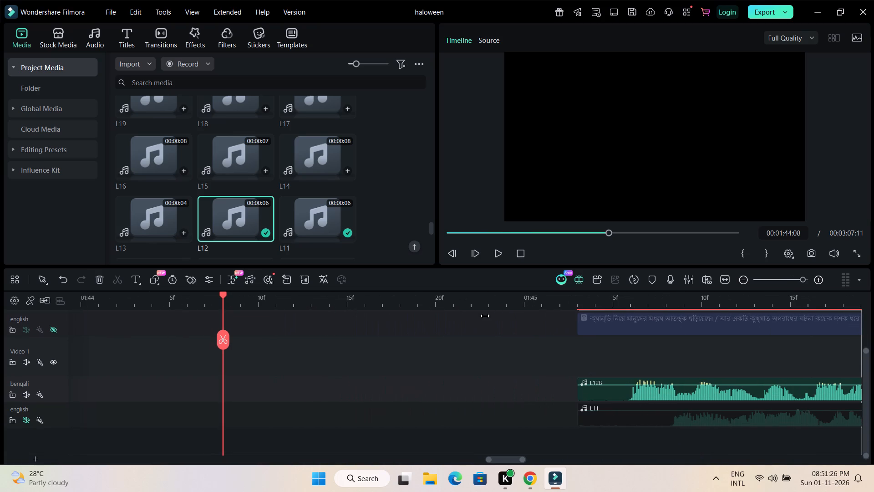
drag(485, 316, 219, 291)
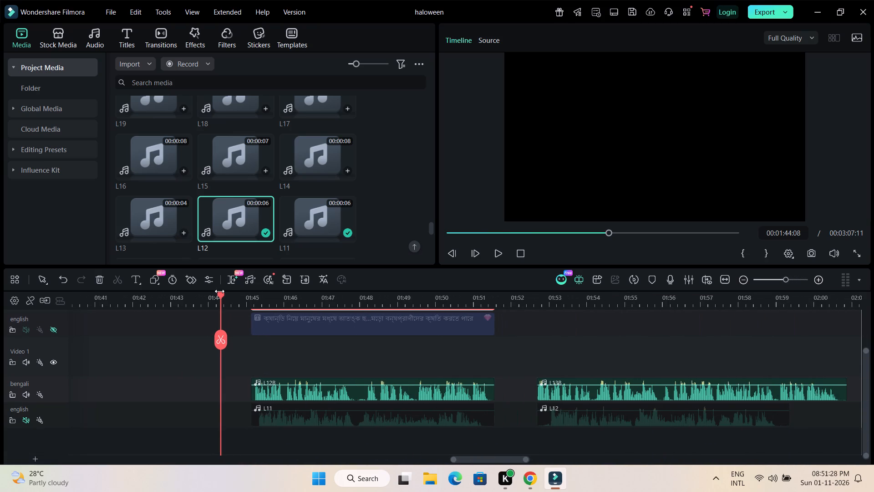
drag(219, 291, 149, 289)
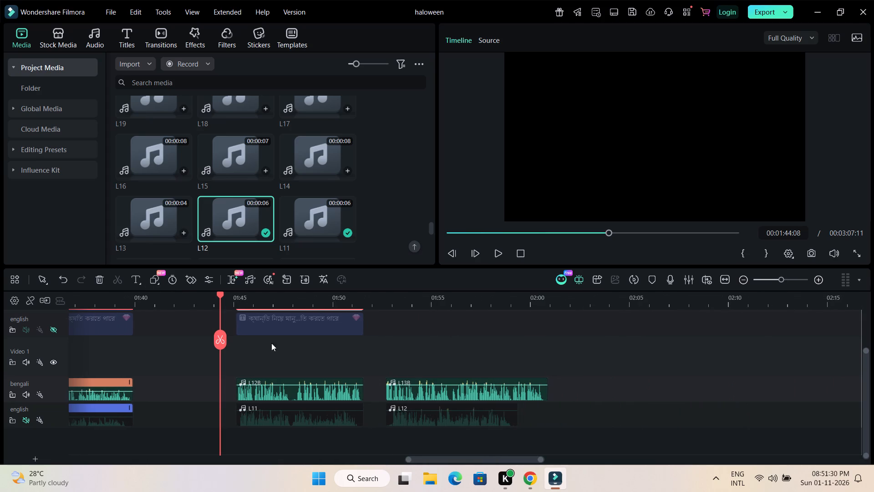
click(423, 395)
click(423, 395)
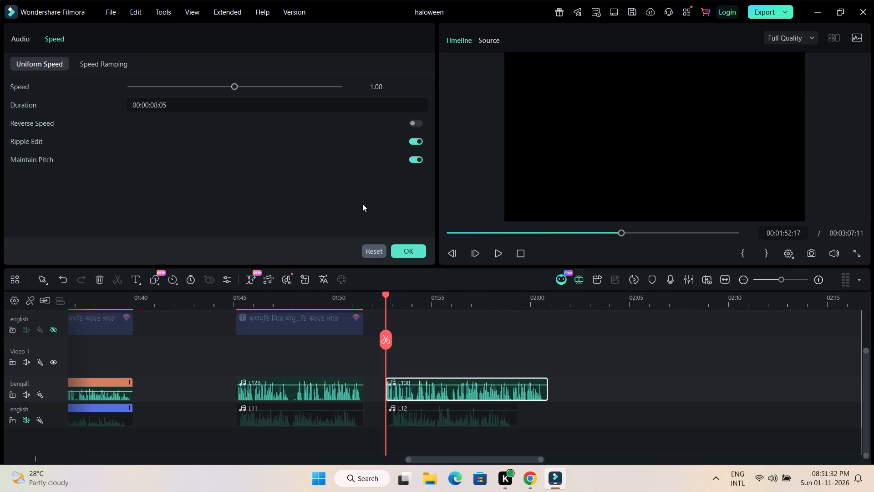
click(374, 84)
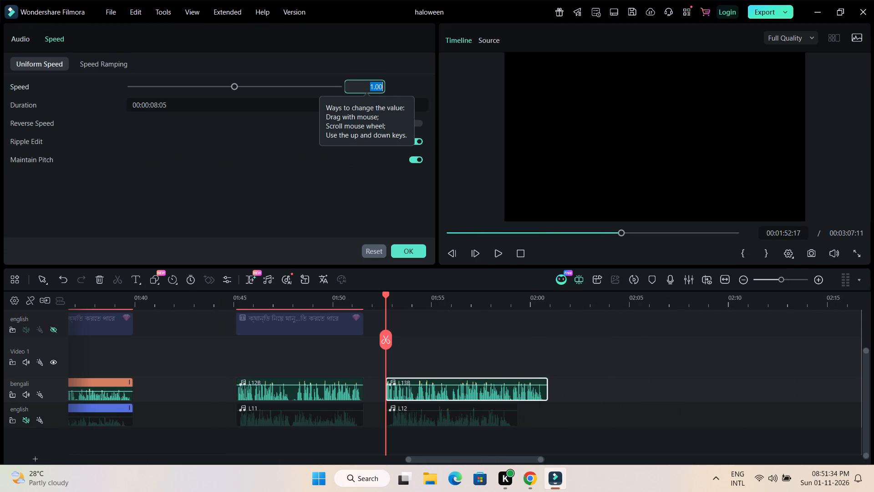
scroll(375, 84, down, 3)
scroll(375, 84, up, 5)
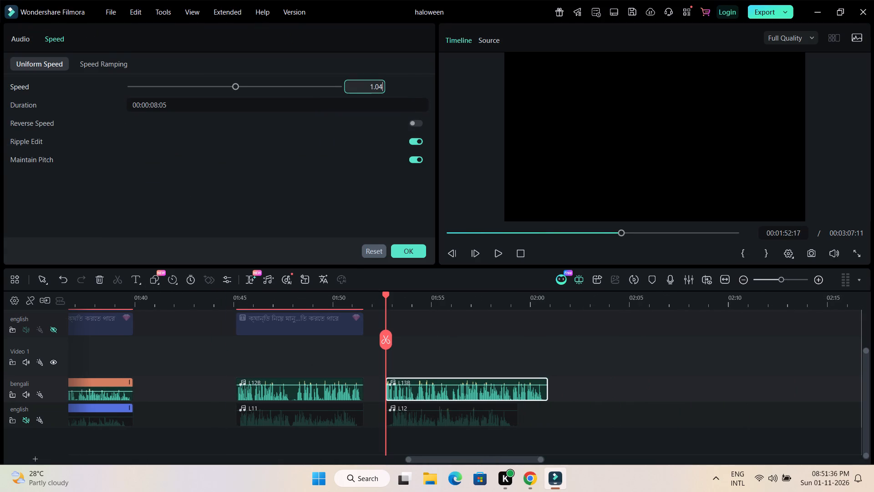
scroll(375, 84, up, 1)
click(336, 194)
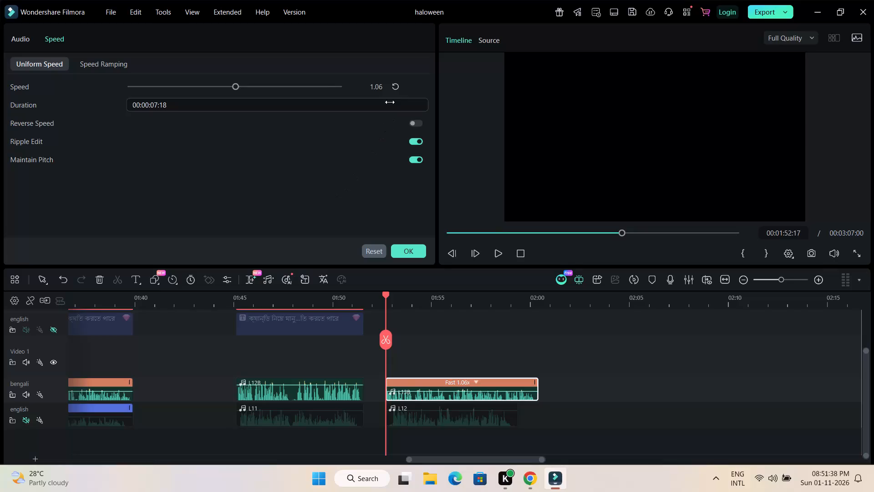
click(374, 86)
text(1.1)
key(Return)
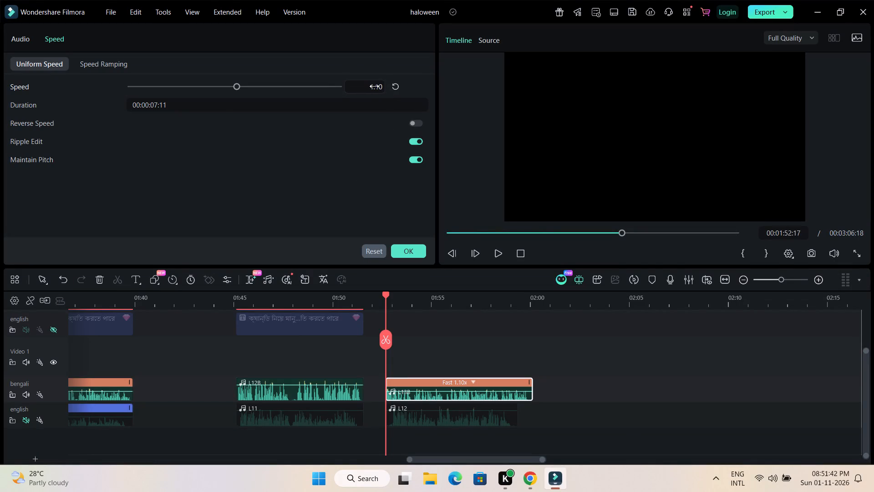
Set the uniform speed of the L12 clip on the english audio track to 0.90.
click(439, 416)
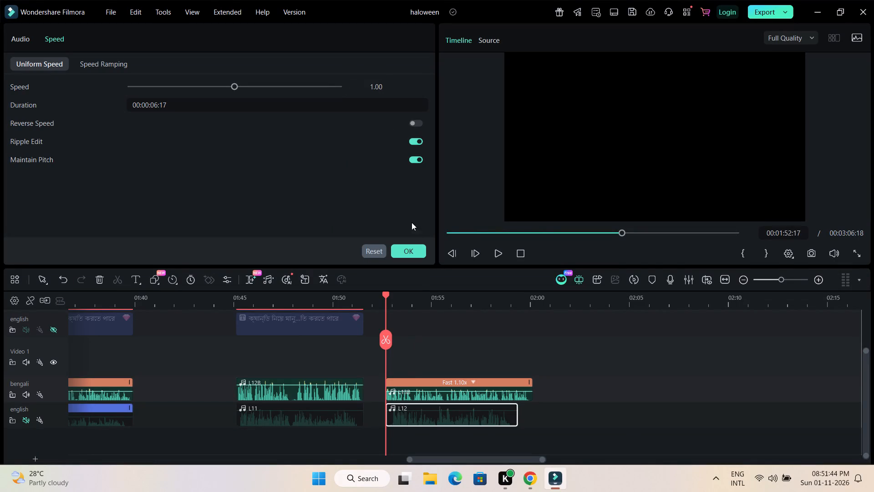
click(363, 88)
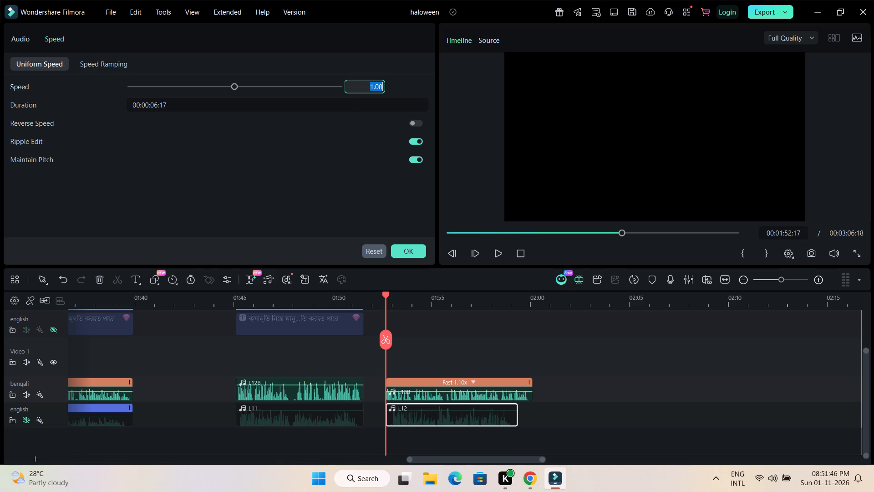
text(0.9)
key(Return)
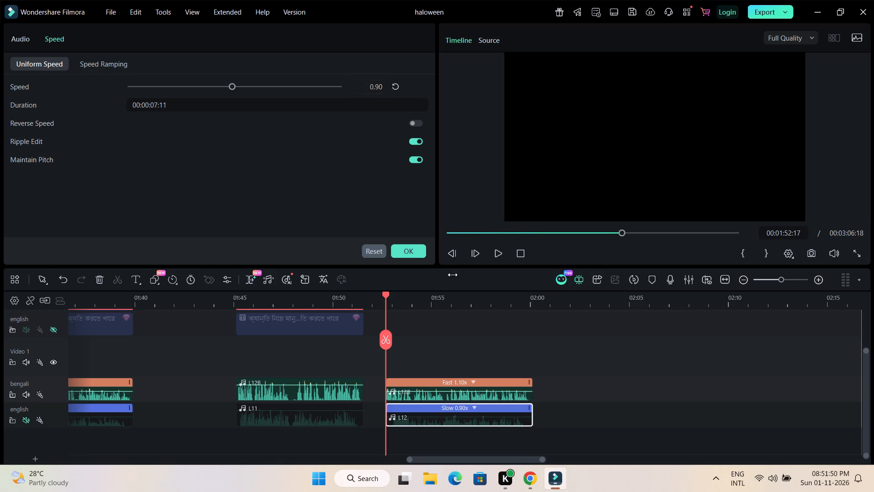
click(549, 344)
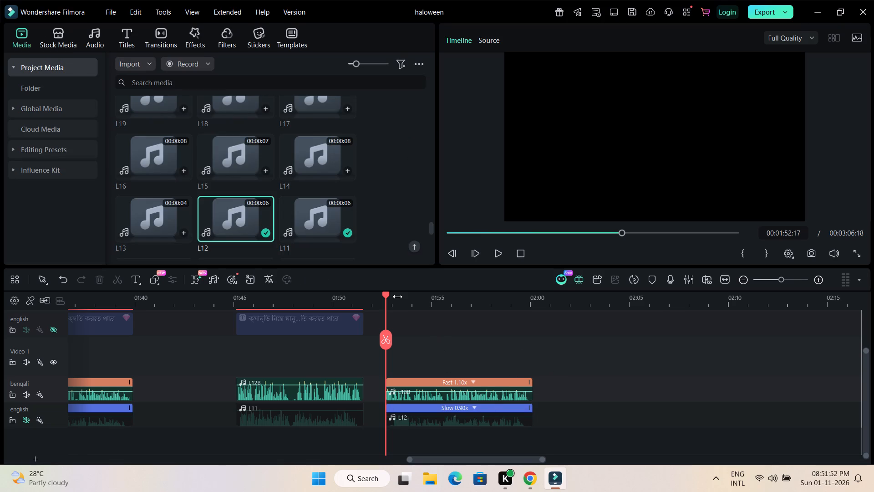
Move the bengali title at 02:20 back to the start of L13B and shorten its end to match the narration clip.
drag(386, 294, 437, 308)
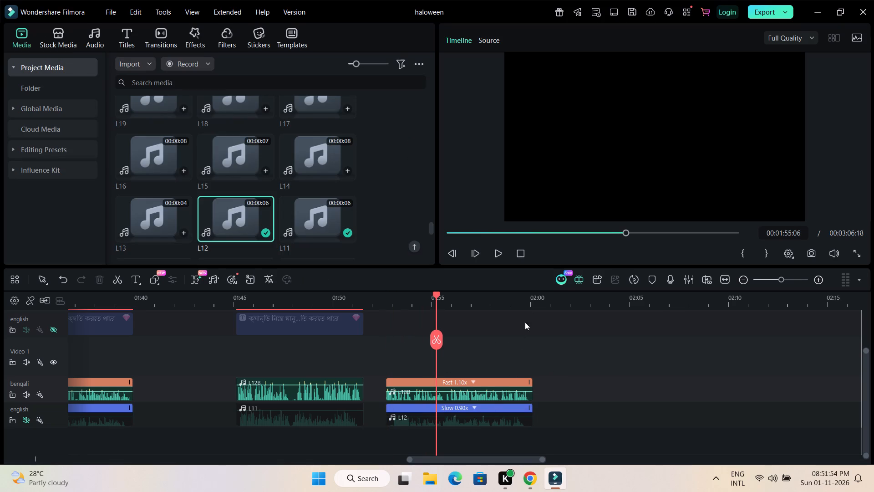
drag(531, 305, 693, 323)
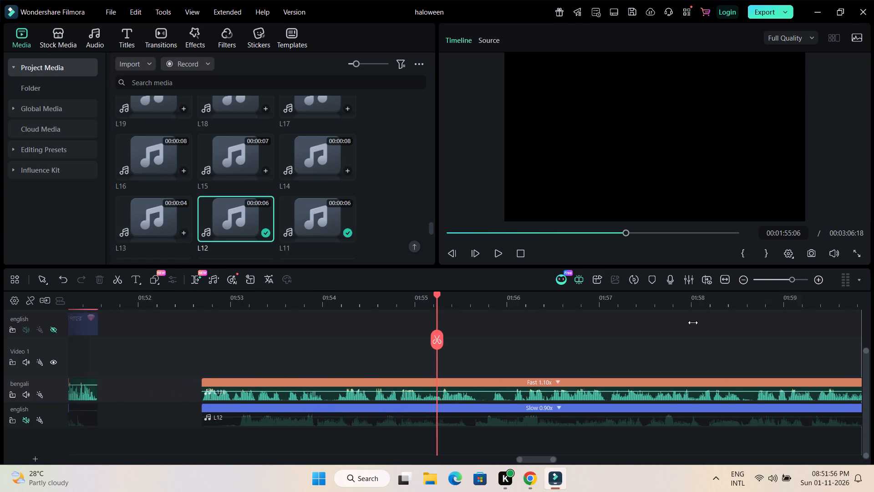
drag(693, 323, 635, 323)
drag(527, 458, 536, 458)
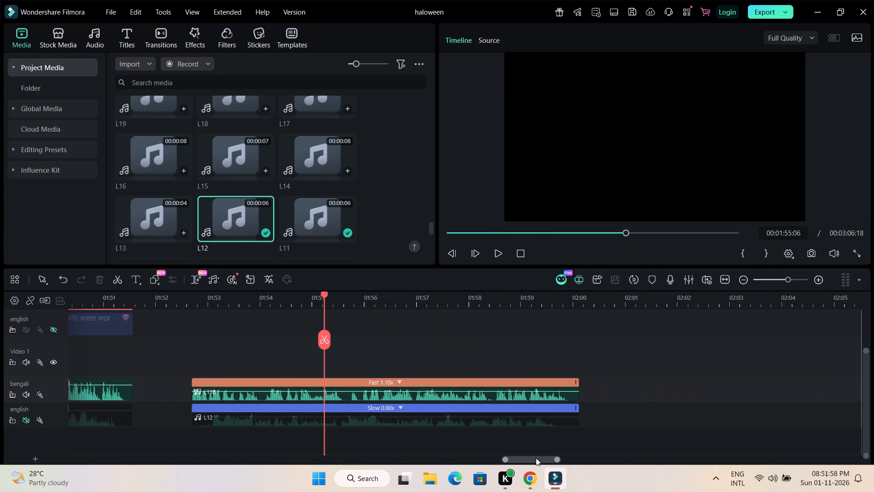
drag(536, 458, 511, 455)
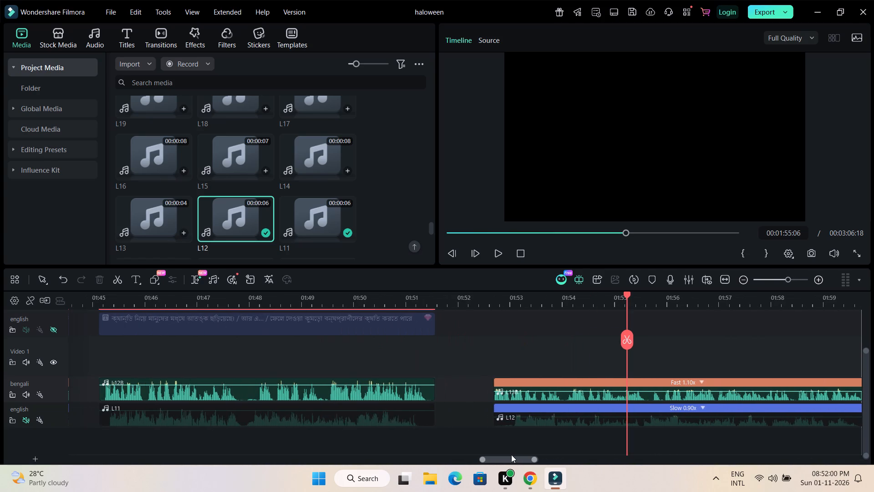
drag(511, 455, 521, 455)
drag(552, 304, 457, 305)
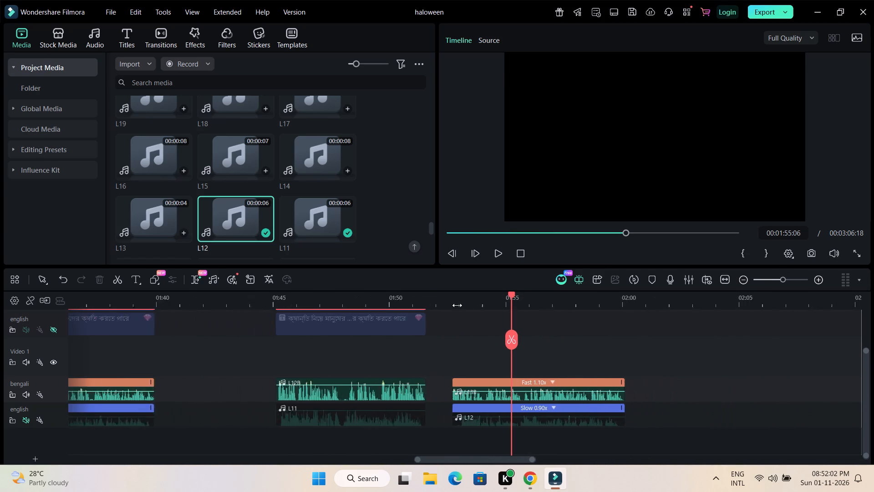
drag(457, 305, 402, 305)
drag(400, 459, 434, 463)
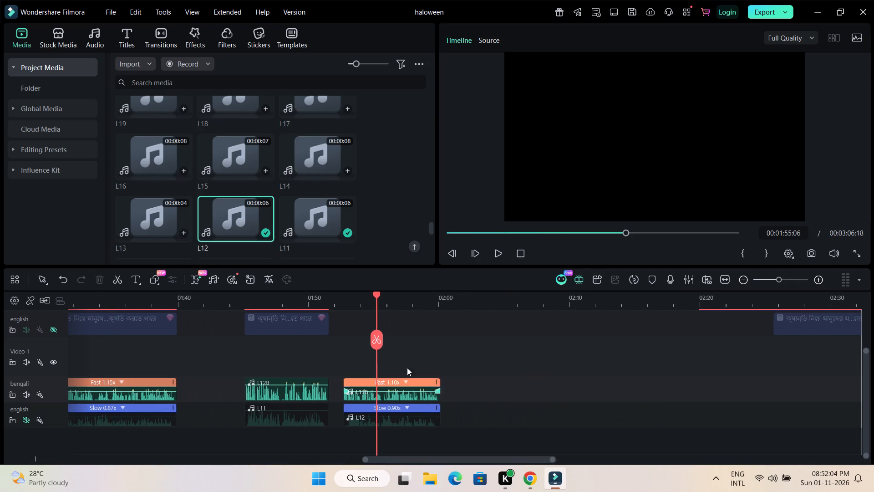
scroll(436, 354, up, 2)
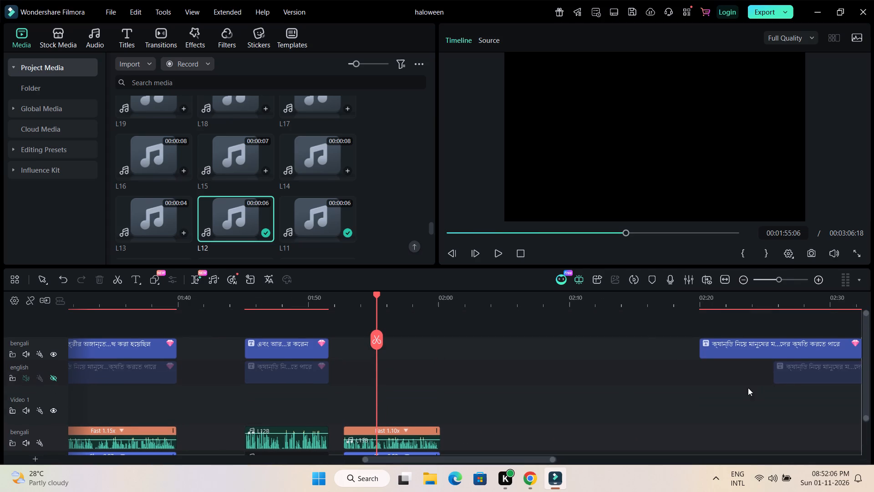
drag(788, 349, 429, 352)
drag(503, 348, 439, 353)
Move the next spare english title back to the start of the L13B and L12 pair and shorten its end to match them.
drag(844, 375, 549, 371)
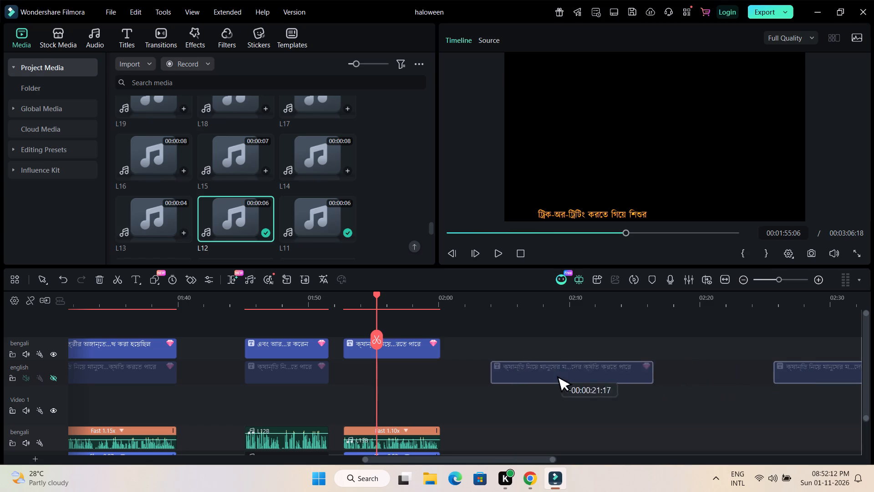
drag(549, 371, 416, 371)
drag(504, 373, 440, 373)
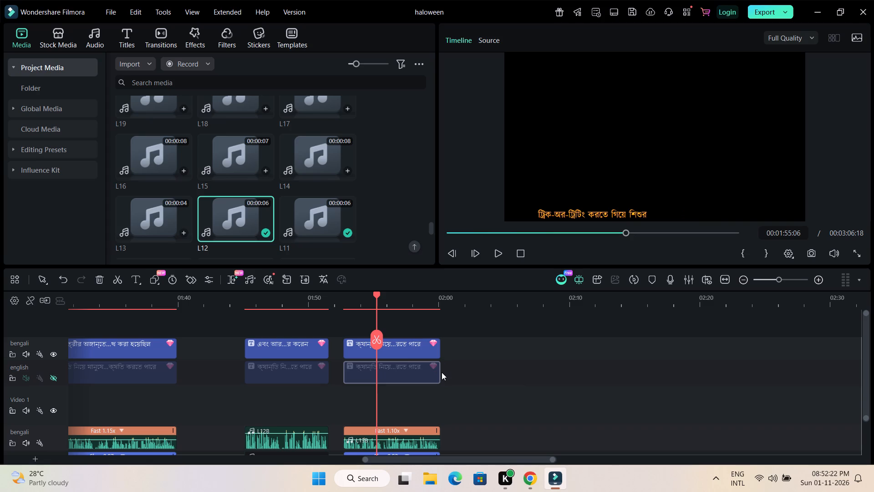
scroll(476, 418, down, 2)
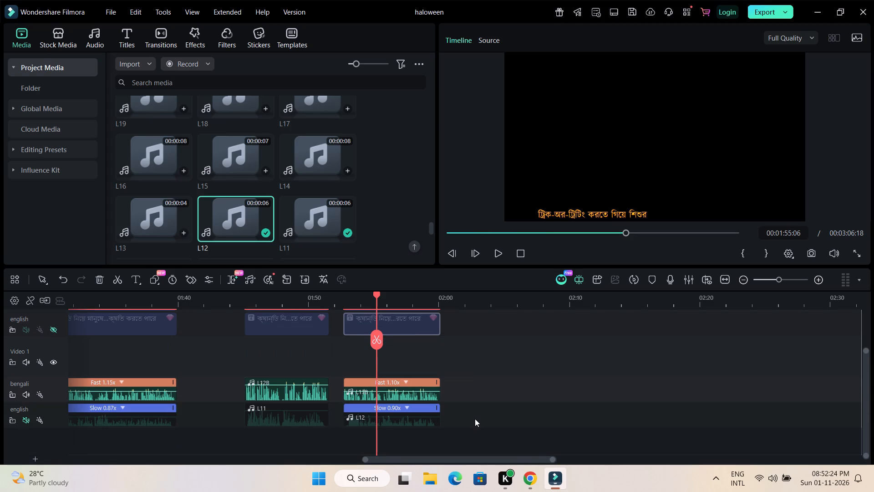
click(443, 445)
scroll(451, 350, up, 1)
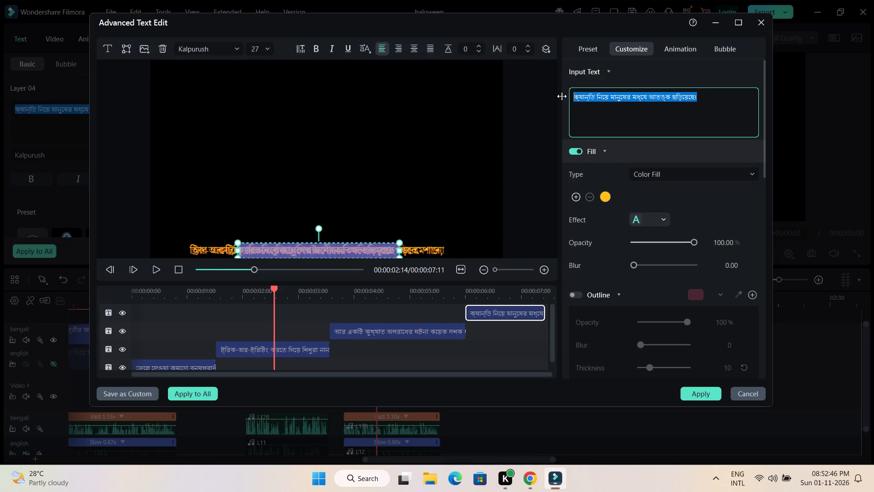
key(ctrl+v)
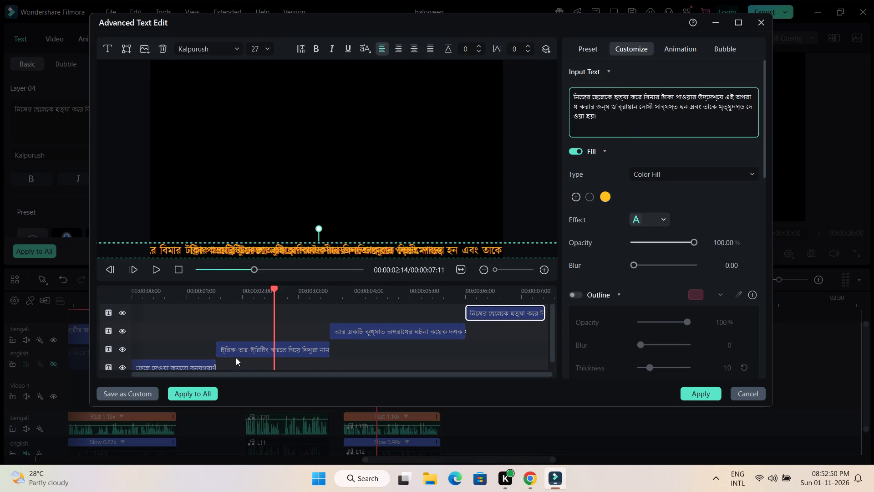
scroll(223, 360, down, 1)
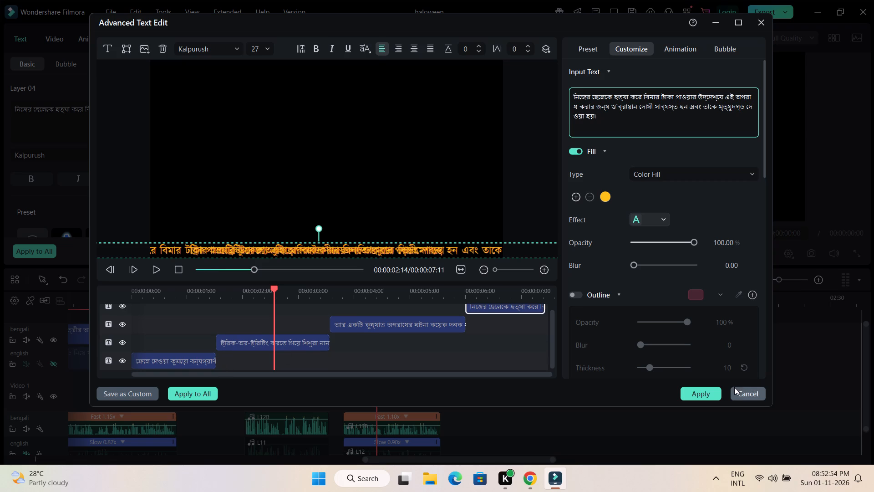
click(709, 392)
Play the L13B narration from just before its start to find where its first phrase ends, stopping at 01:55:16.
drag(393, 306, 485, 301)
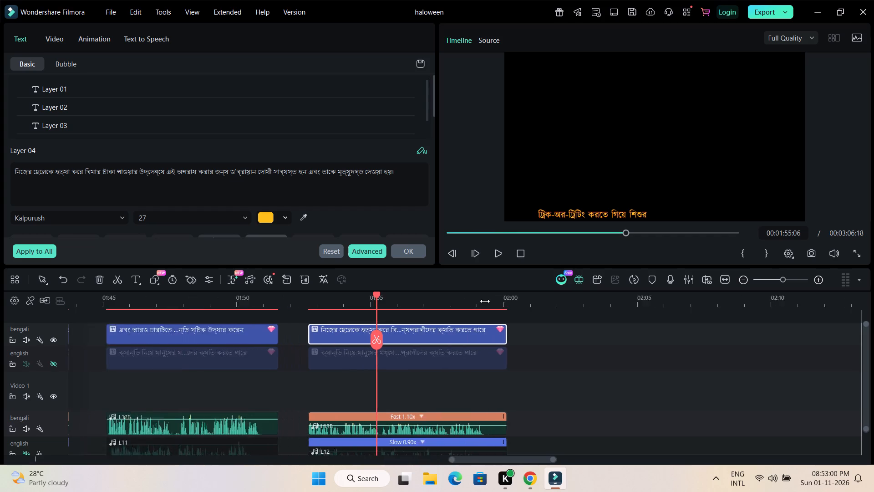
drag(485, 301, 691, 310)
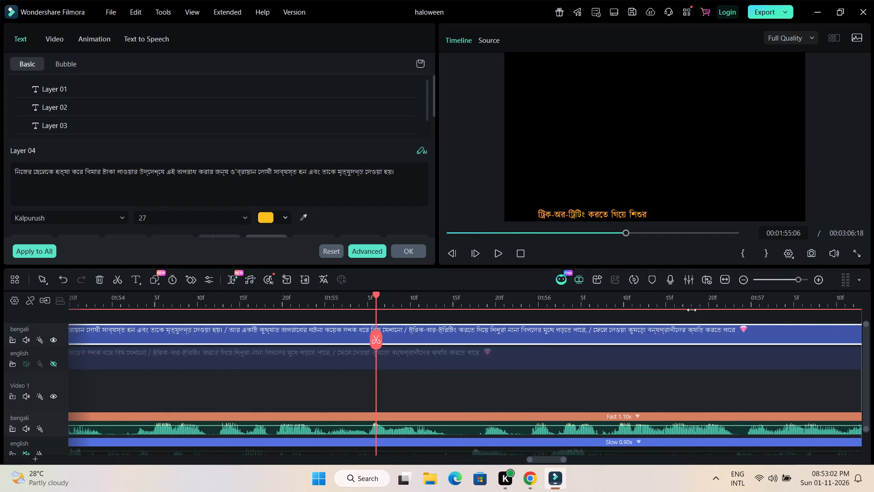
drag(691, 310, 654, 313)
drag(378, 294, 88, 302)
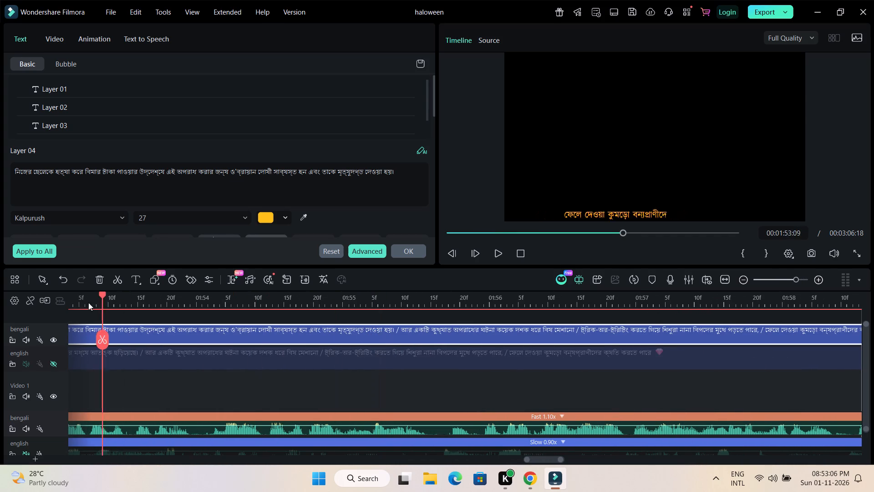
drag(88, 302, 397, 327)
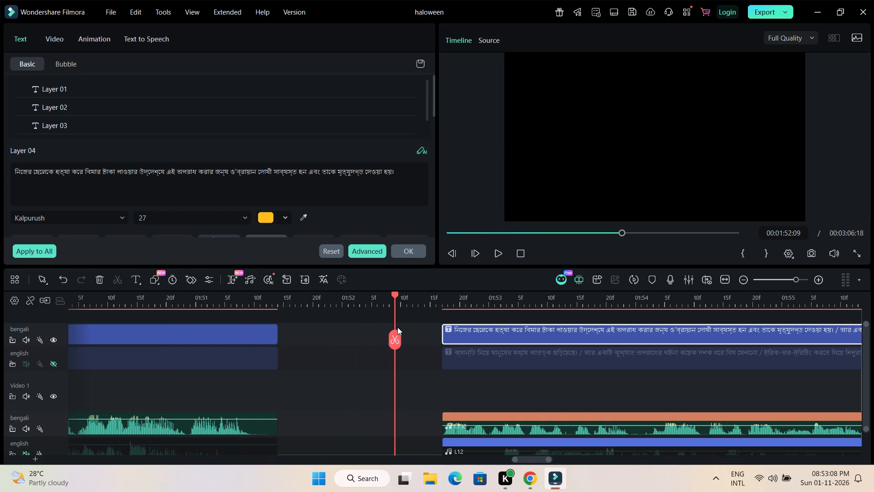
key(space)
key(space)
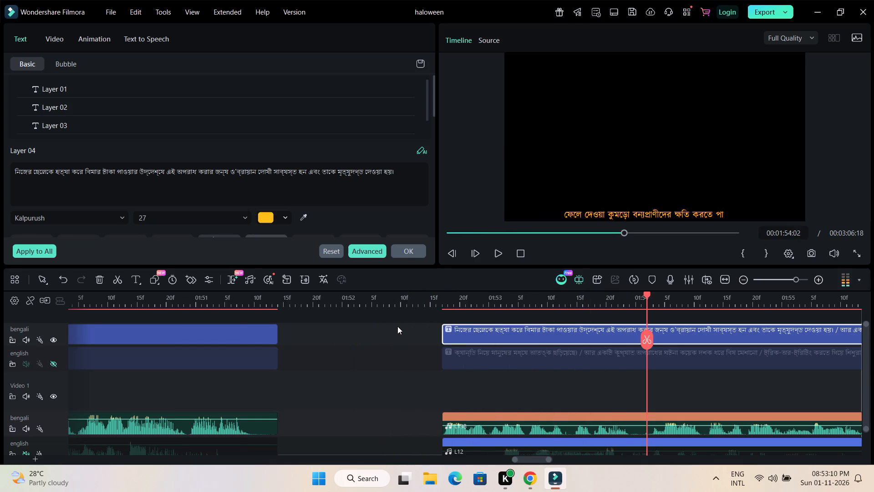
drag(590, 298, 552, 302)
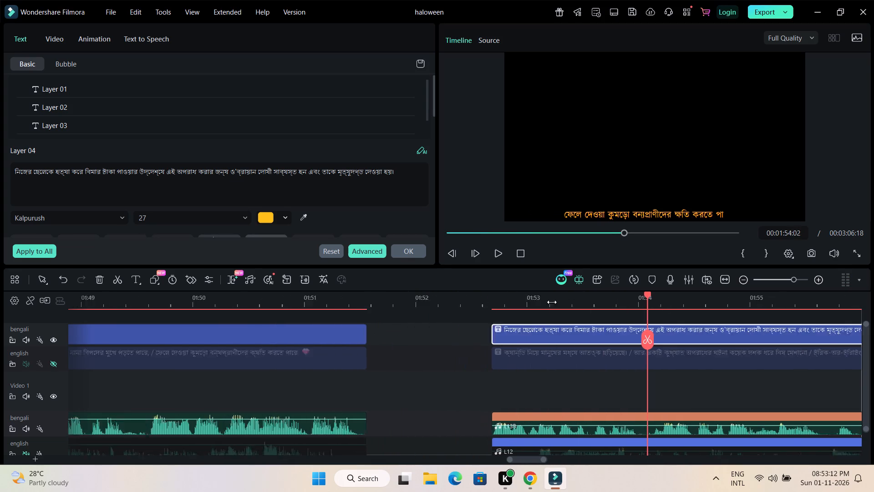
drag(552, 302, 465, 301)
key(space)
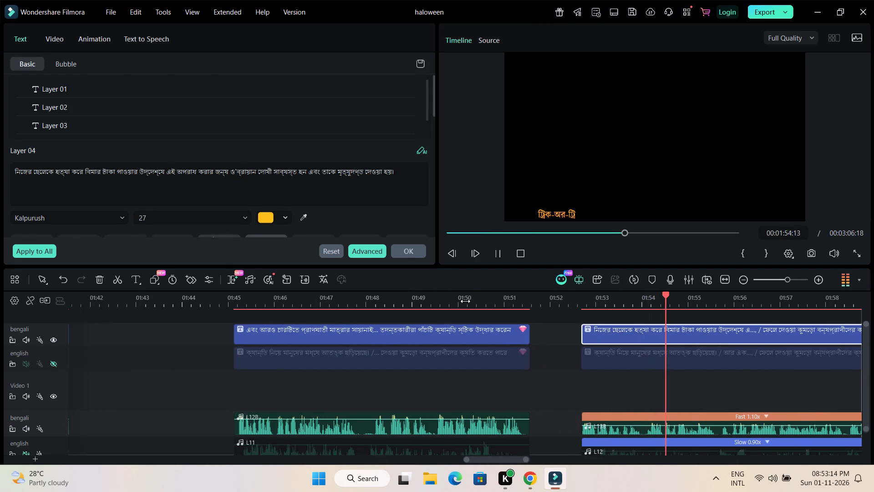
key(space)
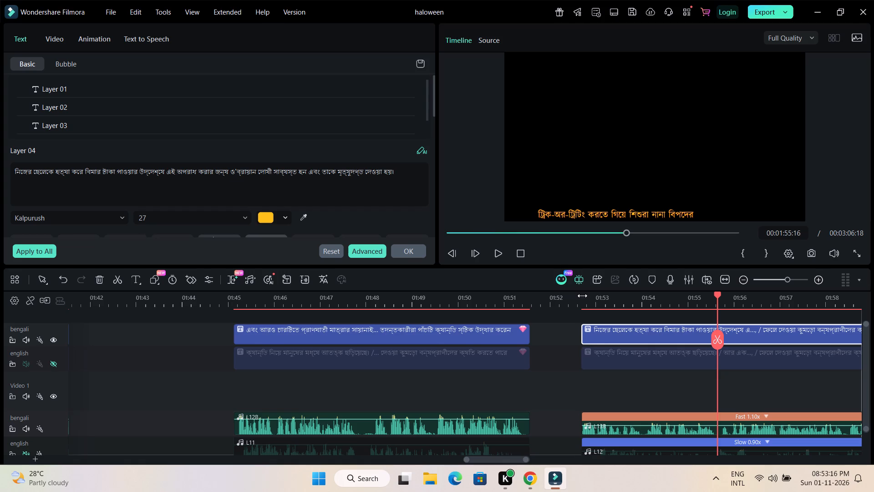
drag(496, 462, 508, 462)
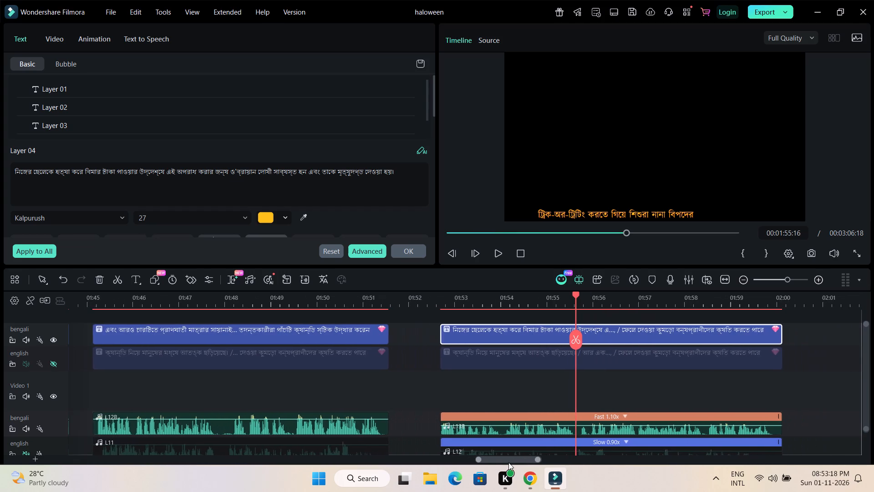
drag(508, 462, 512, 463)
Extend the first text layer of the L13B bengali title to 00:00:02:24 and move the second layer to start there.
double_click(508, 333)
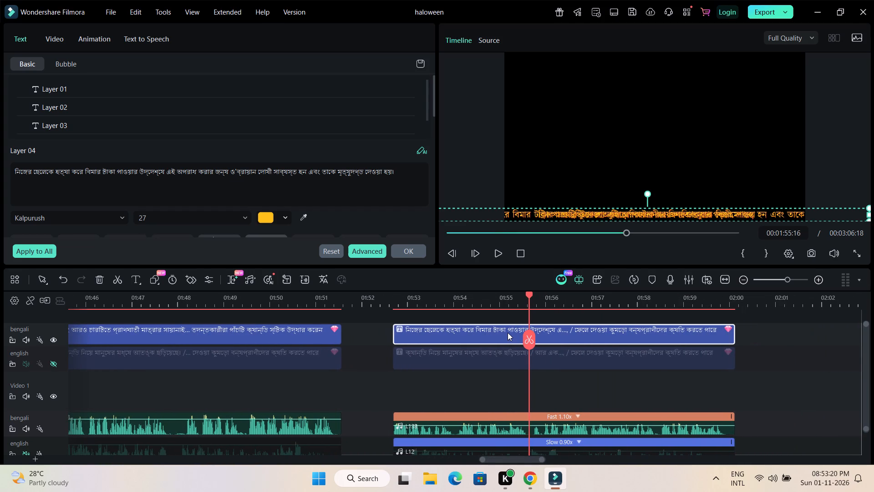
click(374, 250)
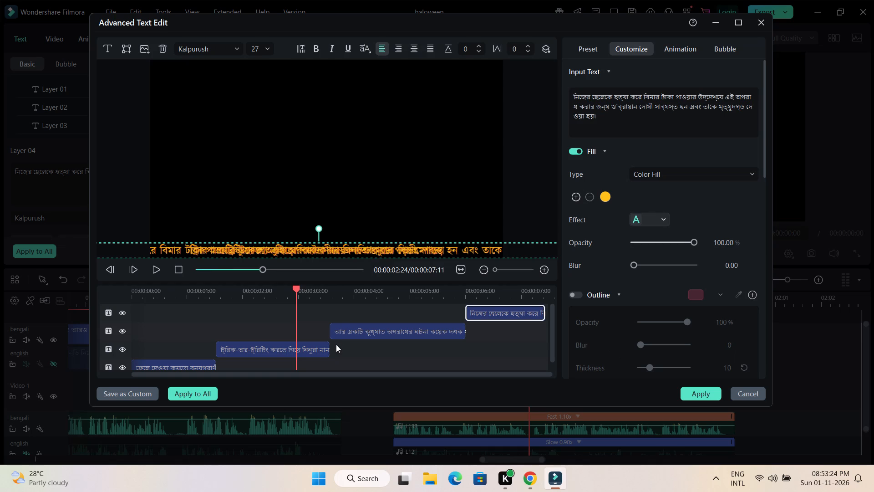
scroll(339, 347, down, 1)
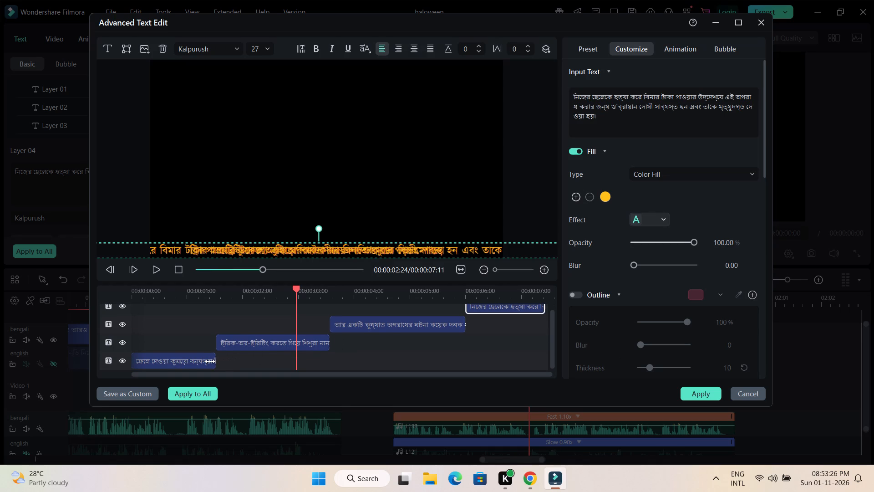
click(210, 361)
drag(213, 362, 281, 360)
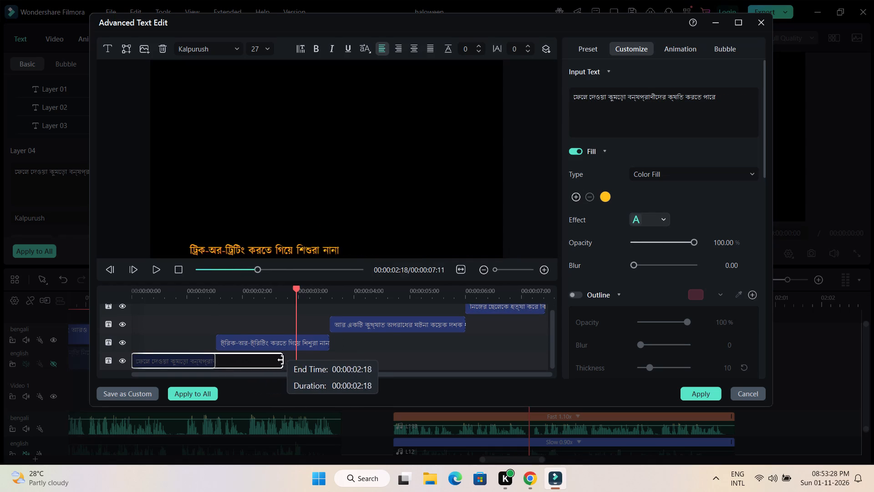
drag(281, 360, 293, 360)
drag(311, 344, 352, 343)
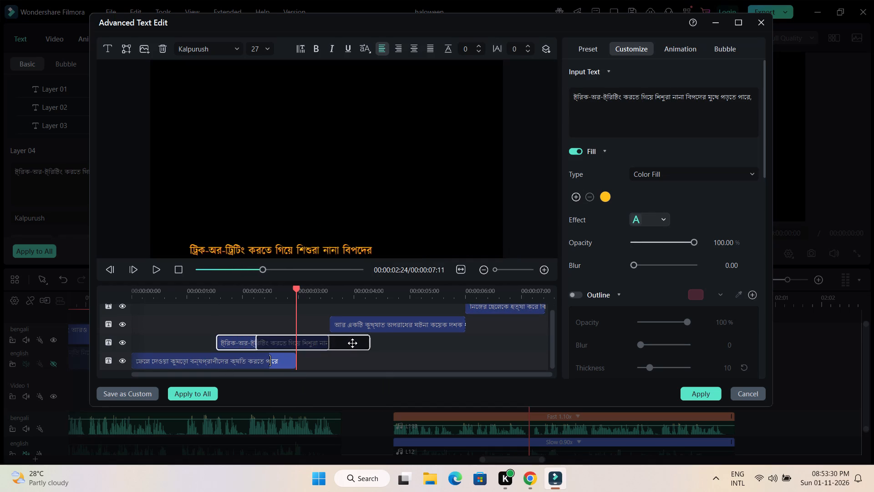
drag(352, 343, 387, 343)
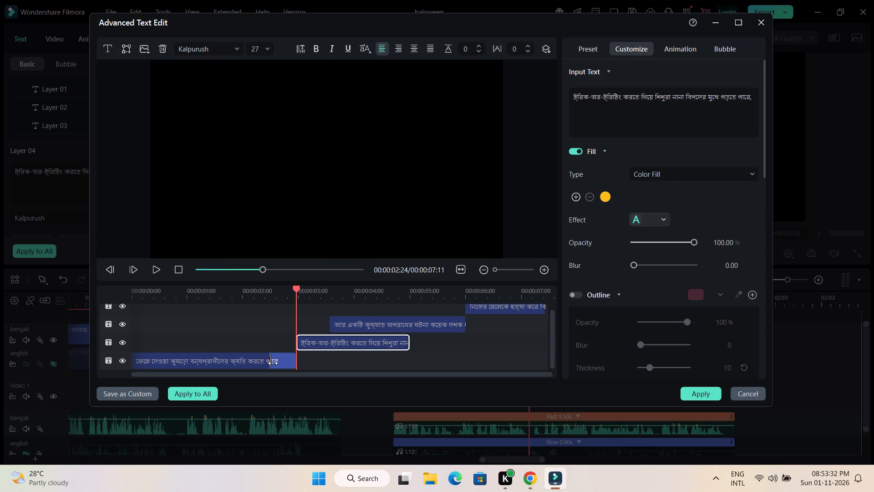
Lengthen the first text layer's writing animation so it finishes just before the layer's end.
drag(271, 363, 287, 362)
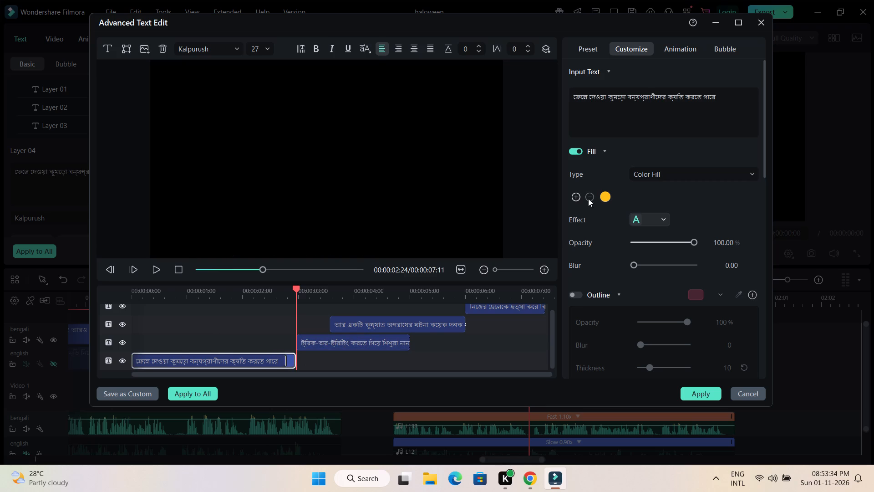
Replace the first text layer's text with only the opening phrase "নিজের ছেলেকে হত্যা করে বিমার টাকা পাওয়ার উদ্দেশ্যে".
drag(723, 92, 570, 94)
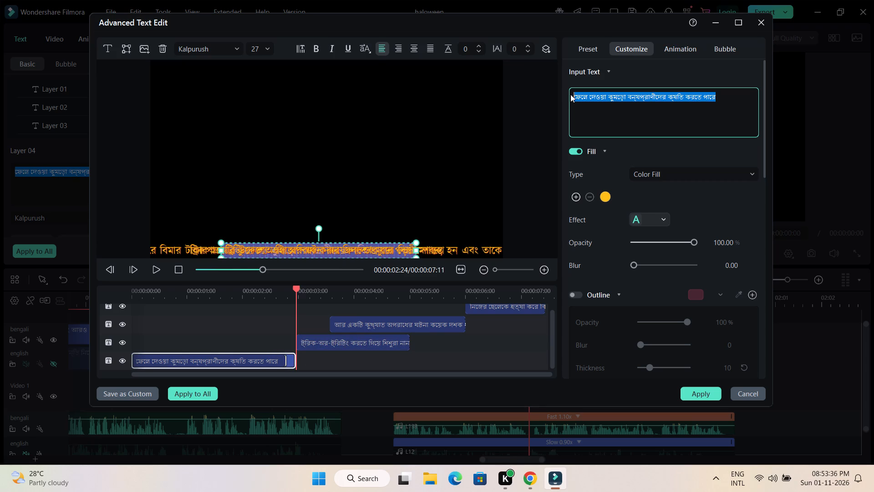
key(ctrl+v)
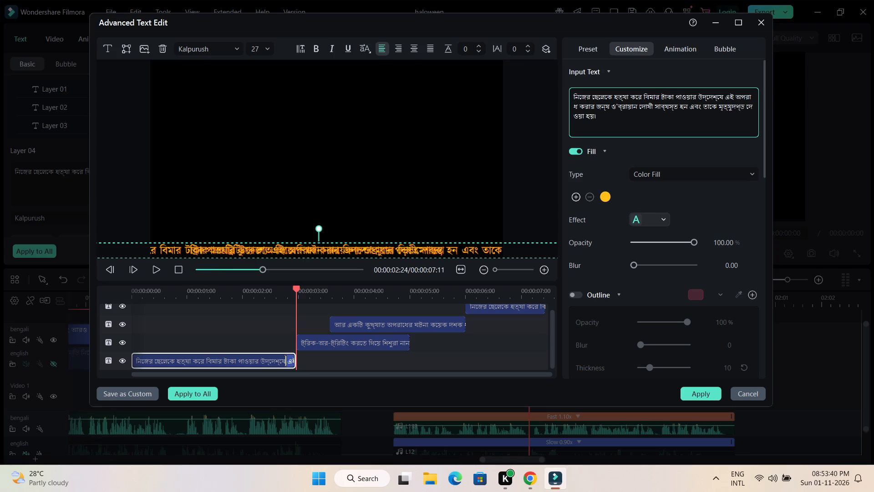
drag(725, 98, 738, 123)
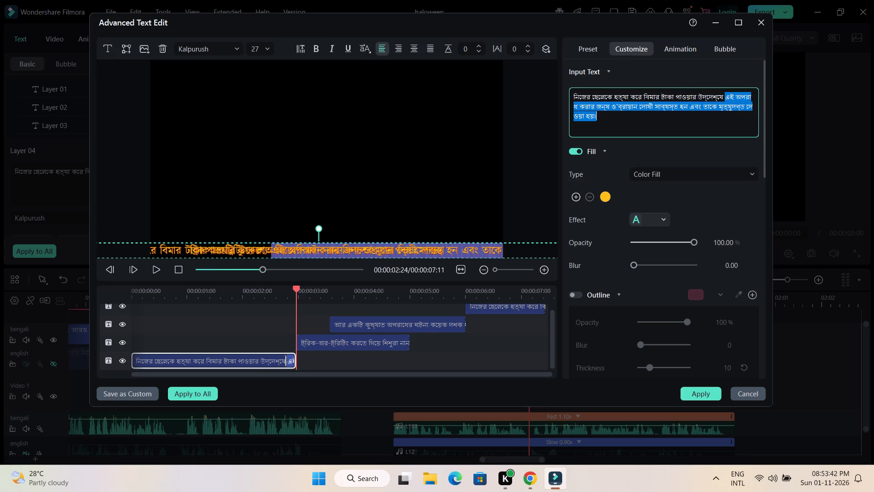
key(BackSpace)
key(BackSpace)
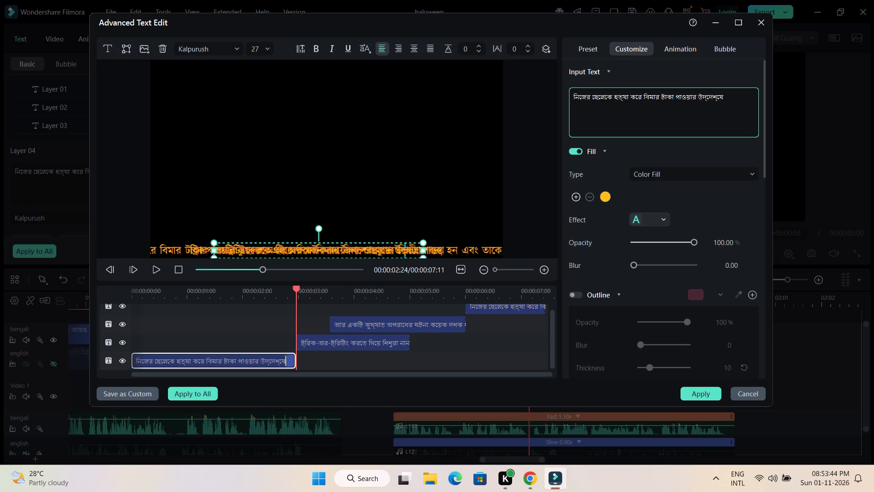
Hide the other three text layers, preview the first layer's animation from the start, and apply the title edits.
click(122, 342)
click(123, 321)
click(124, 307)
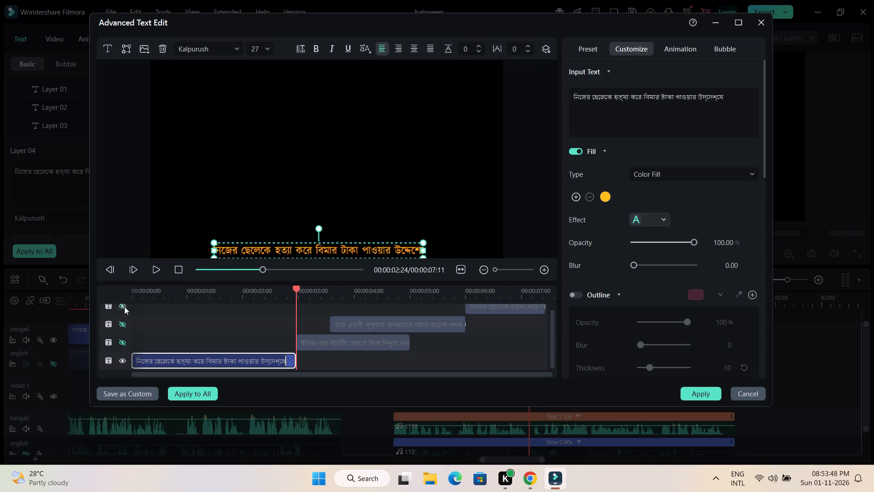
drag(296, 288, 107, 288)
key(space)
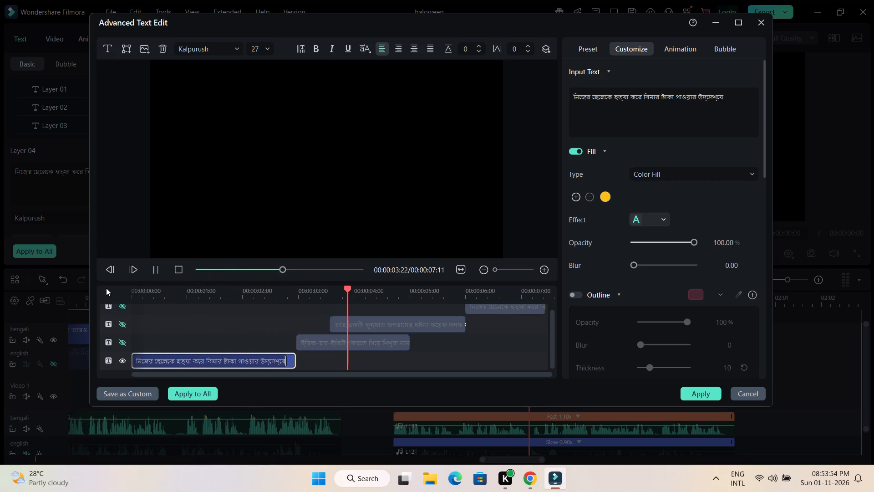
key(space)
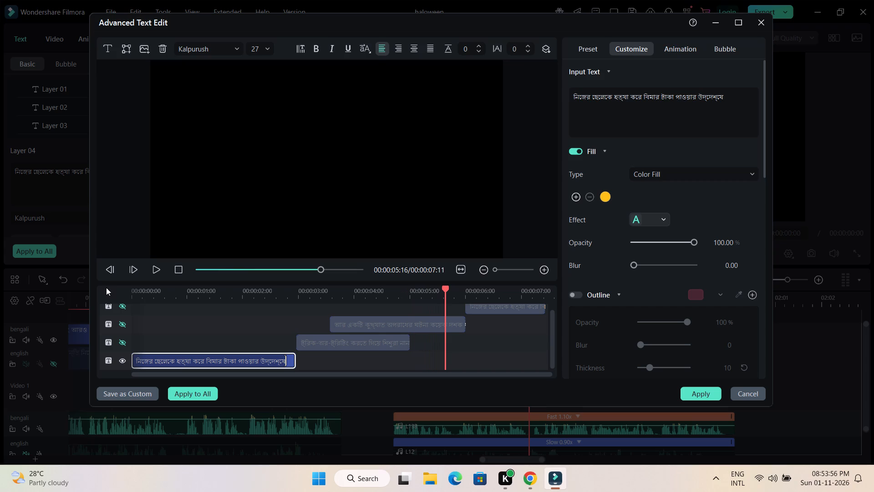
click(712, 396)
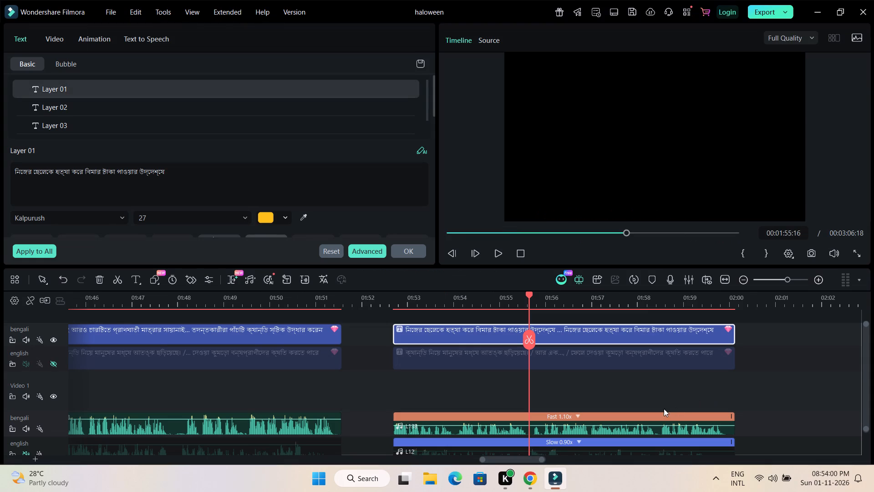
Play the L13B narration to the pause at 00:01:58:11 and extend the title's second text layer to end there, at 00:00:05:19.
key(space)
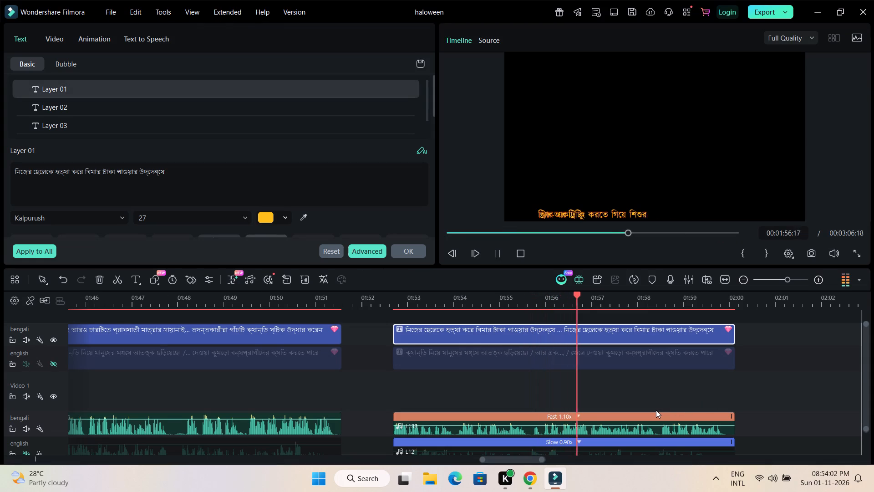
key(space)
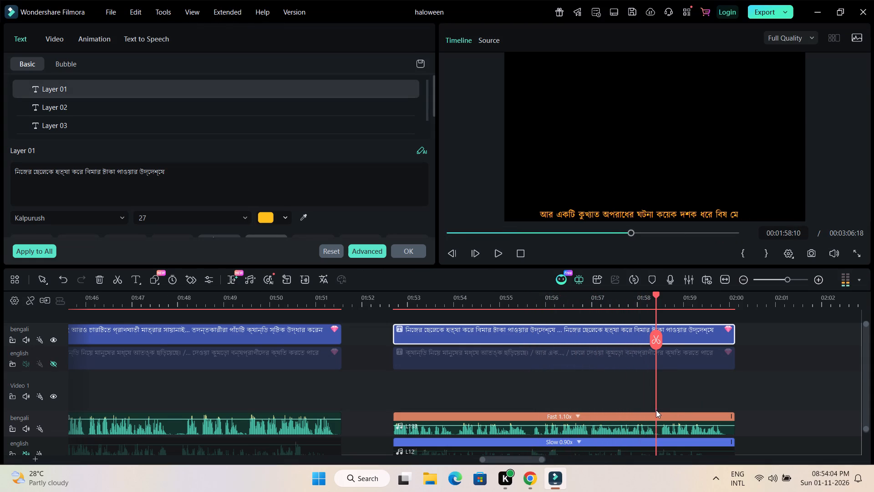
drag(663, 303, 721, 303)
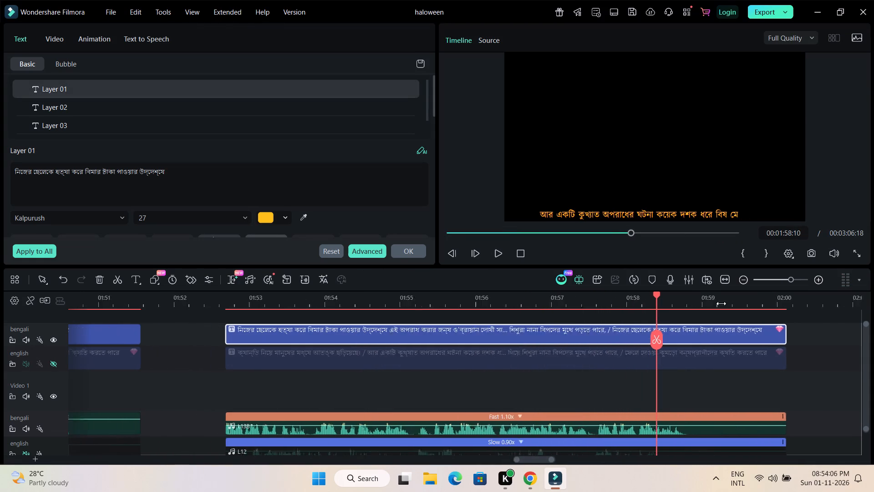
drag(721, 303, 791, 305)
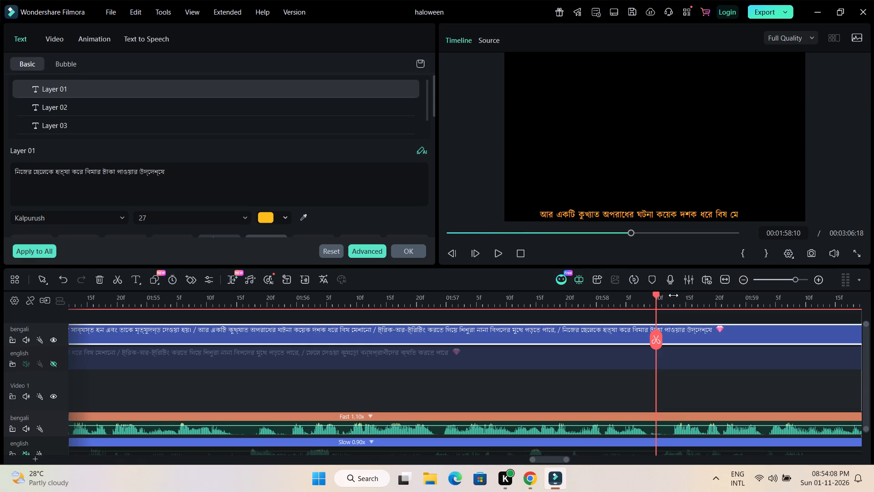
drag(655, 296, 661, 297)
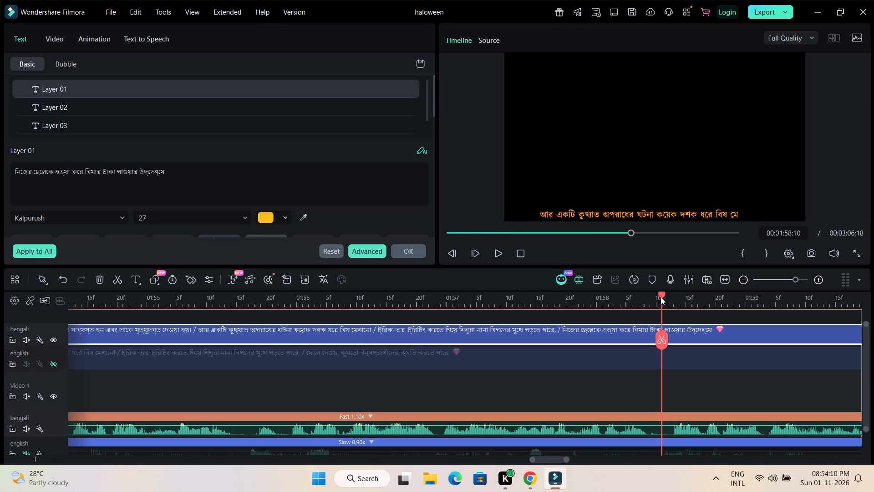
drag(661, 297, 661, 297)
drag(646, 307, 444, 309)
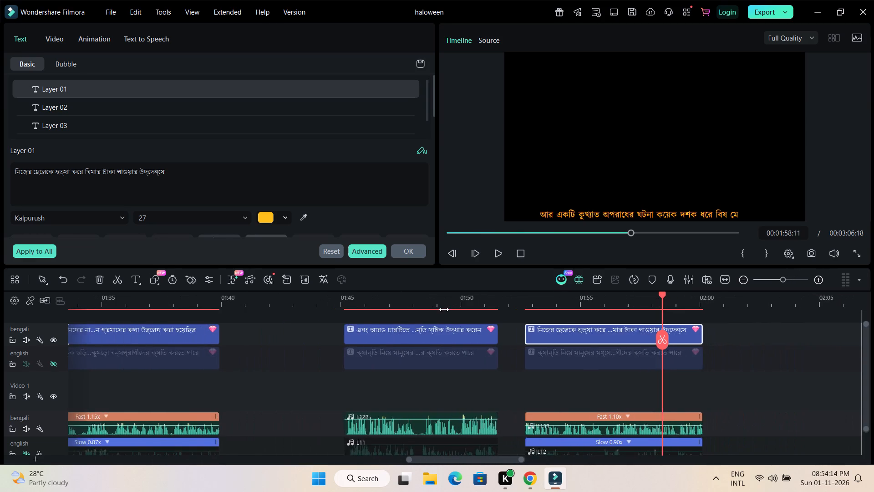
drag(444, 309, 442, 309)
double_click(577, 335)
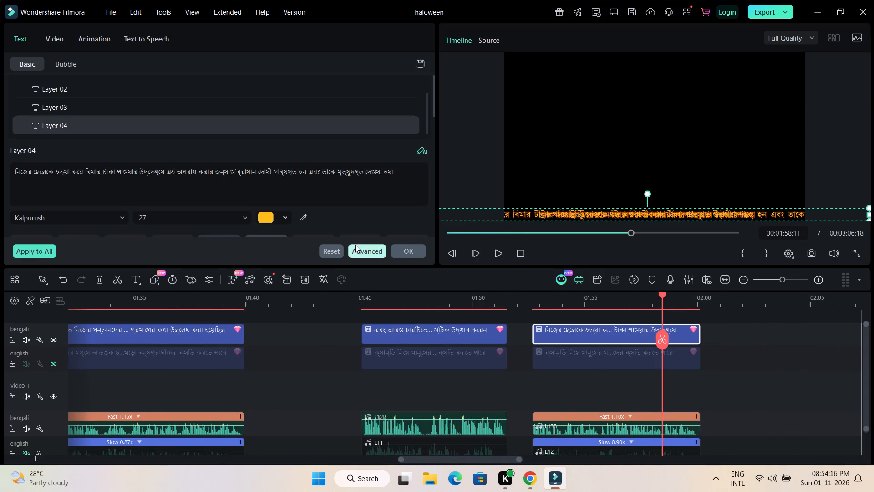
click(358, 250)
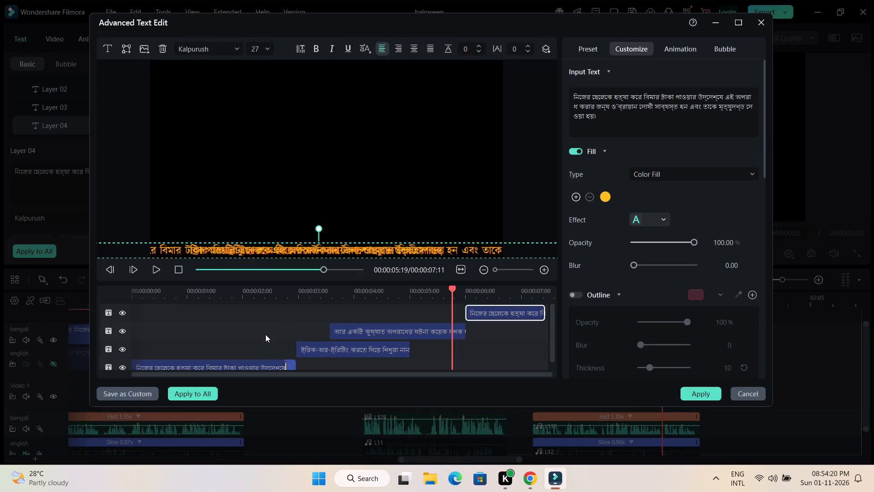
click(356, 349)
drag(406, 348, 427, 348)
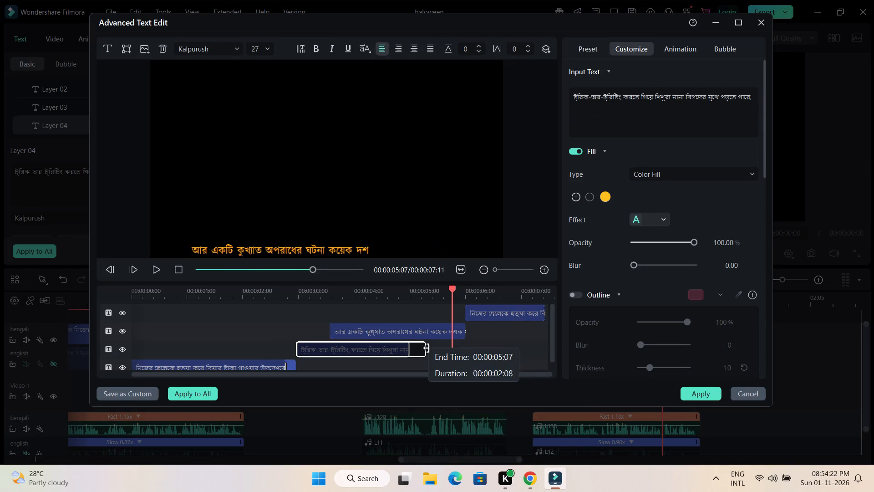
drag(427, 348, 447, 350)
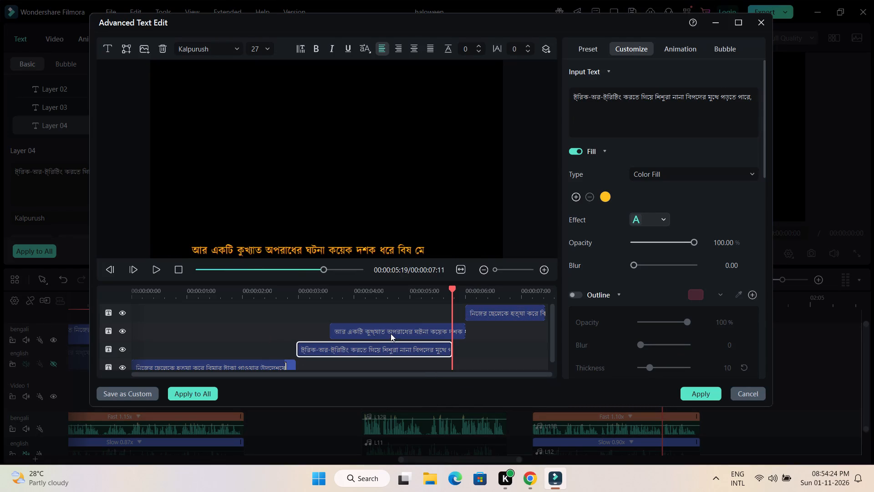
Hide the two upper text layers and replace the second layer's text with "এই অপরাধ করার জন্য ও'ব্রায়ান দোষী সাব্যস্ত হন".
click(122, 337)
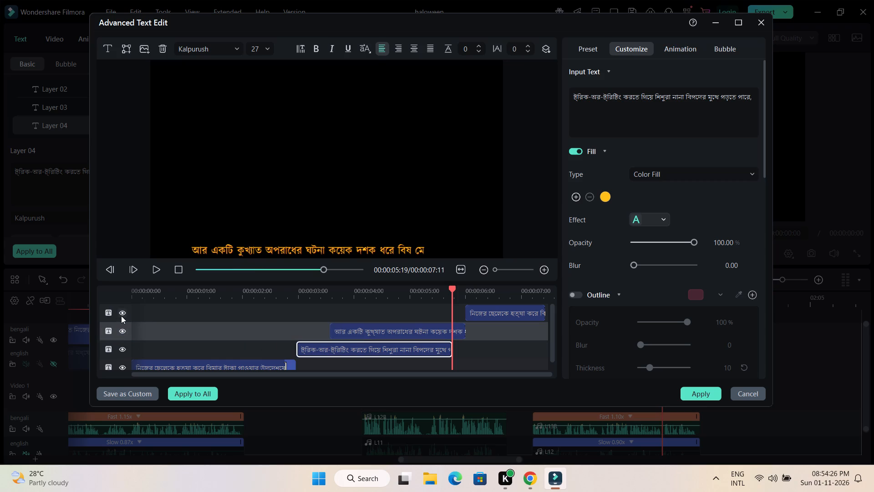
click(121, 313)
click(122, 331)
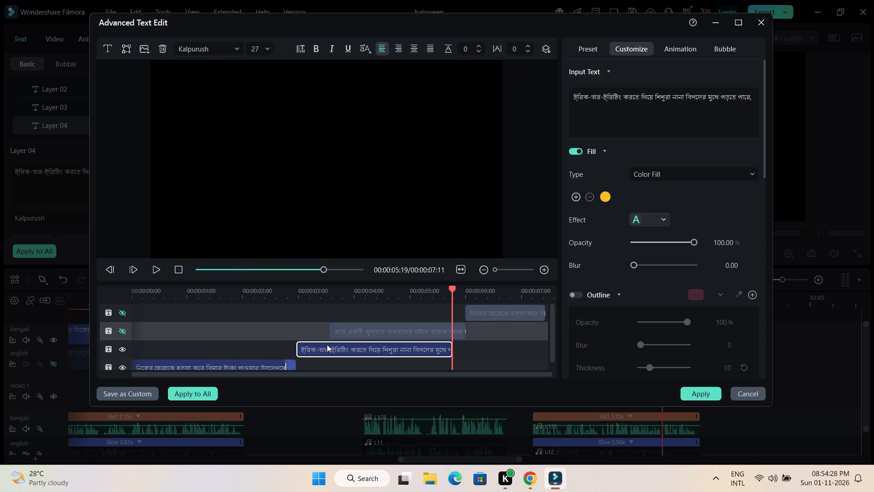
double_click(330, 348)
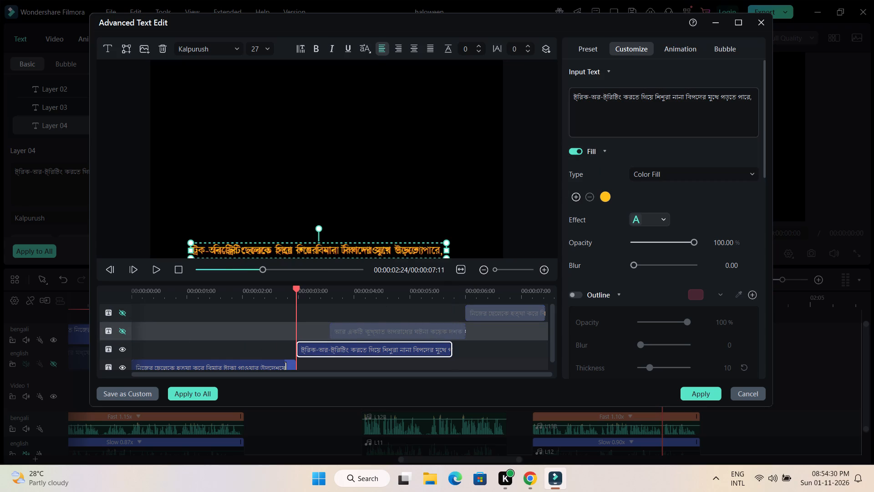
drag(754, 99, 528, 101)
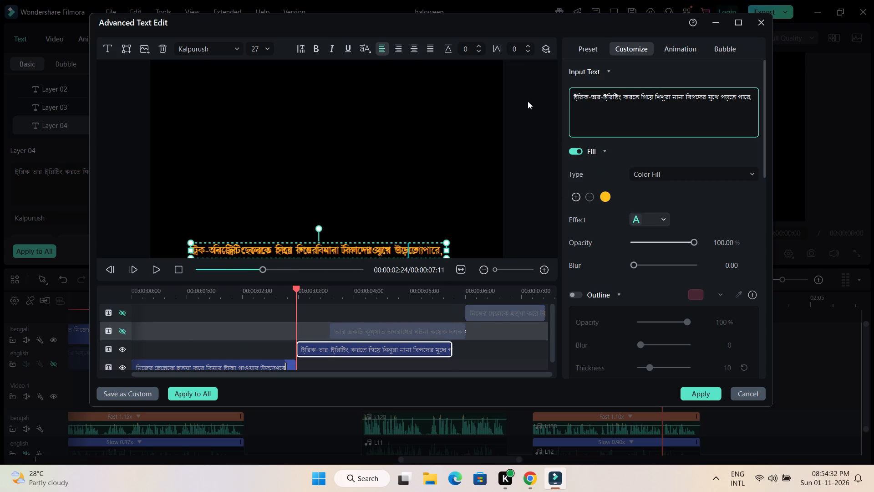
drag(755, 97, 674, 97)
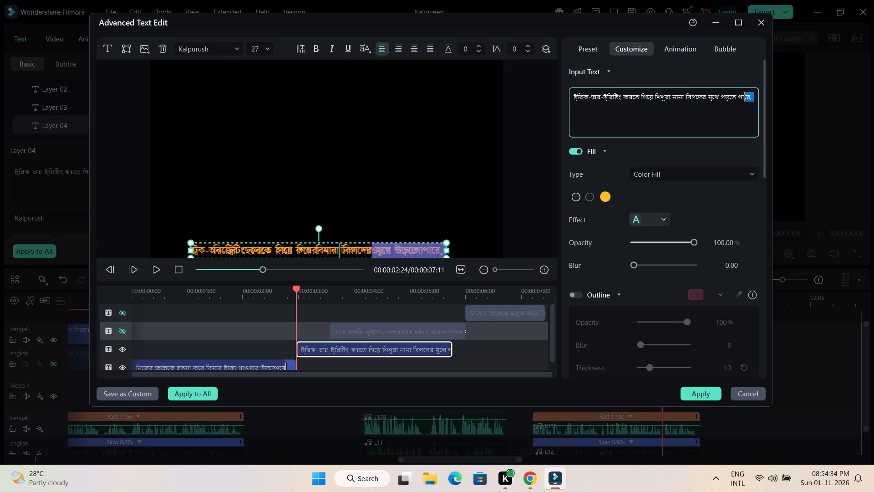
drag(674, 97, 565, 98)
key(ctrl+v)
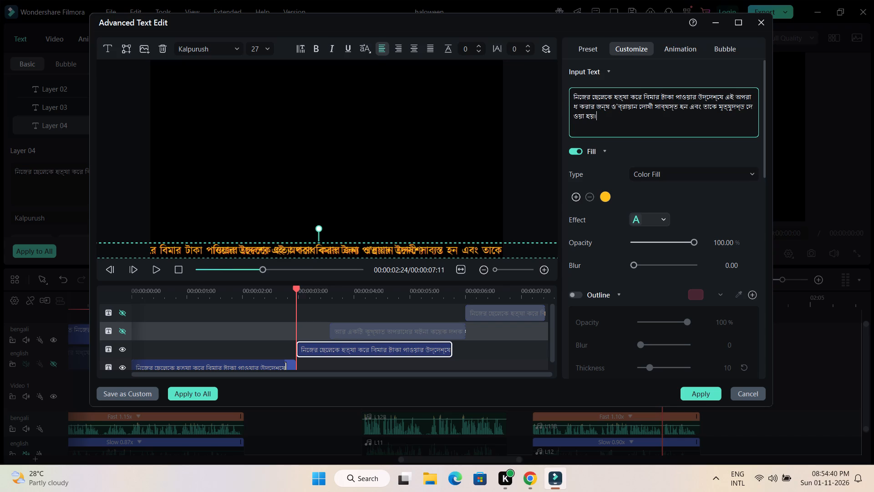
drag(725, 97, 559, 96)
key(BackSpace)
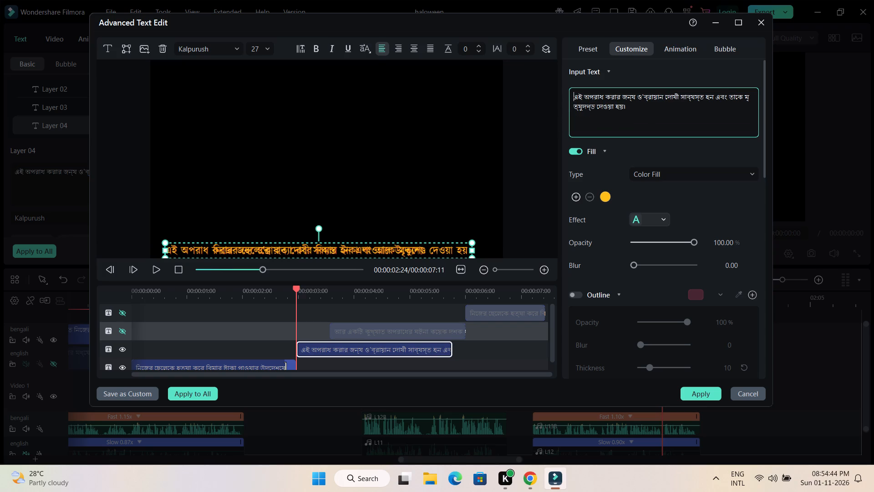
drag(718, 97, 732, 119)
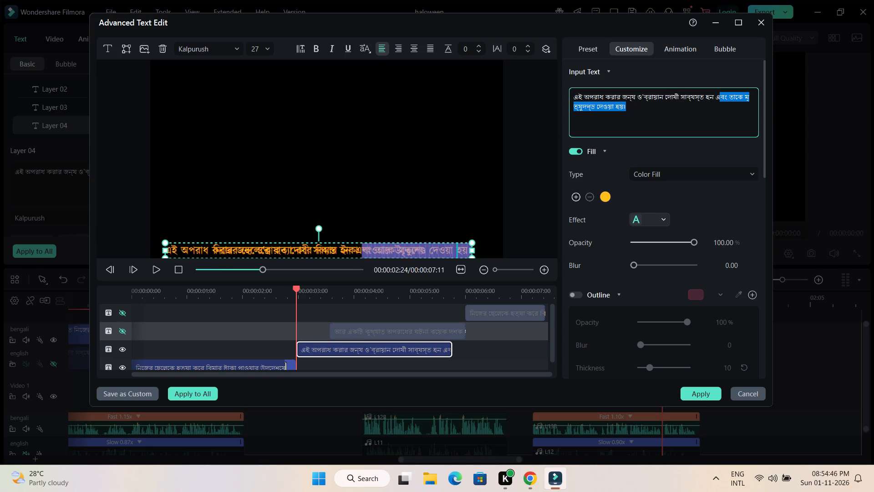
key(BackSpace)
key(BackSpace)
key(BackSpace)
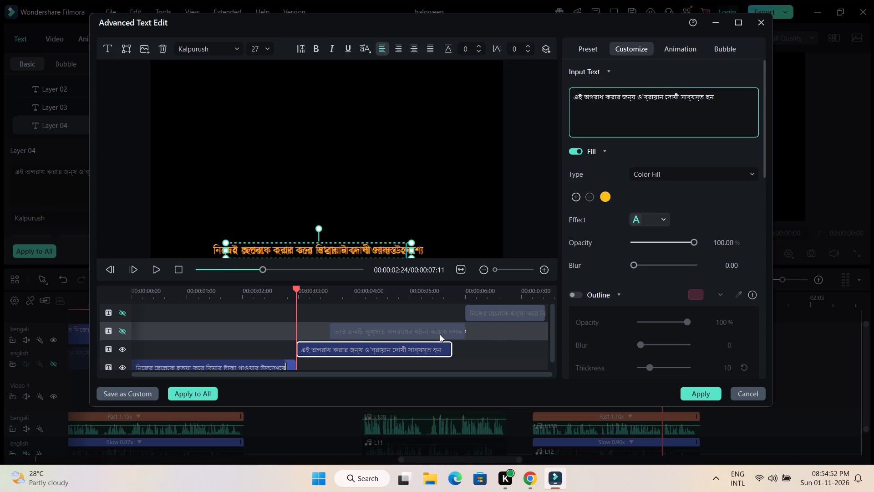
Preview the second layer's animation and extend the last text layer's start back to 00:00:05:19, where the second layer ends.
click(483, 316)
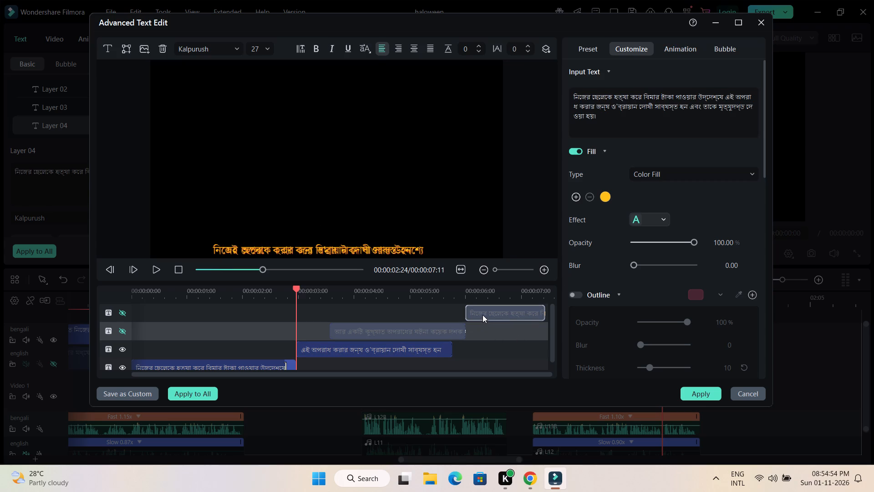
key(space)
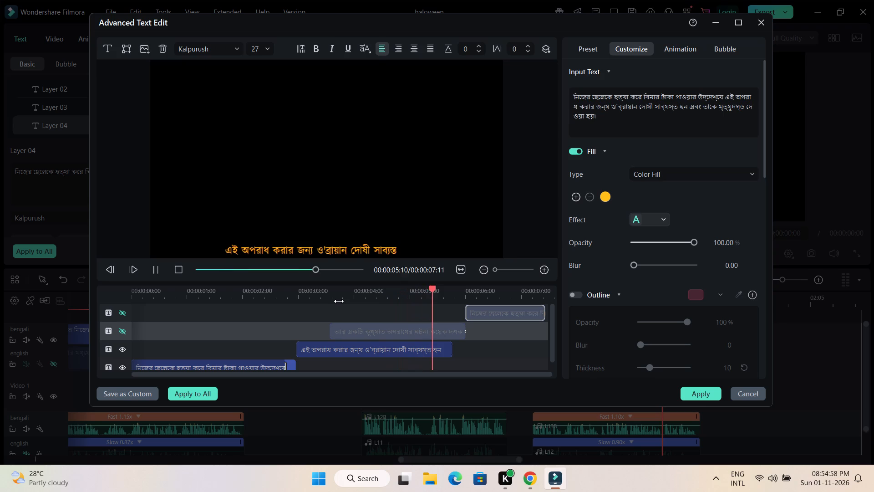
key(space)
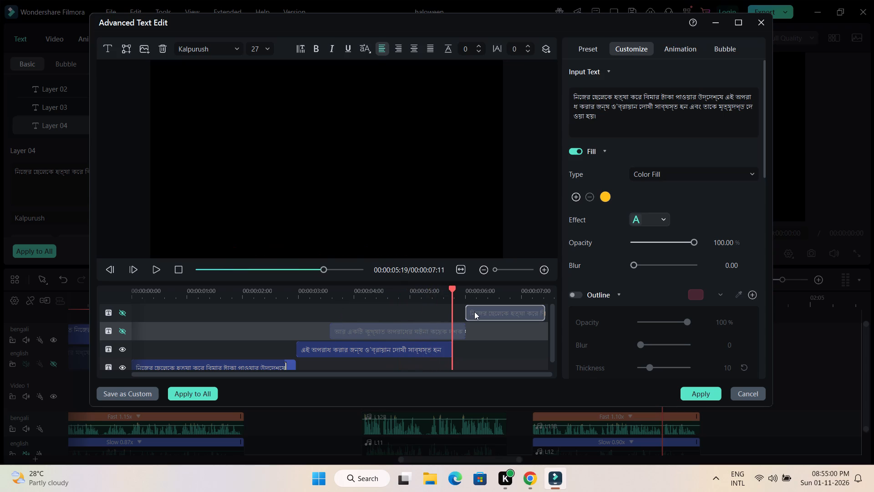
drag(468, 312, 454, 312)
Delete the leftover text layer starting "আর একটি কুখ্যাত অপরাধের ঘটনা".
click(438, 329)
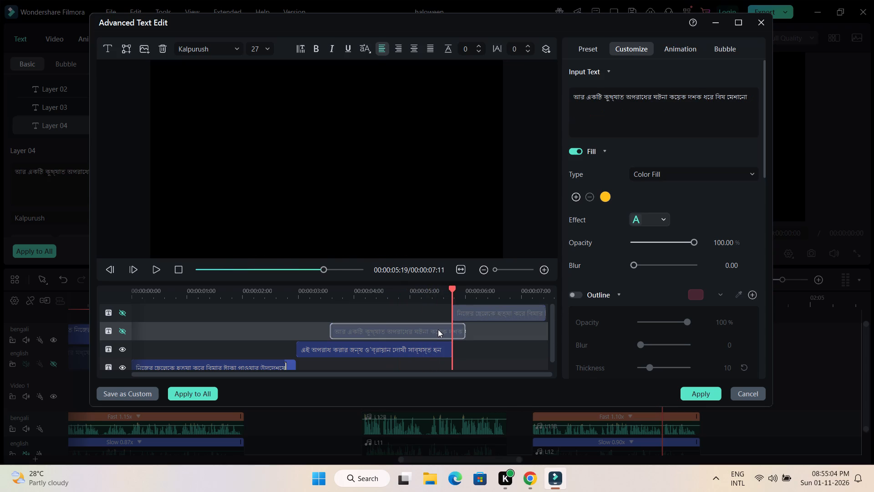
key(Delete)
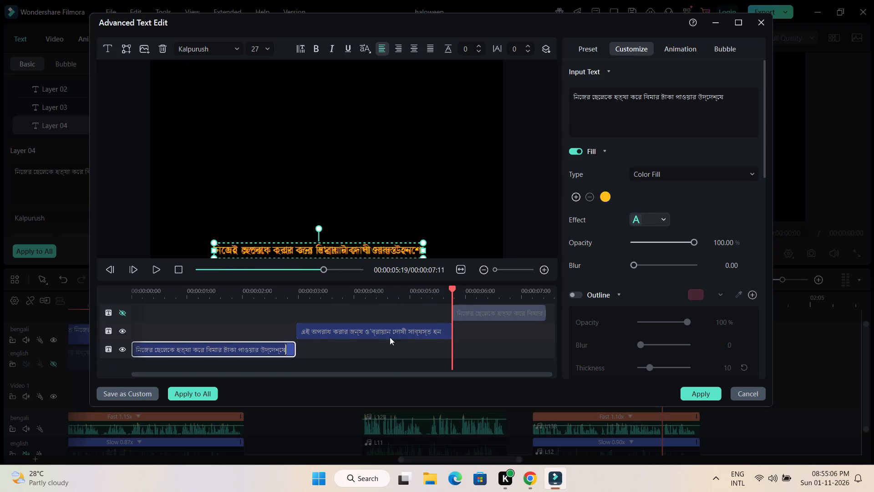
Lengthen the first text layer's writing animation slightly, closer to the layer's end.
drag(284, 351, 288, 351)
Show the last text layer again and trim its text to only the closing phrase "এবং তাকে মৃত্যুদণ্ড দেওয়া হয়।".
double_click(485, 312)
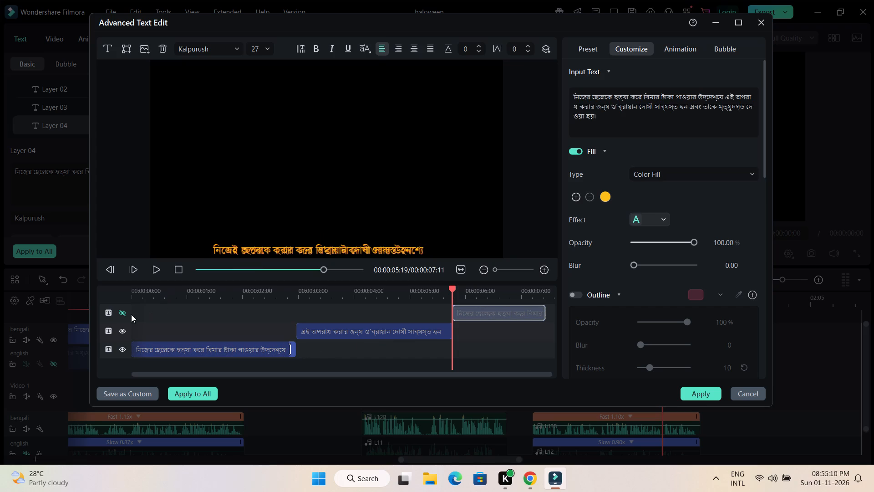
click(120, 311)
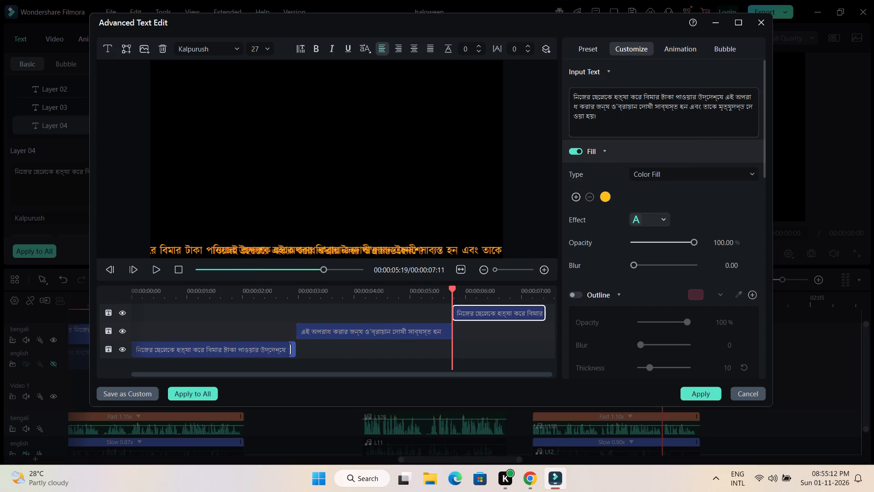
drag(617, 123, 636, 122)
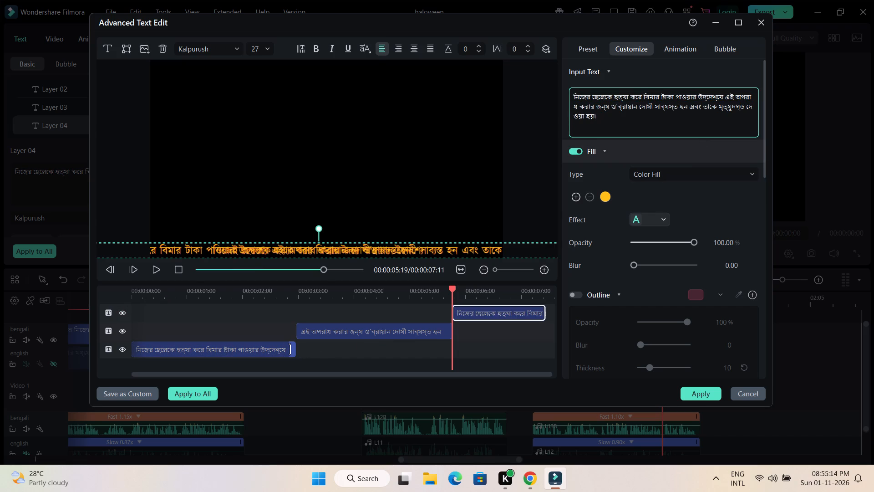
drag(689, 107, 560, 84)
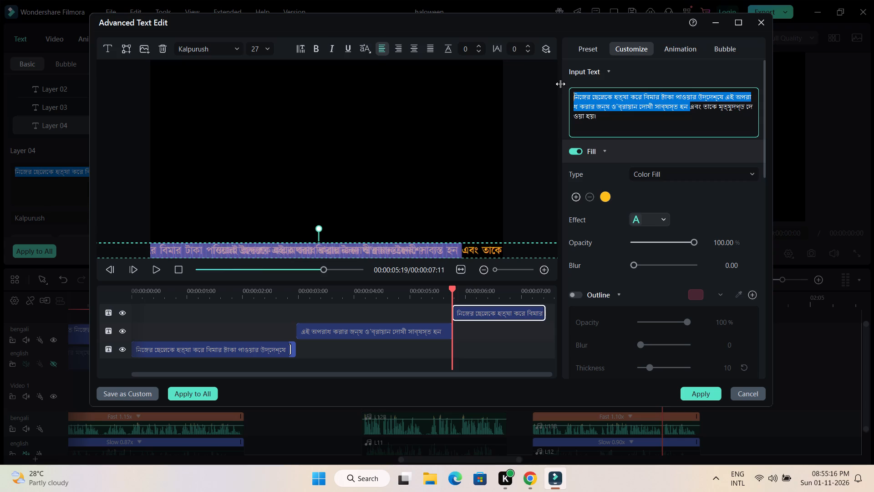
key(BackSpace)
click(680, 101)
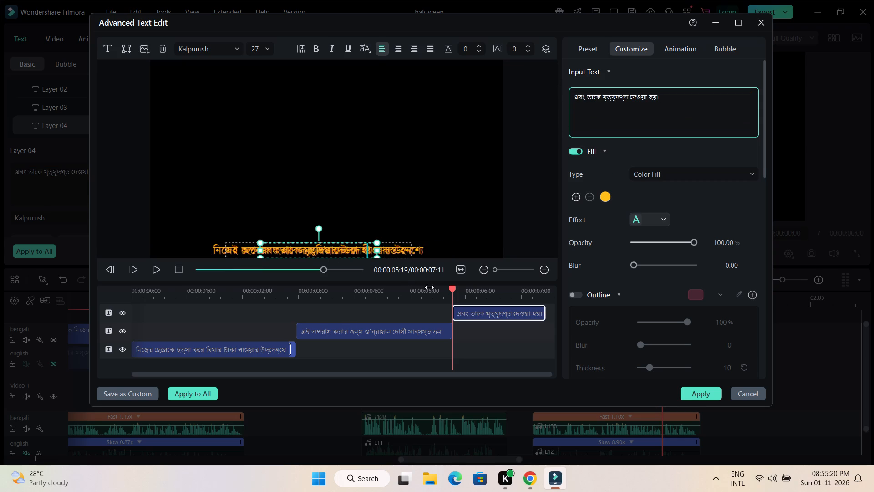
Preview the whole title from 00:00:00:00 to check the timing of its three text layers.
drag(451, 289, 104, 287)
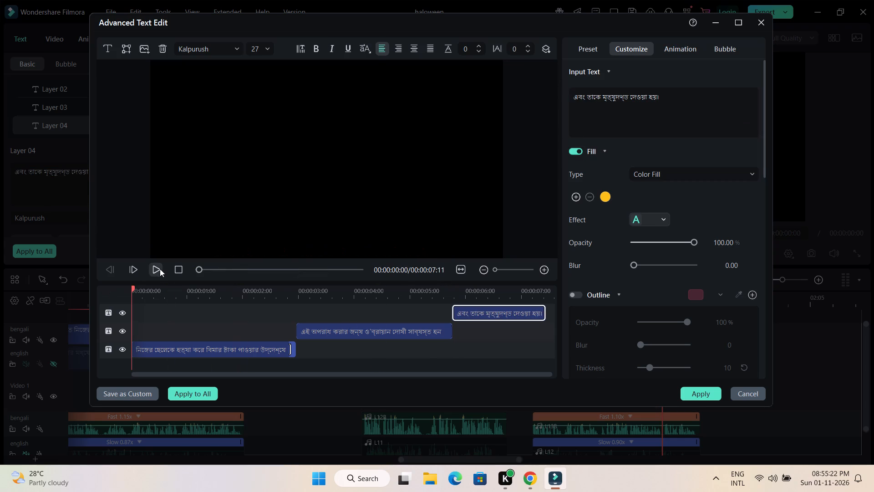
click(160, 269)
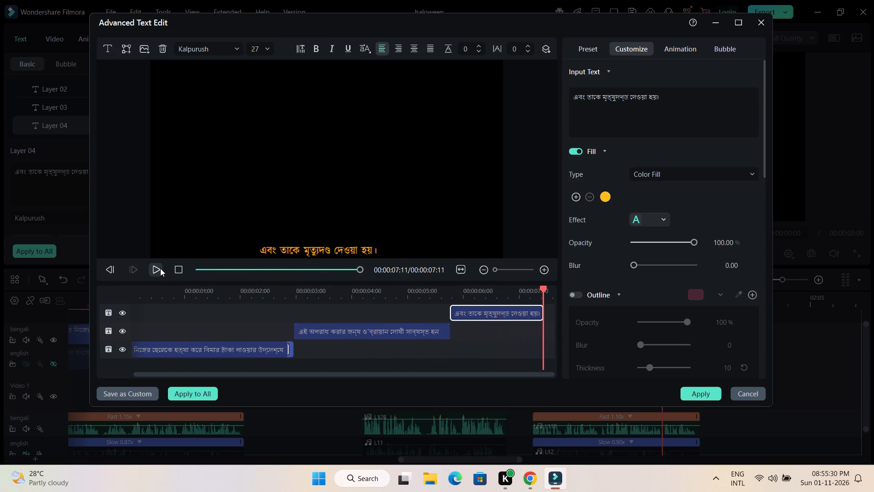
Apply the Type Writer intro animation from the Typing category to the last text layer.
double_click(475, 313)
click(687, 49)
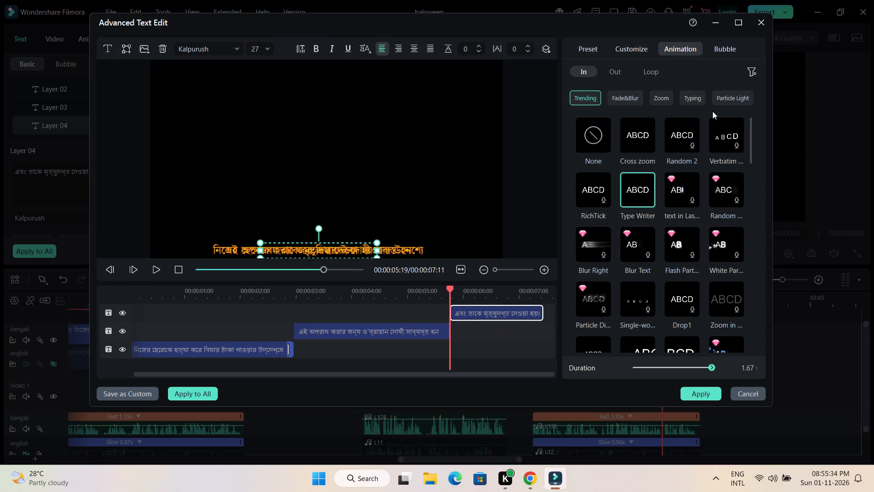
click(696, 97)
double_click(722, 139)
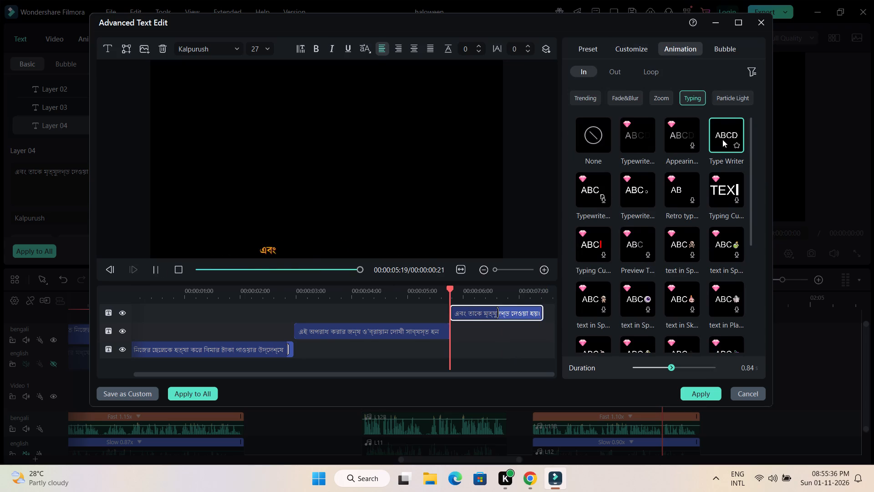
Lengthen the last text layer's Type Writer animation to 1.56 s, check the title's playback from the start, and apply the edits.
drag(498, 315, 537, 318)
drag(452, 287, 0, 287)
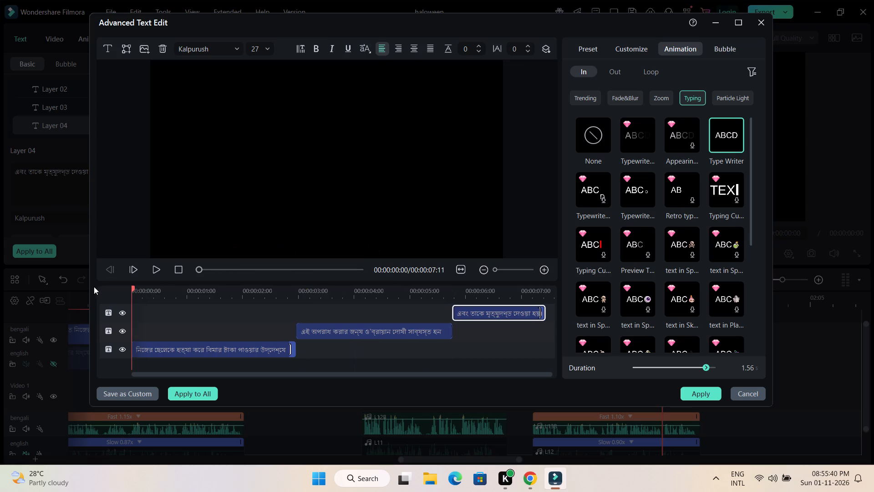
click(159, 271)
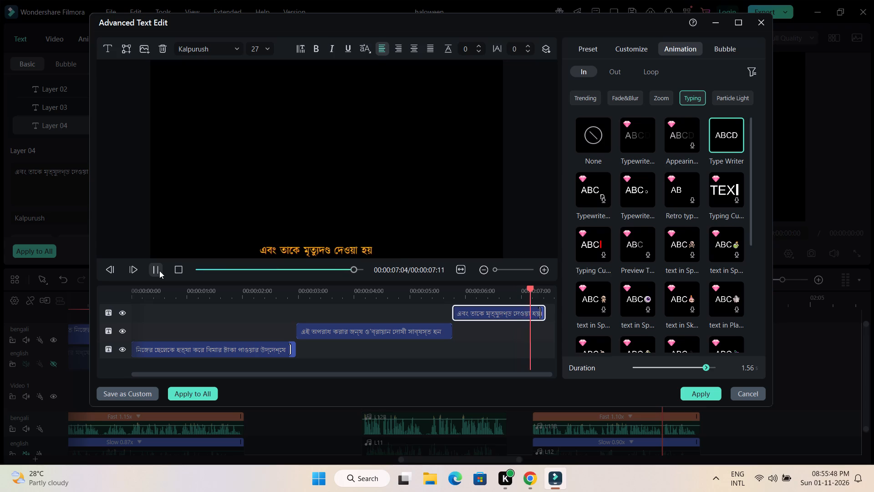
click(687, 395)
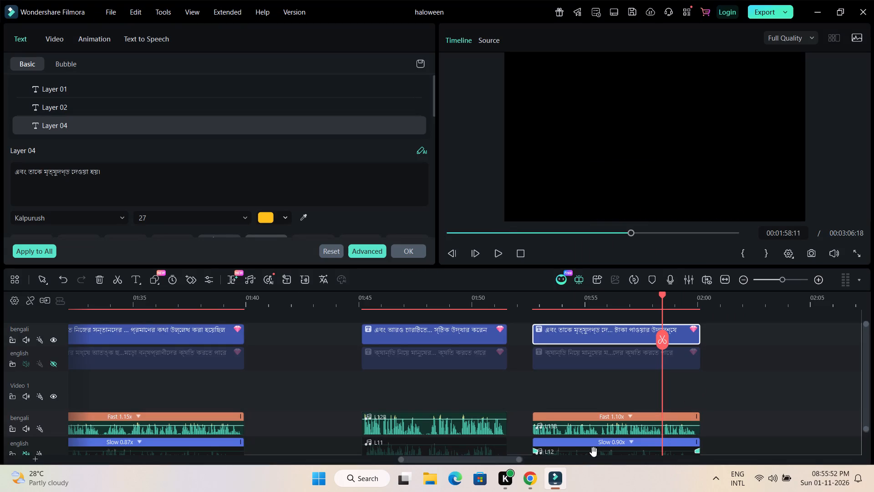
drag(491, 462, 561, 462)
click(406, 251)
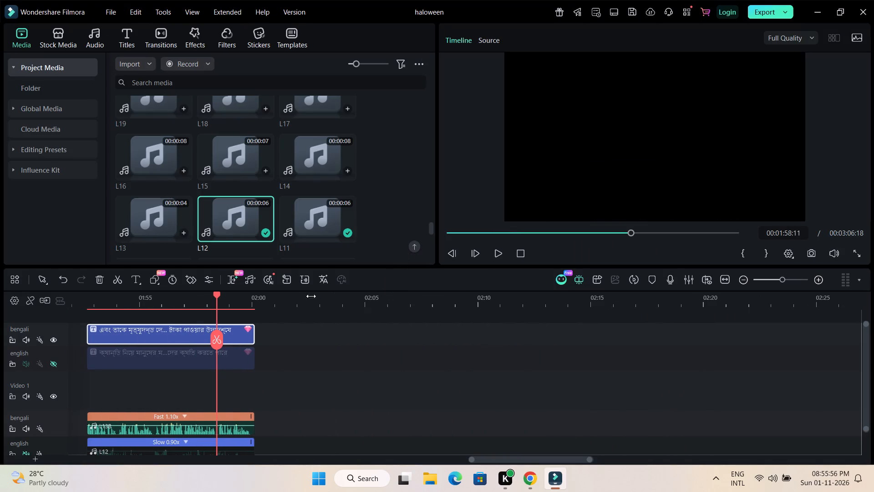
Move the four spare bengali and english titles after the finished section together about 6 seconds earlier on the timeline.
drag(216, 296, 271, 298)
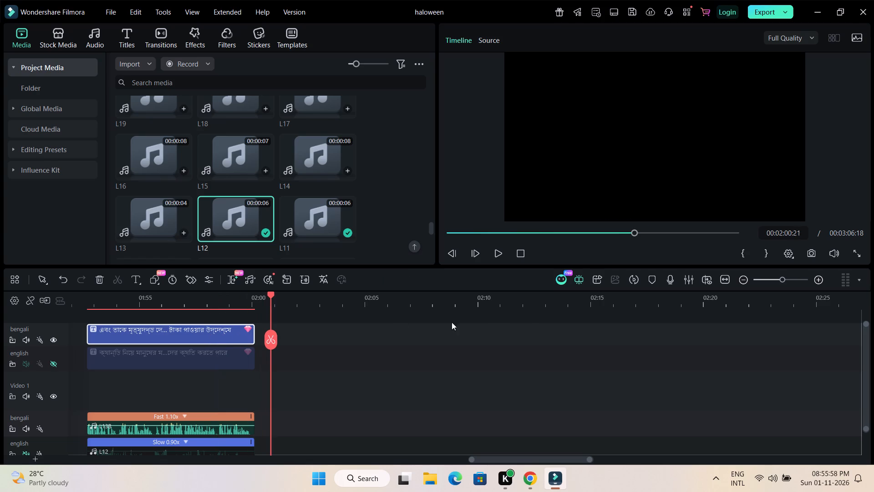
drag(558, 304, 342, 303)
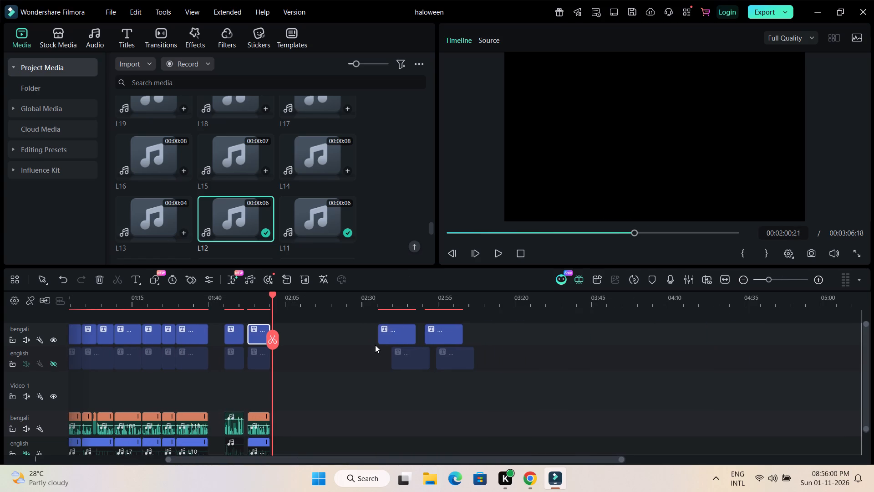
drag(366, 326, 480, 375)
drag(465, 360, 446, 364)
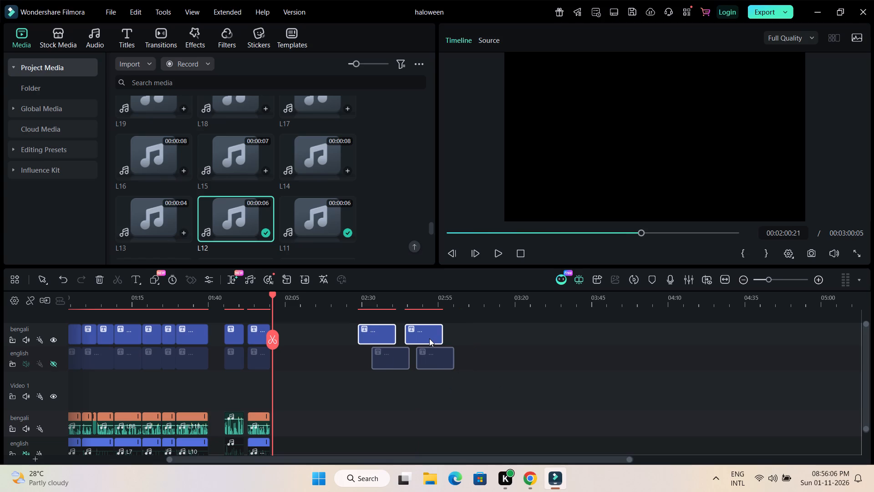
Copy the four spare bengali and english titles and paste the set four times in succession, starting at about 03:07.
right_click(429, 338)
click(367, 395)
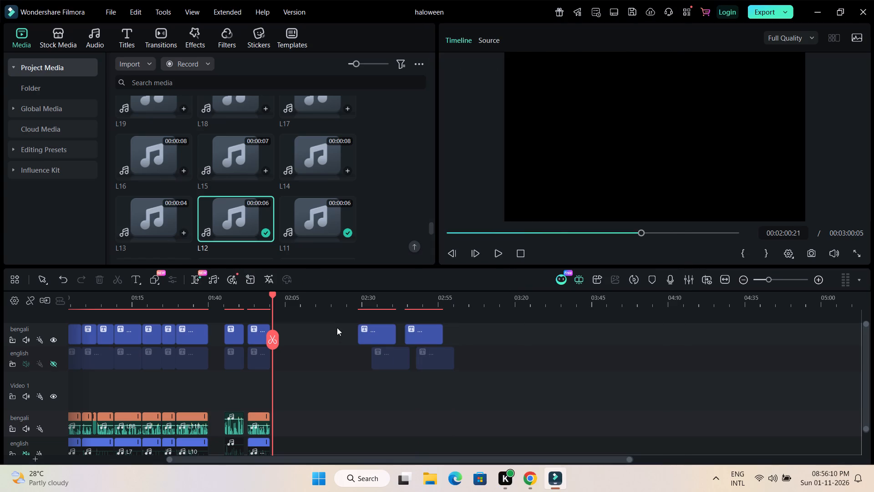
drag(337, 325, 450, 374)
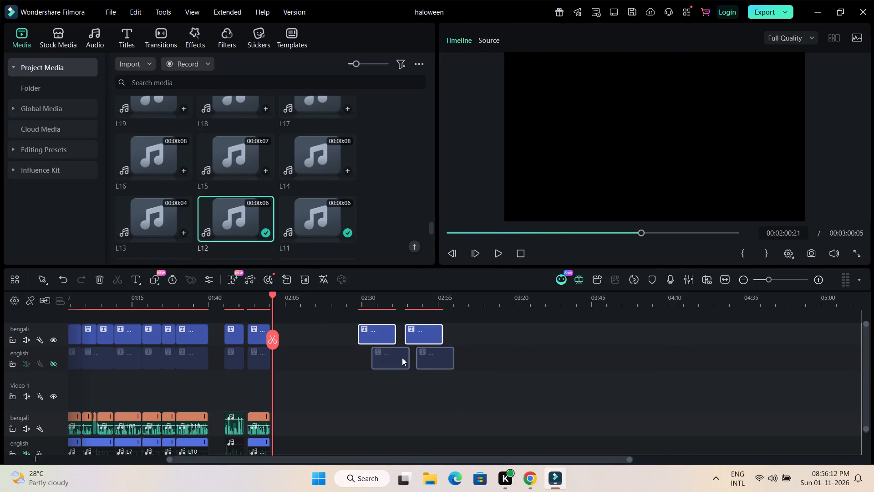
right_click(402, 358)
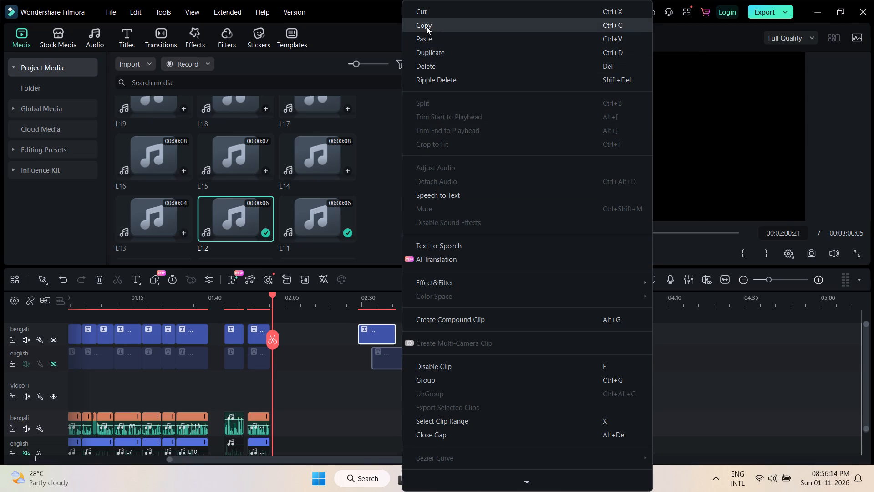
click(427, 26)
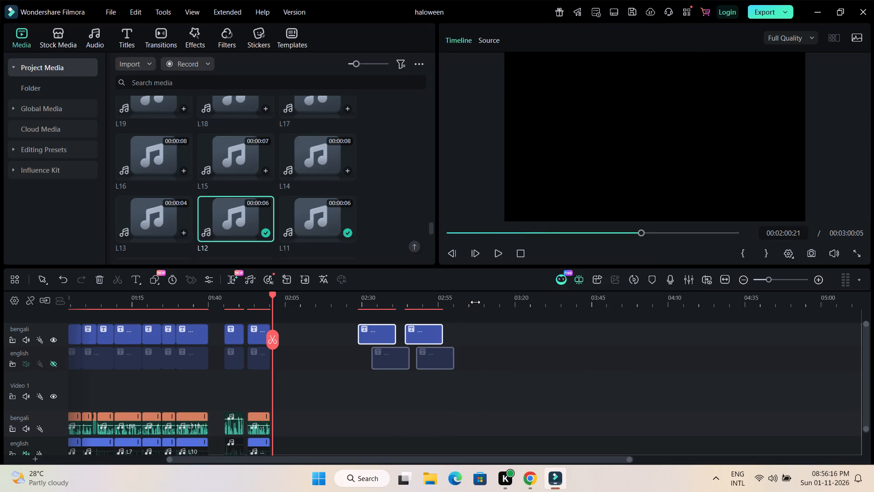
click(475, 302)
key(ctrl+v)
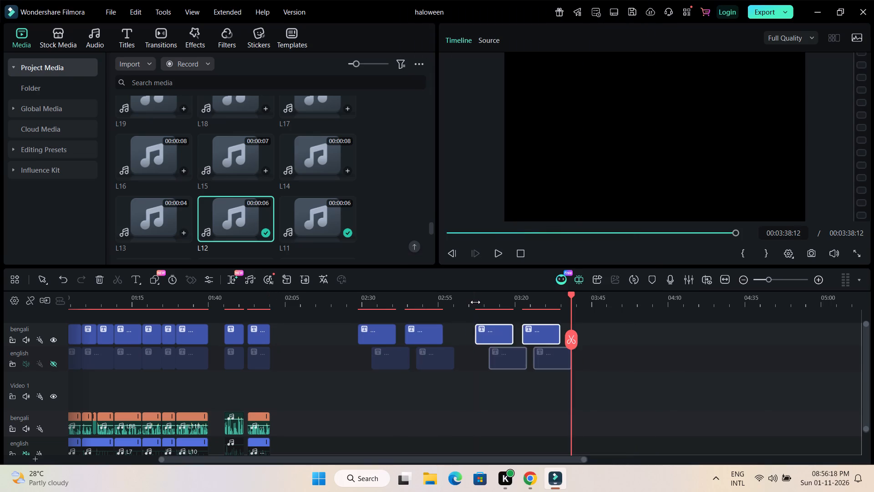
key(ctrl+v)
key(ctrl+v)
key(ctrl+v)
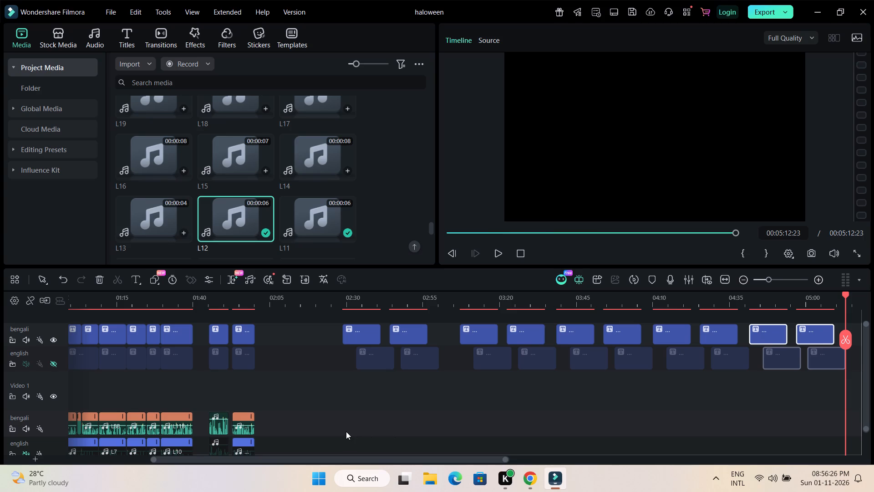
scroll(409, 191, down, 1)
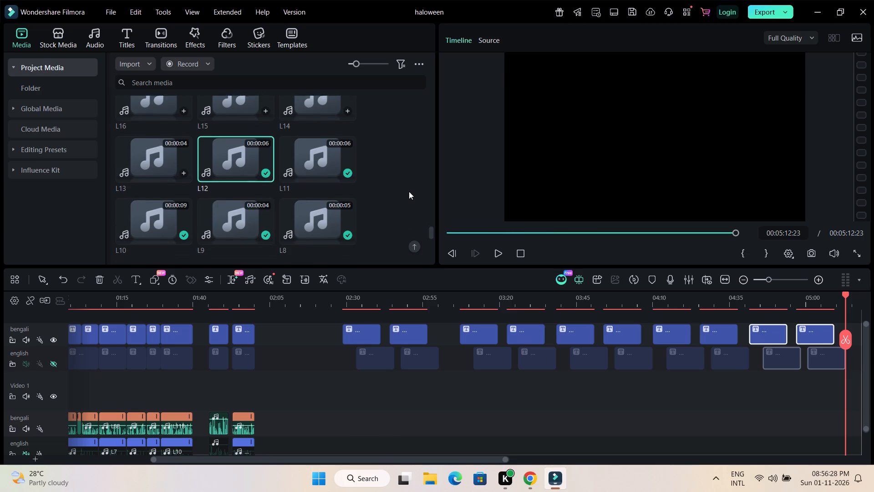
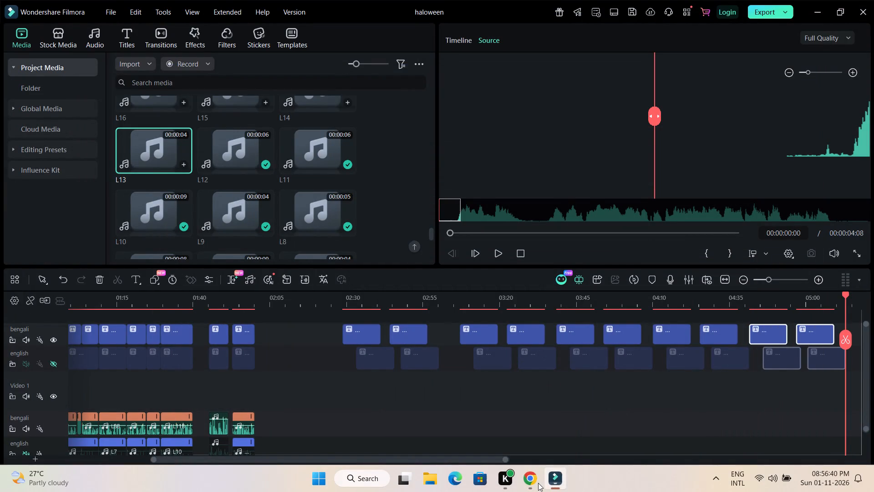
Add audio clip L13 from the project media to the bengali audio track, in the gap after the last placed clips.
click(492, 461)
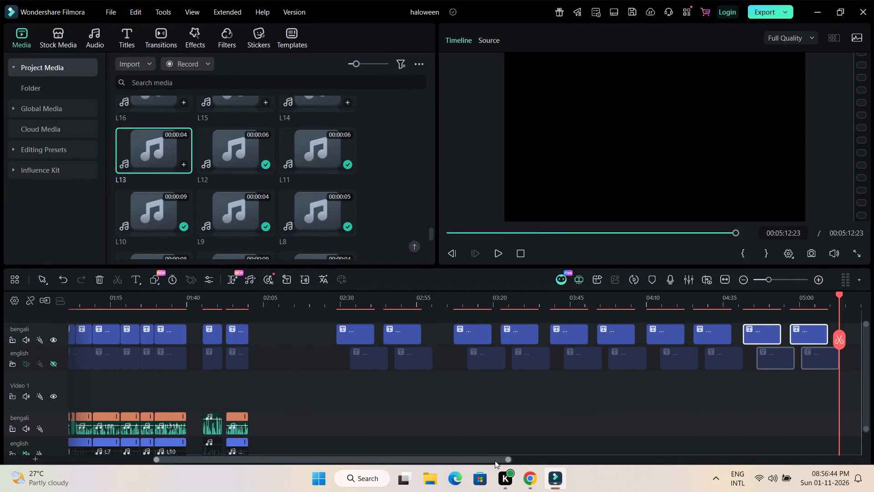
scroll(402, 223, up, 4)
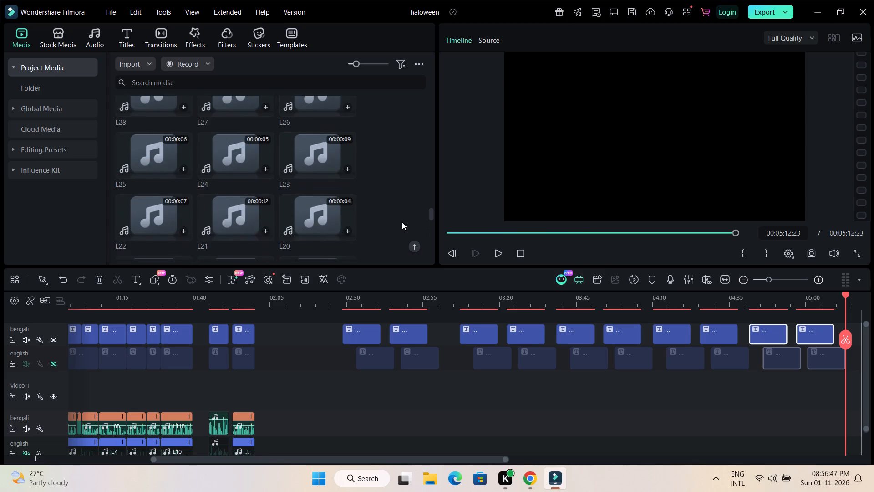
scroll(402, 222, up, 5)
scroll(402, 221, down, 1)
scroll(402, 221, up, 5)
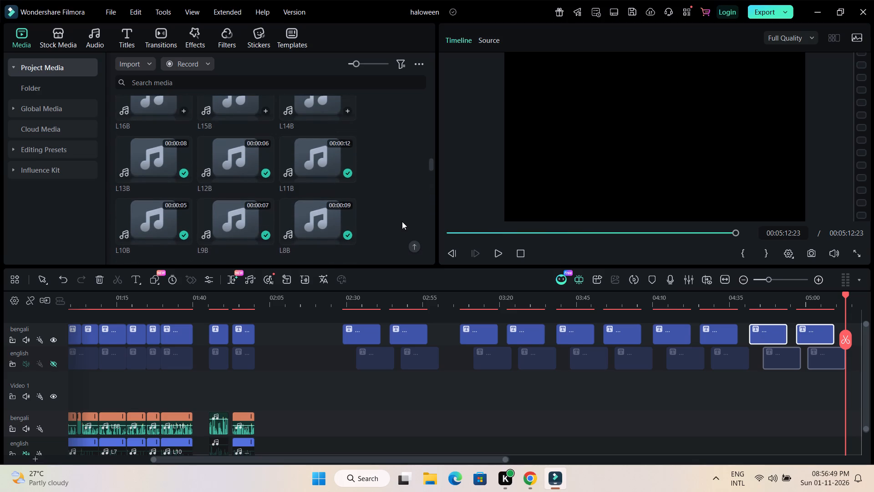
scroll(402, 221, down, 8)
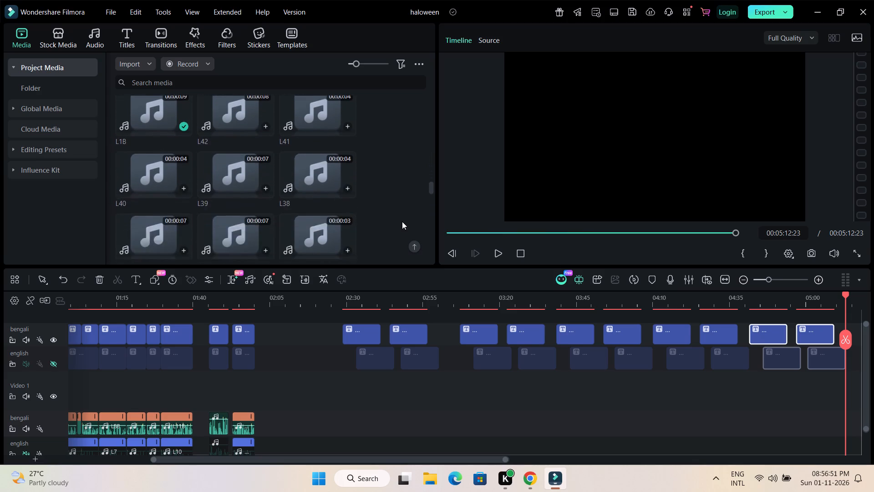
scroll(402, 221, down, 6)
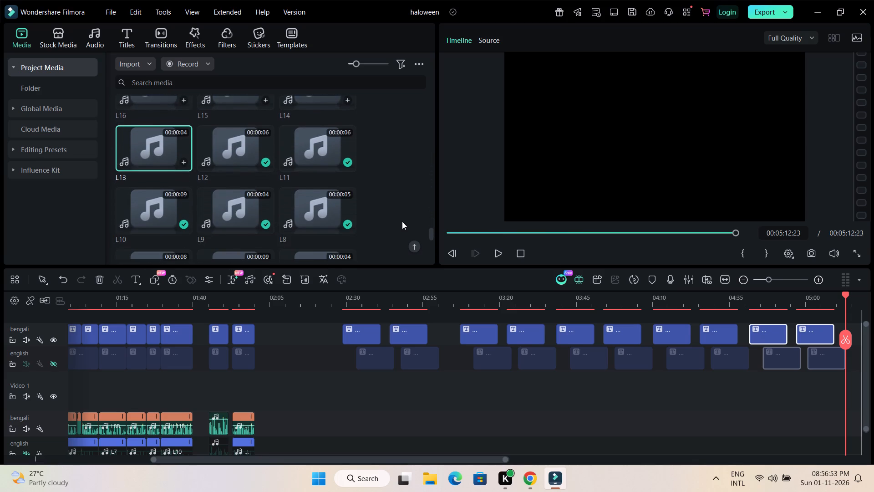
click(155, 149)
drag(155, 149, 203, 240)
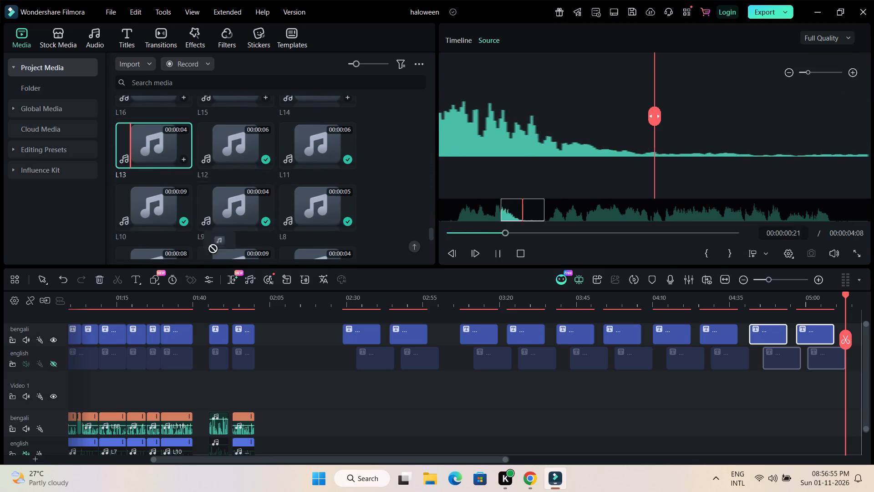
drag(203, 240, 305, 434)
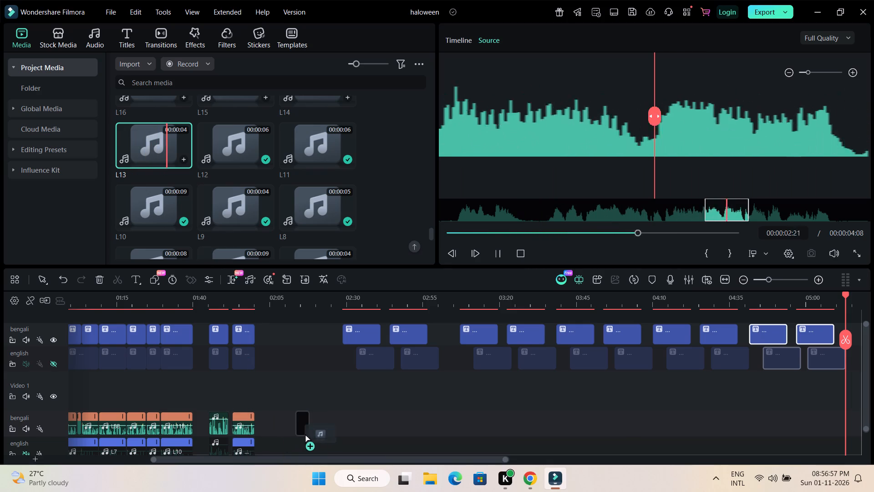
drag(305, 434, 318, 433)
Add audio clip L14B to the bengali audio track at about 02:06, ahead of the L13 clip.
scroll(380, 193, up, 3)
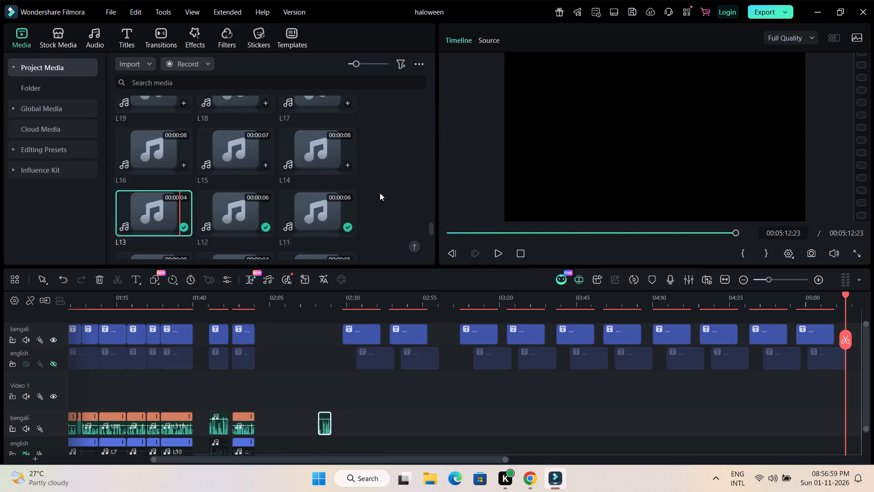
scroll(380, 193, up, 10)
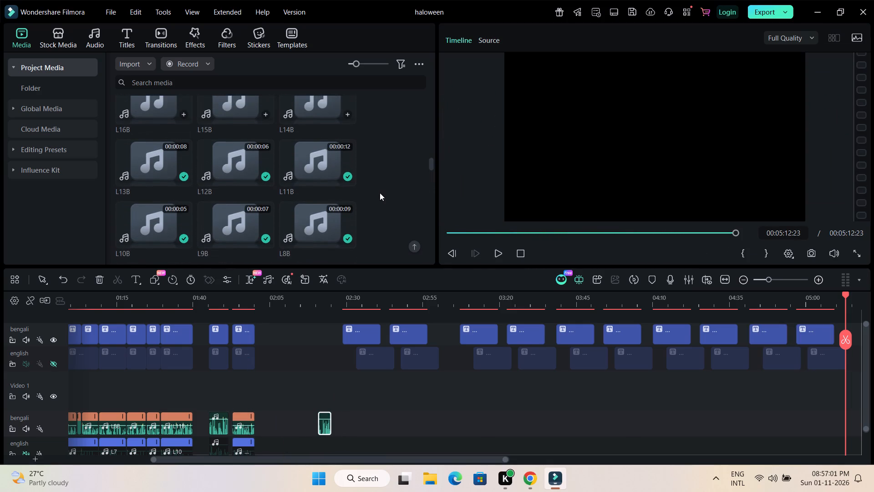
scroll(380, 193, up, 1)
click(316, 170)
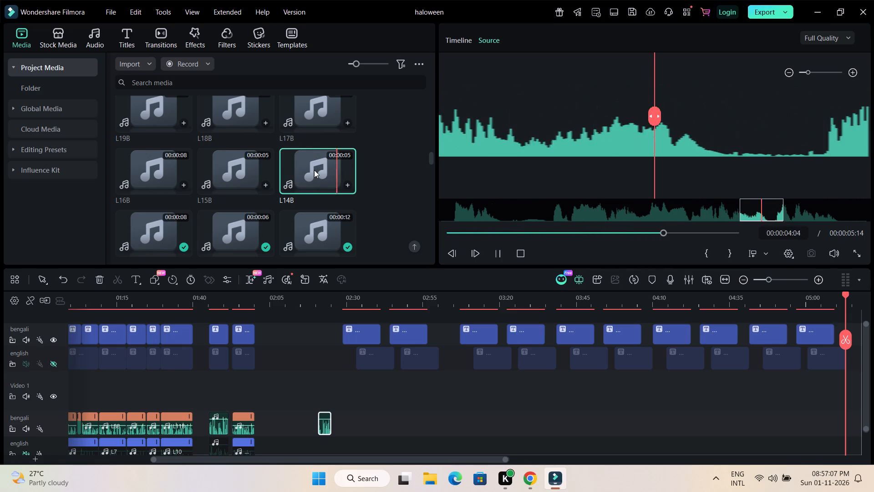
drag(314, 170, 270, 397)
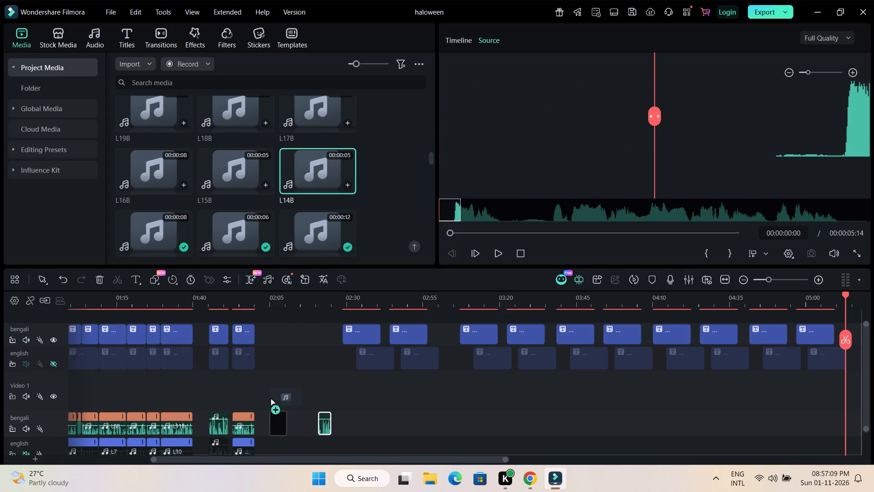
drag(270, 397, 275, 400)
Move the L13 clip down to the english audio track, beneath the L14B clip and starting just after L14B begins.
drag(324, 427, 295, 456)
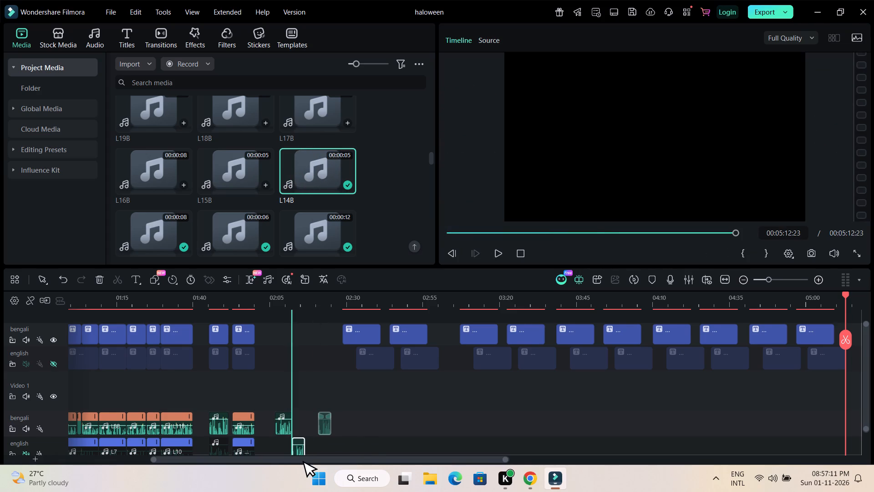
drag(295, 456, 283, 420)
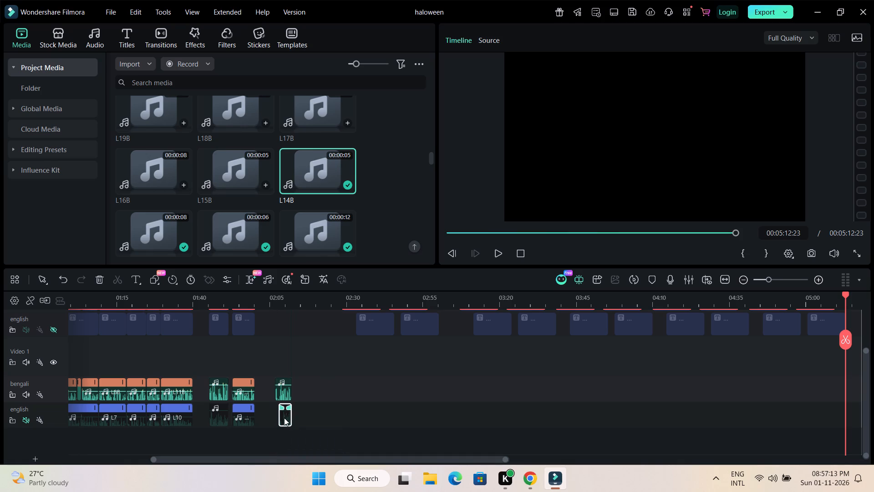
click(285, 416)
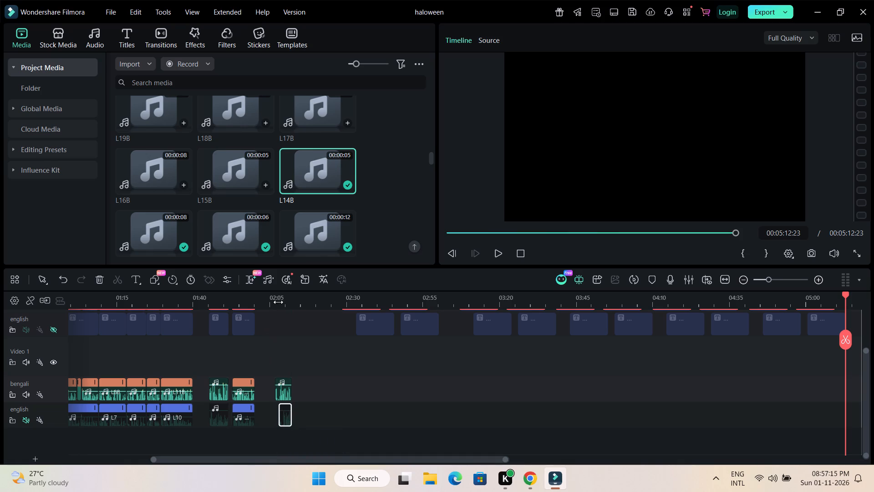
click(278, 302)
drag(274, 303, 513, 306)
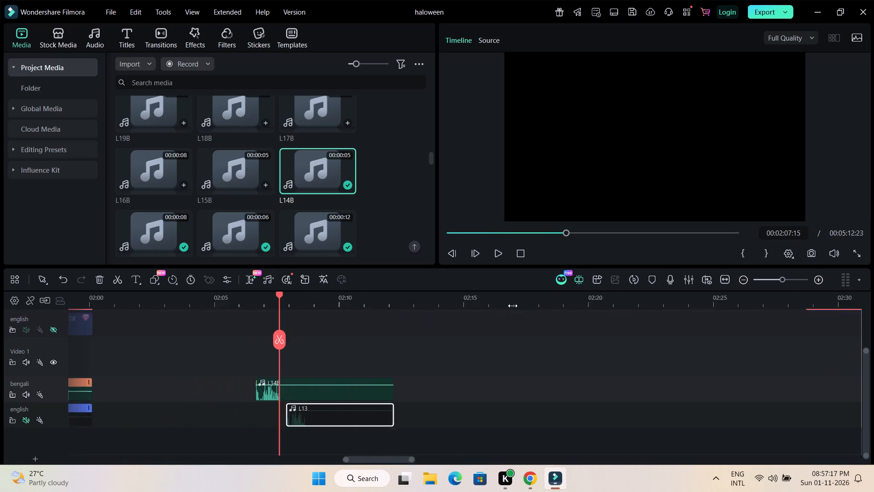
drag(513, 306, 645, 307)
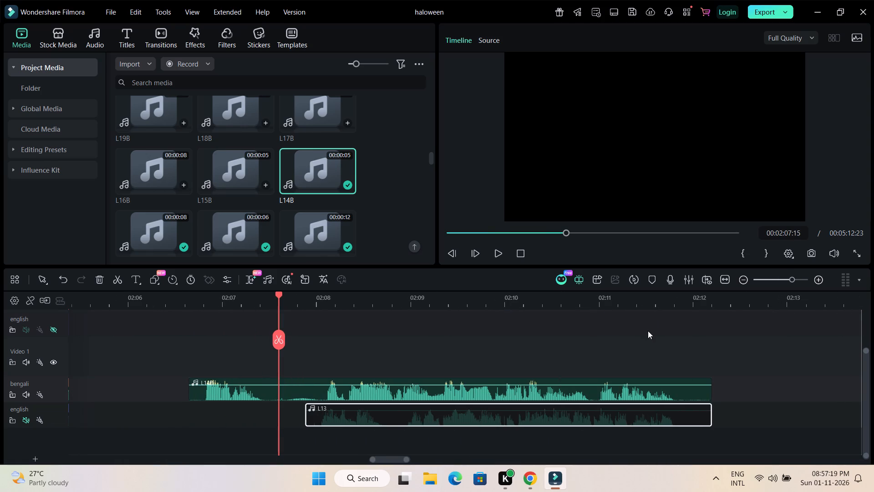
drag(663, 415, 557, 420)
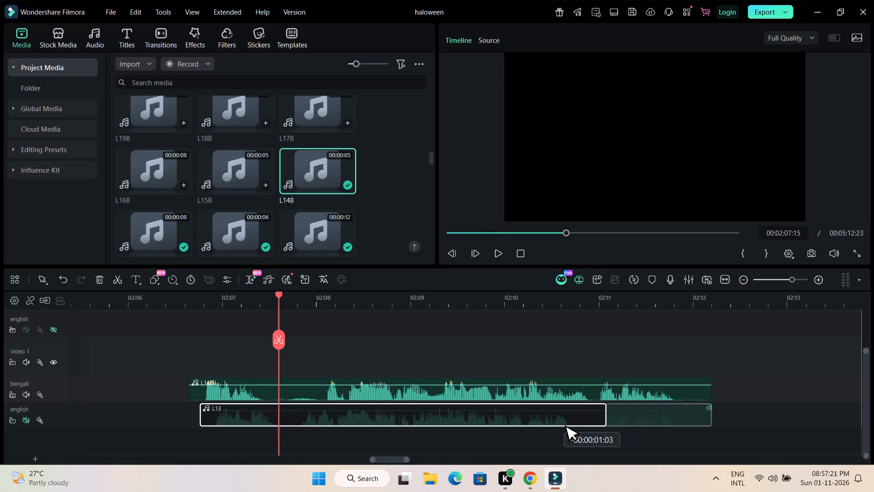
drag(557, 420, 569, 419)
Trim the silence from both ends of the L14B clip, ending it at about 00:02:11:22.
click(205, 361)
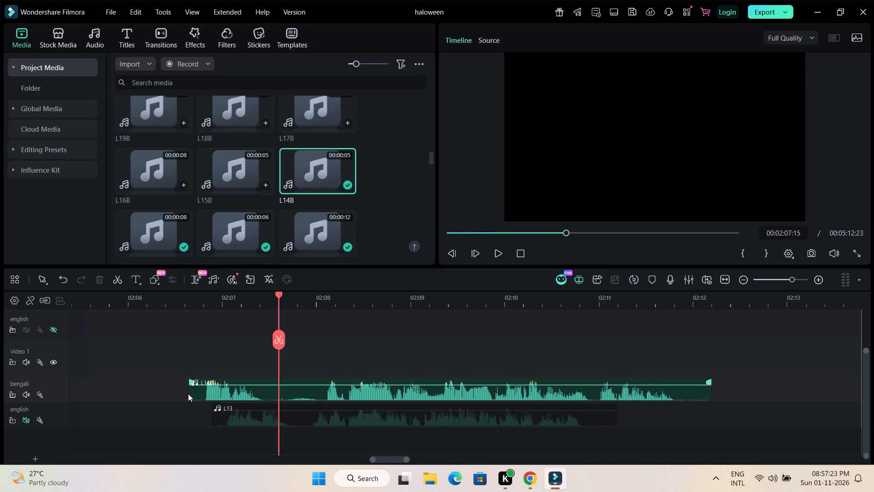
drag(189, 394, 201, 401)
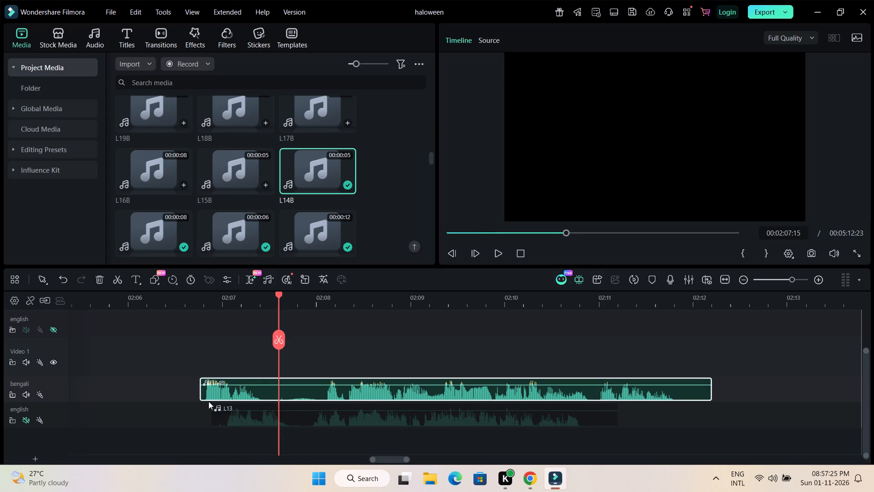
drag(711, 396, 680, 400)
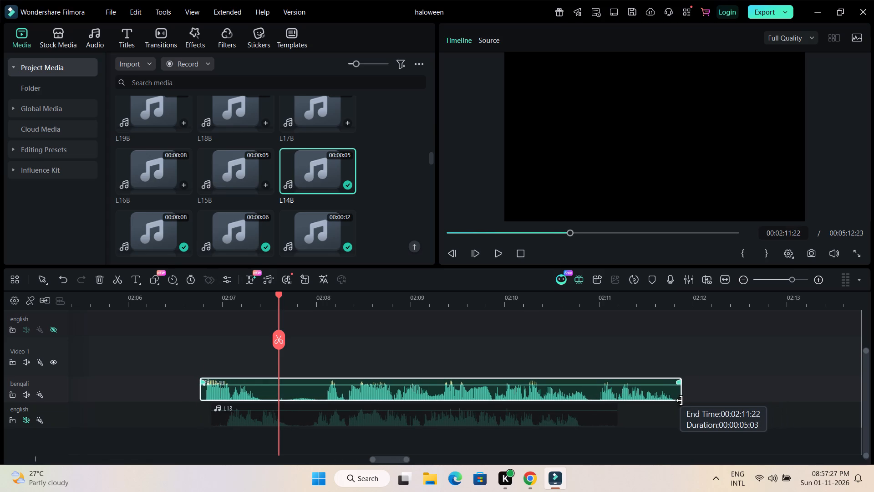
drag(680, 400, 678, 401)
Align the start of the L13 clip on the english track with the start of the L14B clip.
drag(559, 420, 546, 421)
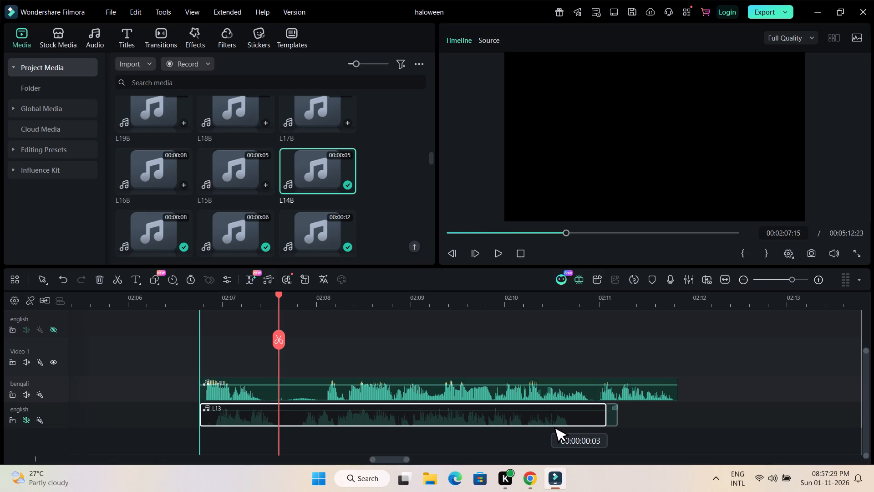
drag(546, 421, 547, 421)
click(559, 344)
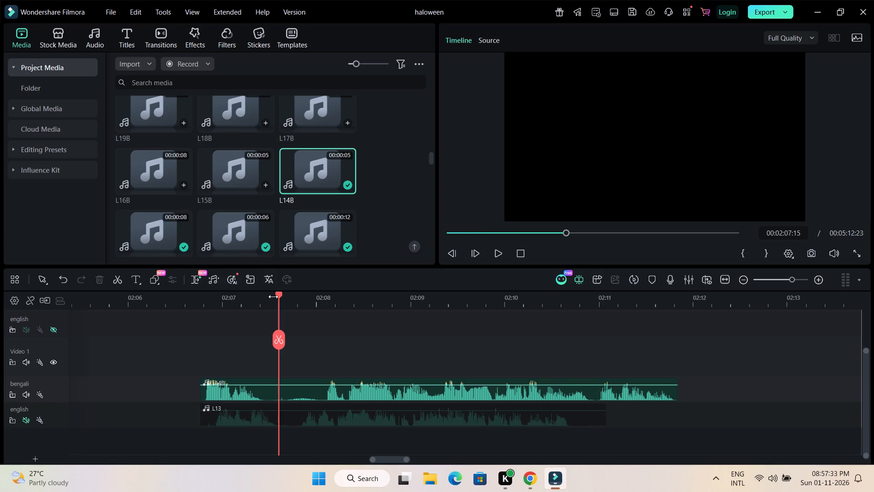
Play through the opening of L14B and split the clip in the pause after its first phrase, at 00:02:07:18.
drag(279, 294, 193, 305)
key(space)
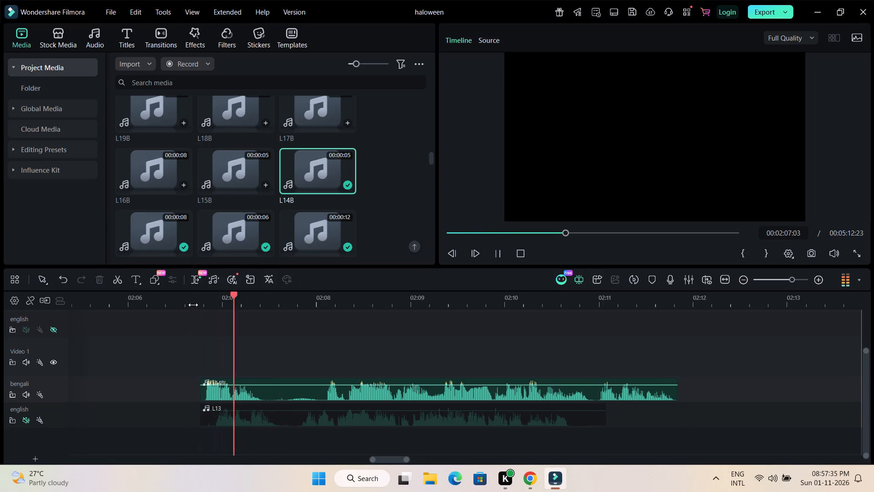
key(space)
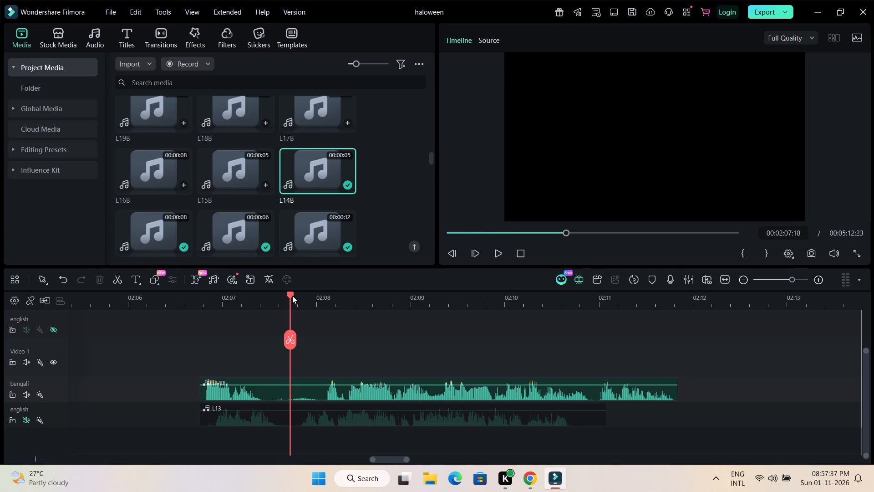
drag(292, 295, 300, 296)
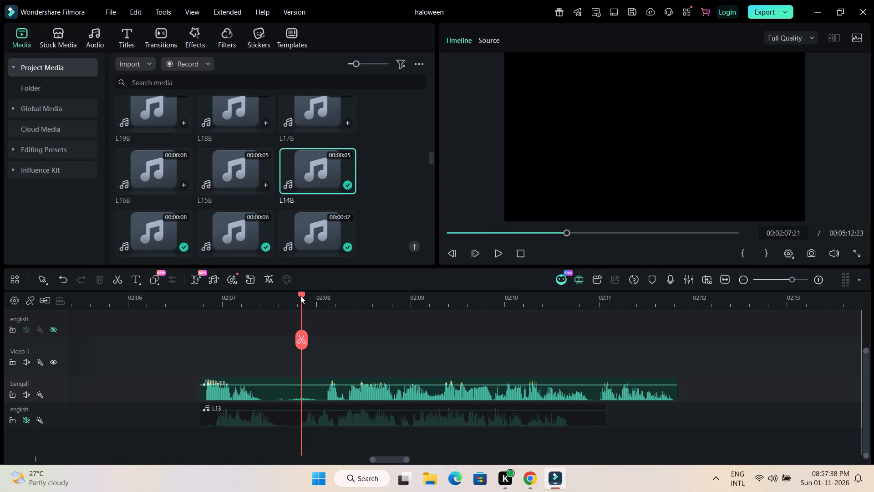
drag(300, 296, 297, 297)
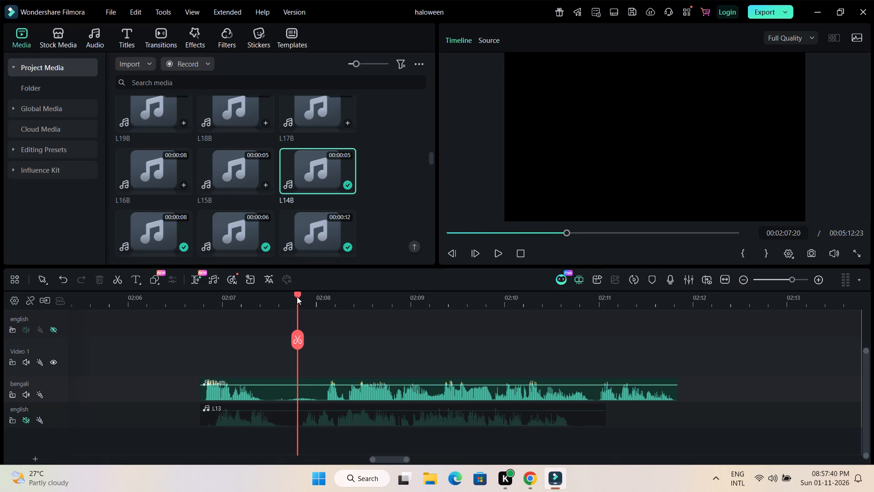
drag(297, 297, 264, 298)
key(space)
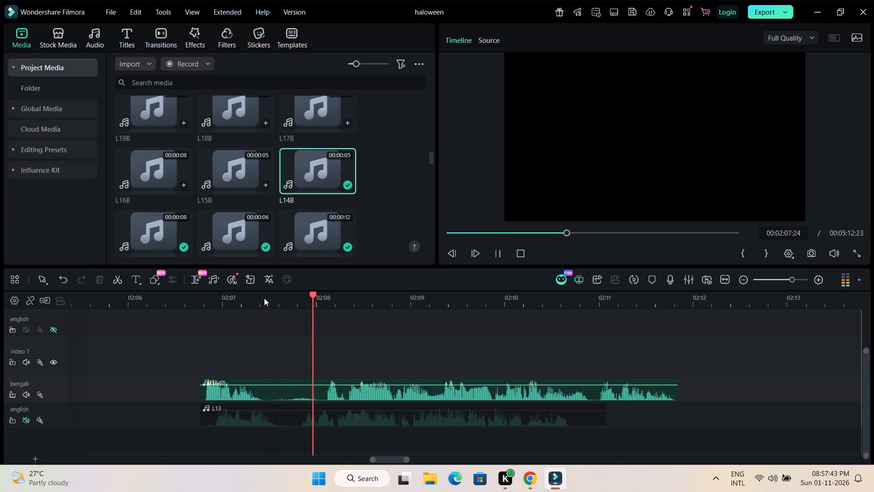
key(space)
click(296, 393)
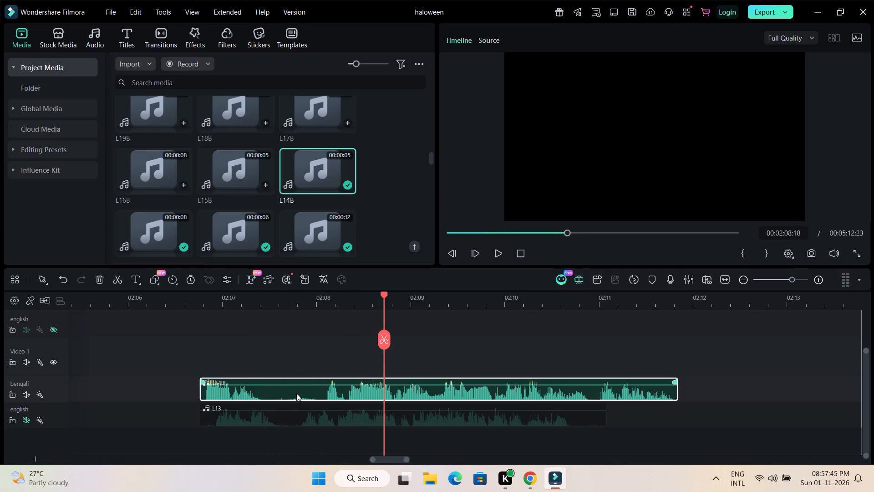
drag(385, 295, 304, 310)
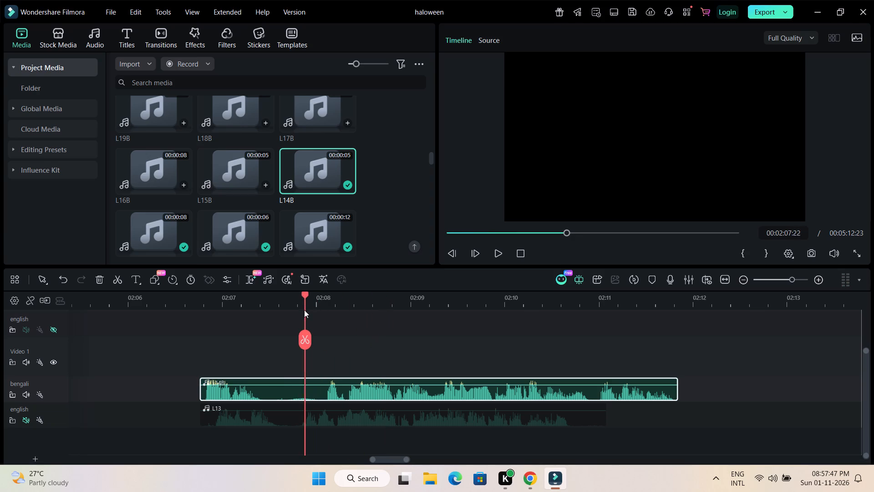
drag(304, 310, 291, 312)
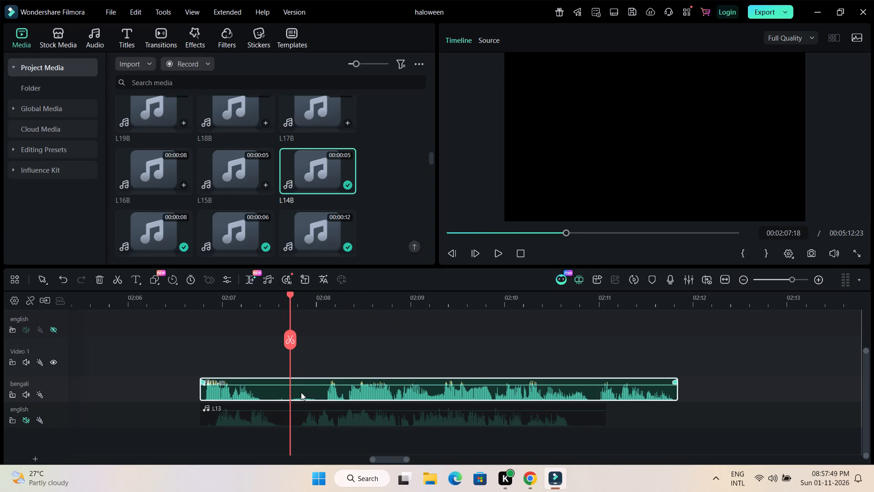
click(301, 392)
click(290, 341)
Trim the silence on both sides of the cut in L14B and butt the second piece against the first.
click(279, 389)
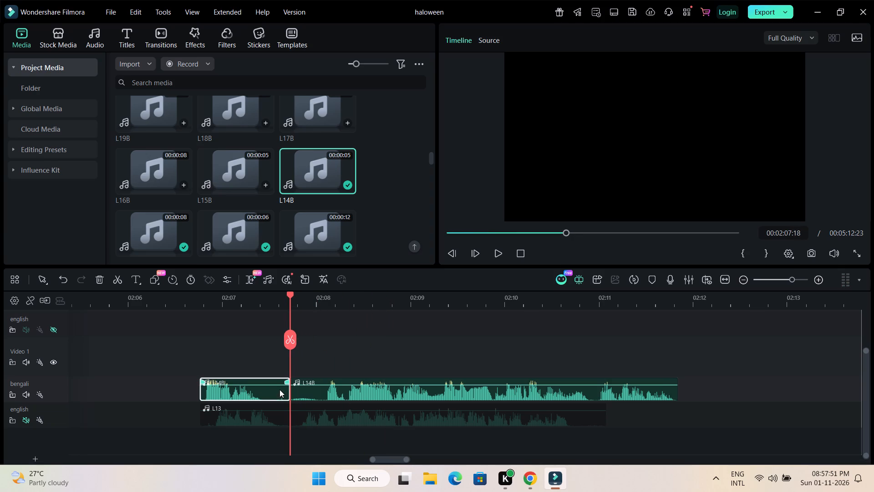
drag(287, 391, 273, 392)
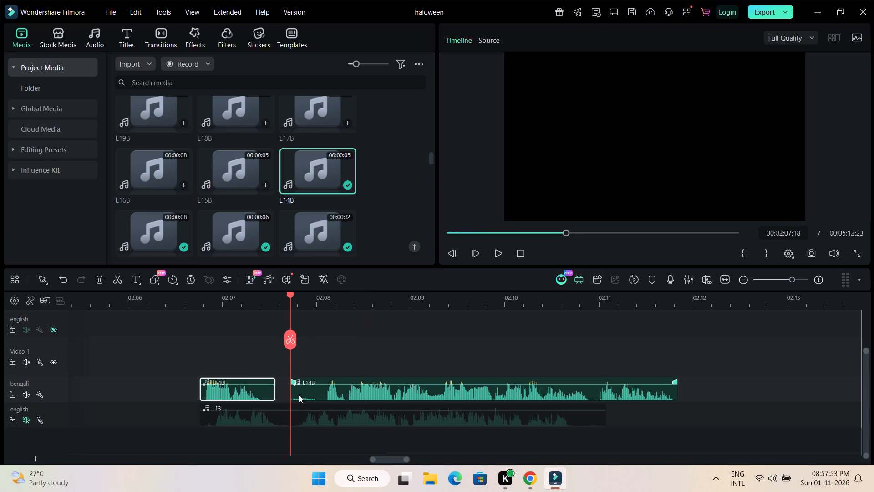
click(301, 395)
drag(291, 395, 315, 398)
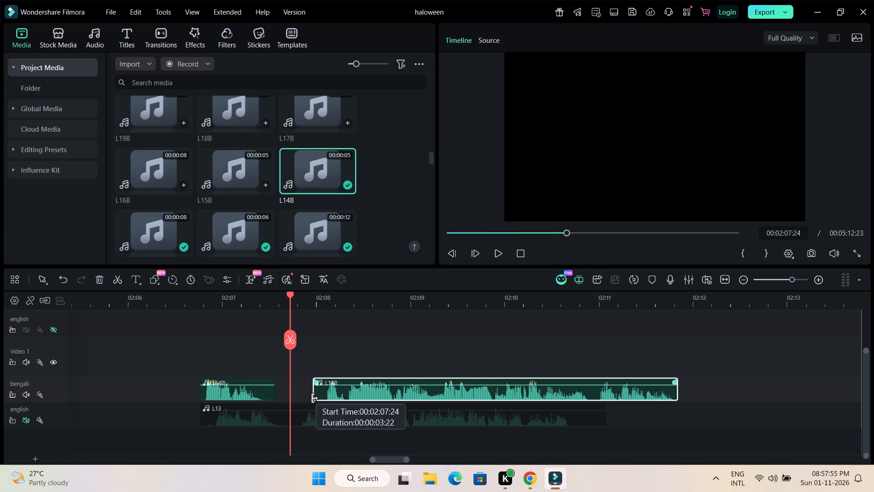
drag(315, 398, 322, 398)
drag(372, 399, 327, 398)
click(405, 451)
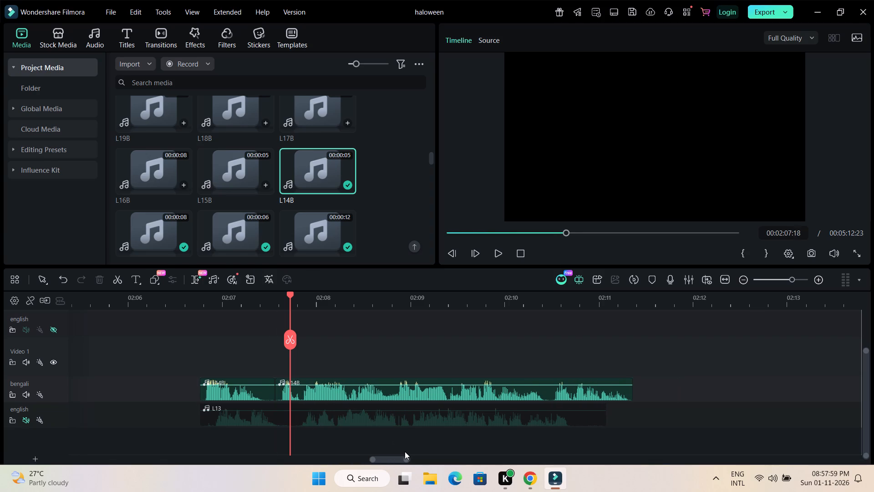
Slow the L13 clip on the english audio track to a uniform speed of 0.94 to match the L14B pieces' length.
double_click(312, 420)
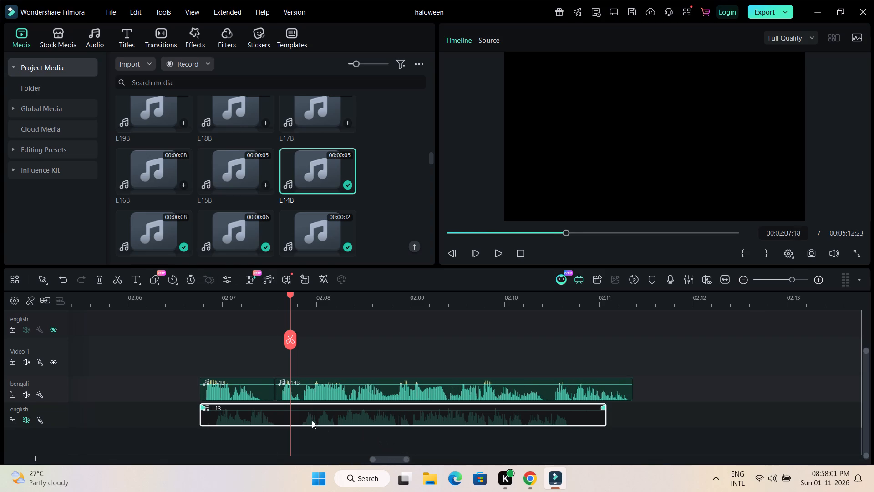
click(361, 79)
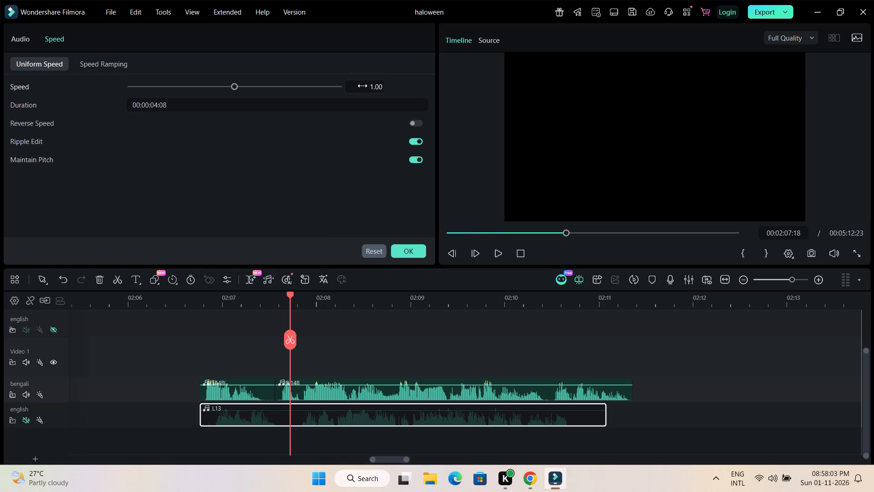
click(363, 87)
scroll(363, 87, down, 1)
click(363, 189)
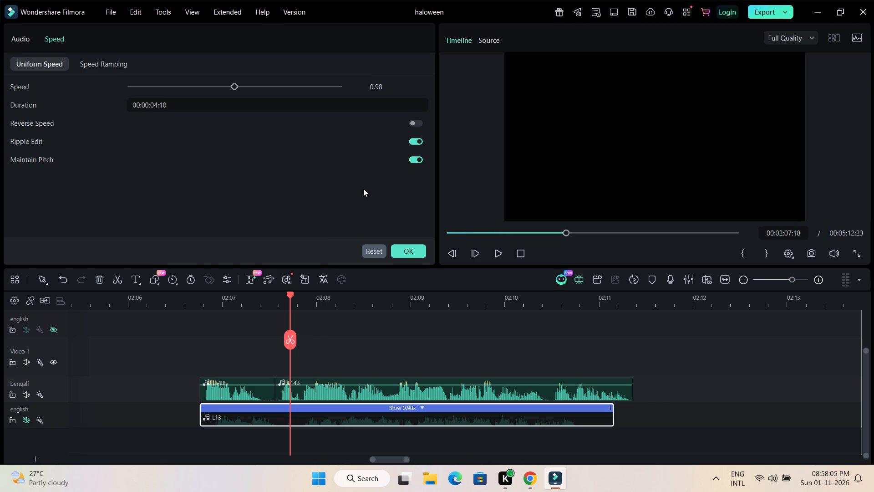
click(373, 83)
scroll(373, 83, down, 1)
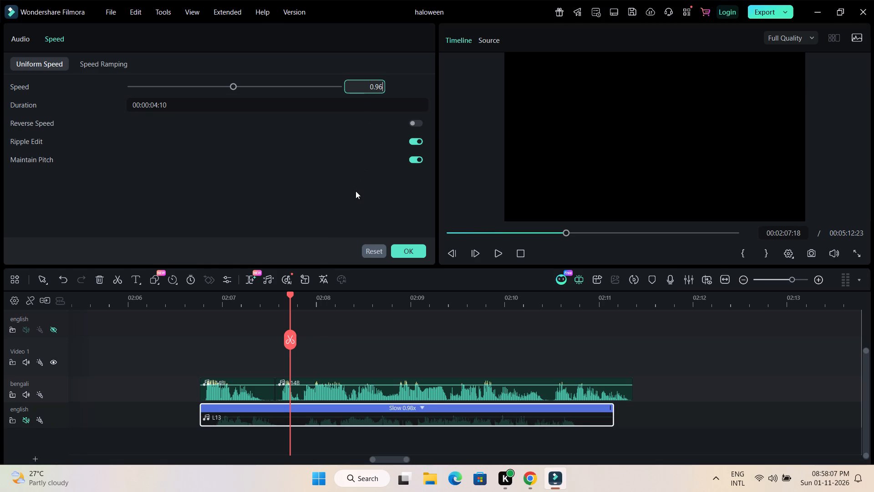
click(356, 191)
click(366, 85)
scroll(366, 85, down, 1)
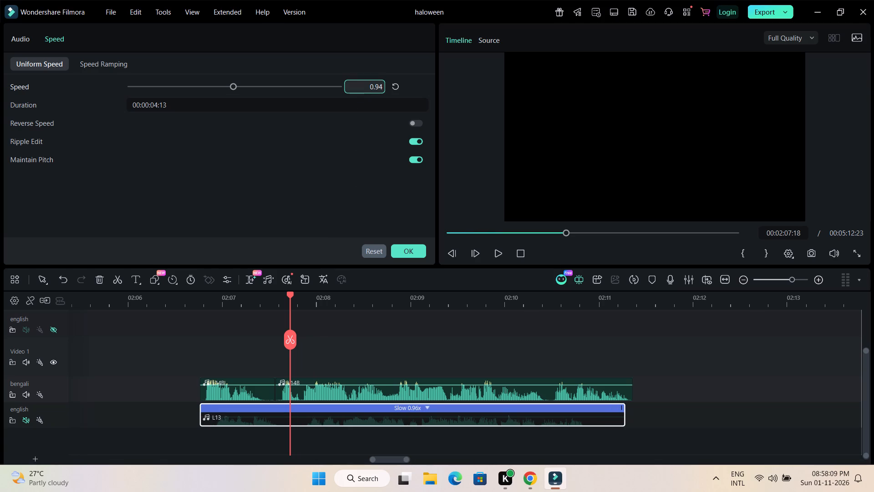
click(350, 188)
click(437, 343)
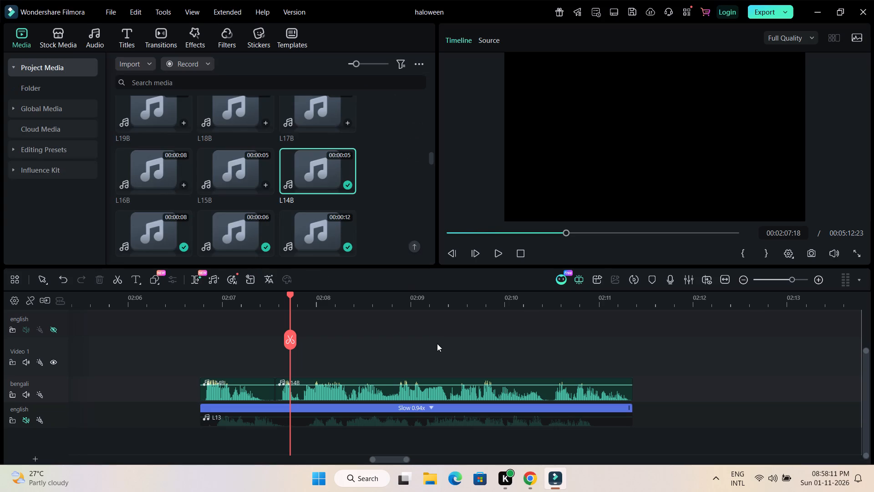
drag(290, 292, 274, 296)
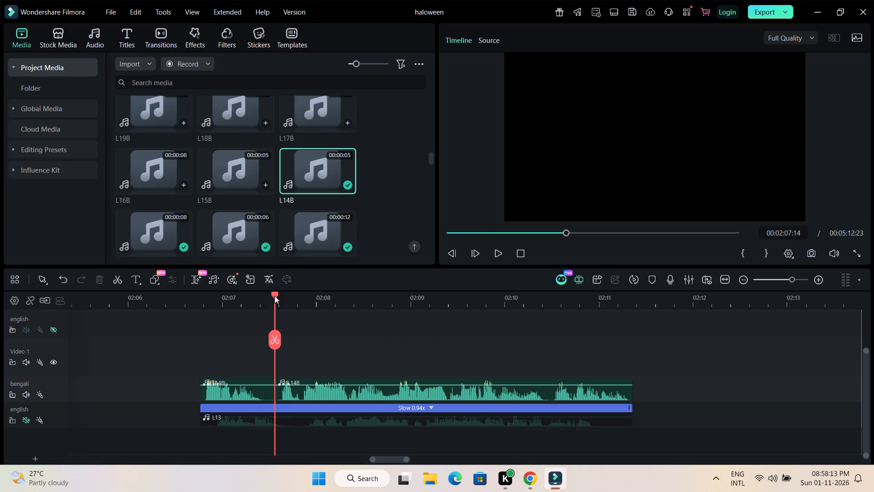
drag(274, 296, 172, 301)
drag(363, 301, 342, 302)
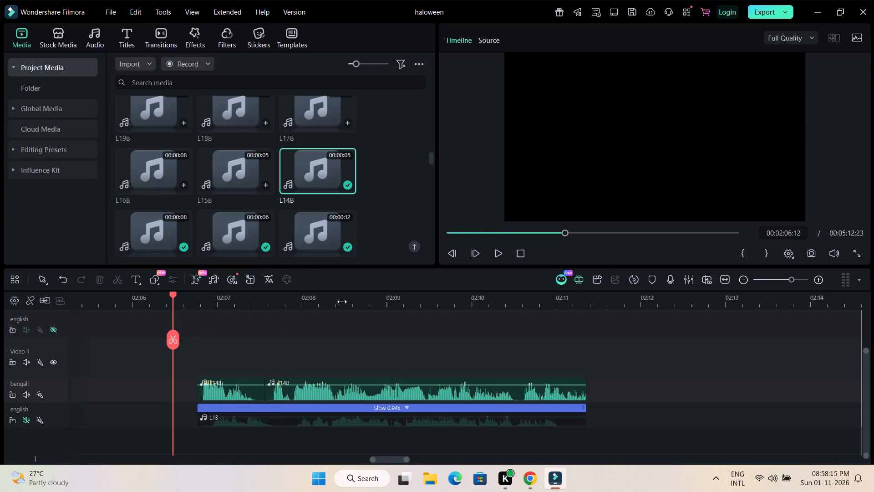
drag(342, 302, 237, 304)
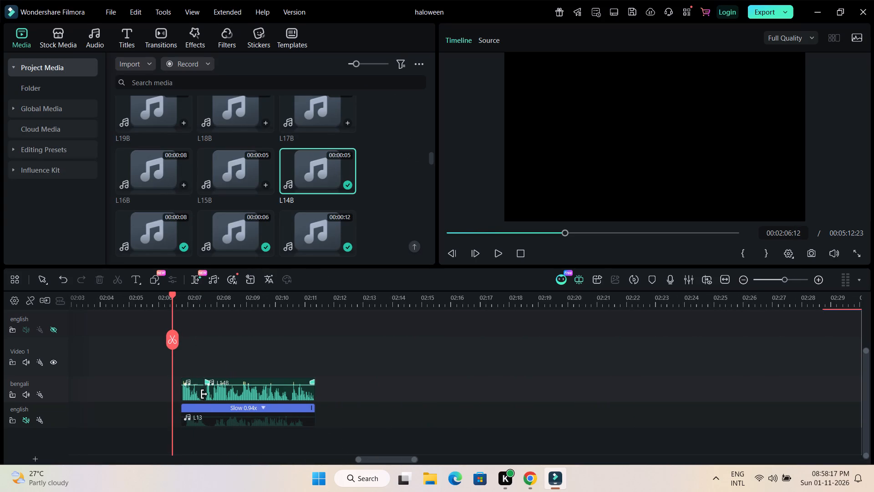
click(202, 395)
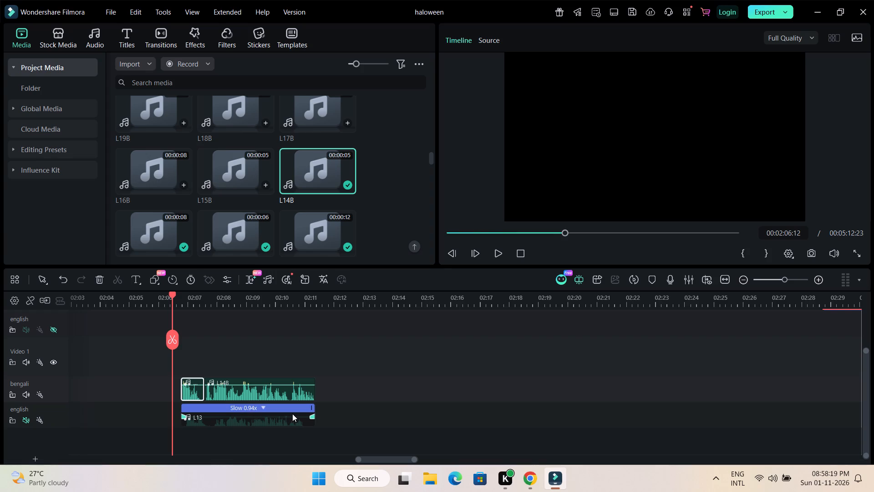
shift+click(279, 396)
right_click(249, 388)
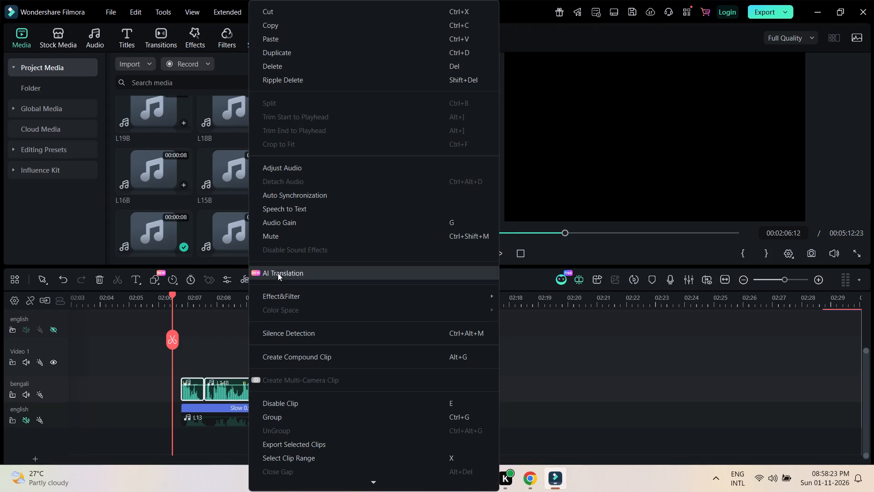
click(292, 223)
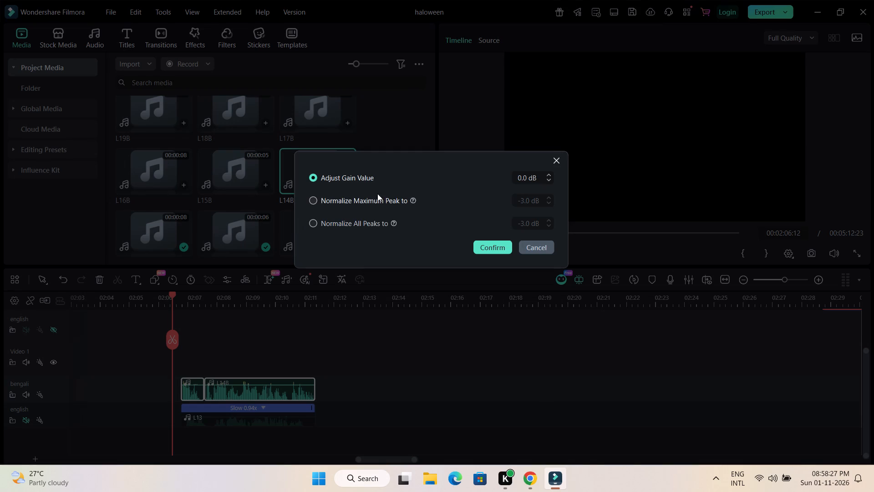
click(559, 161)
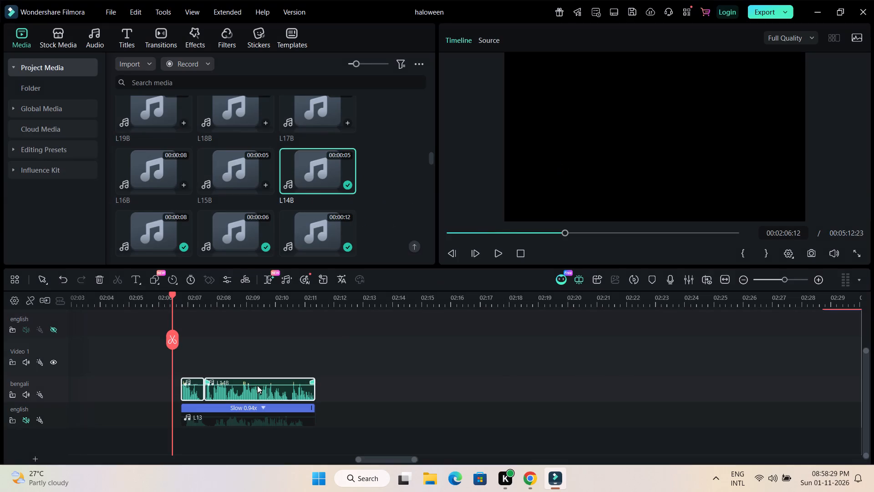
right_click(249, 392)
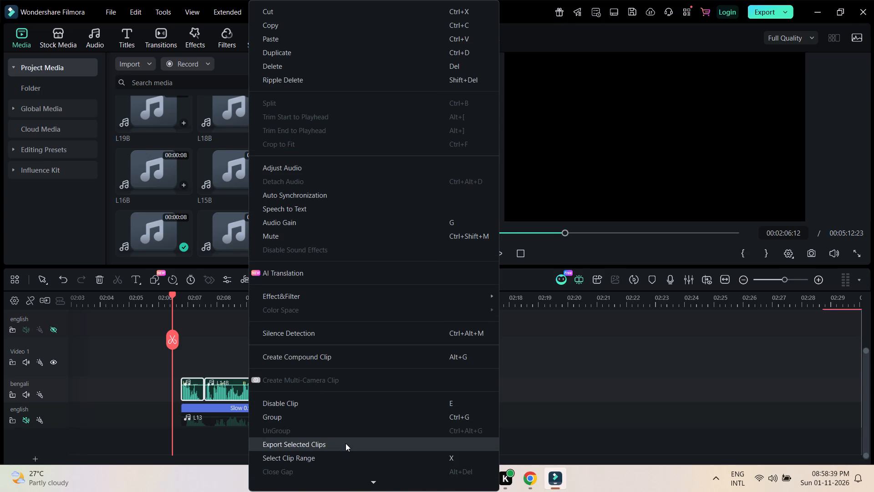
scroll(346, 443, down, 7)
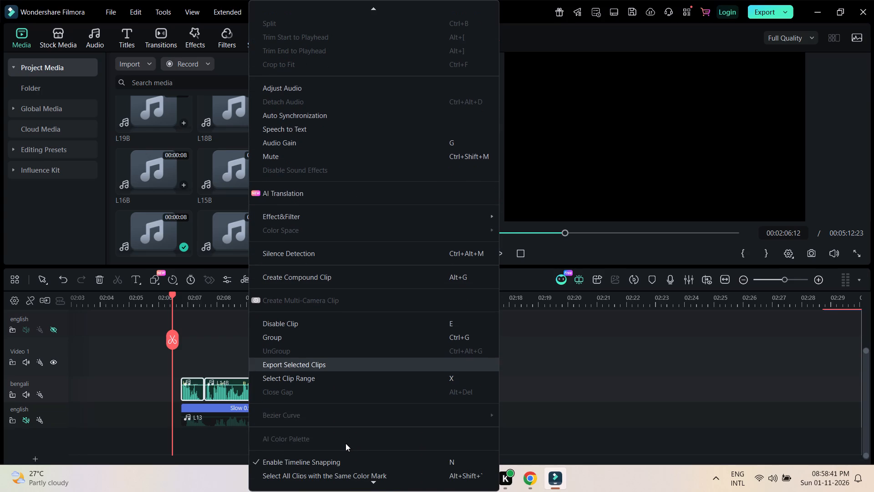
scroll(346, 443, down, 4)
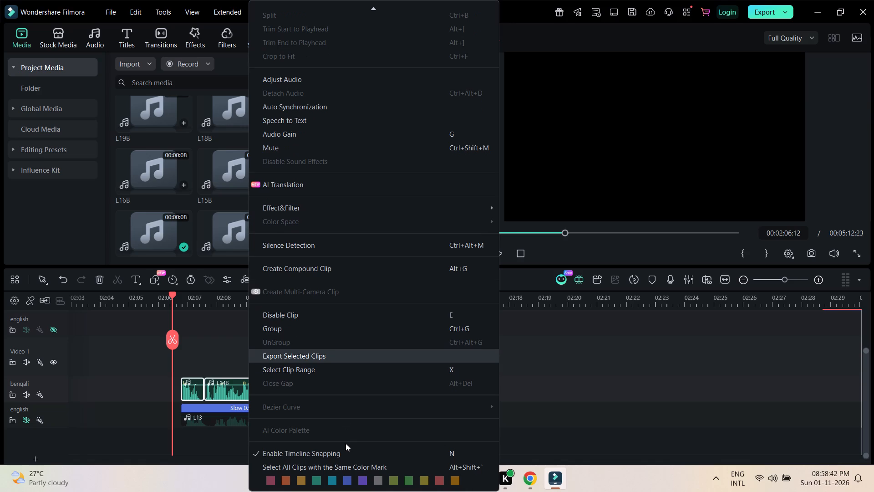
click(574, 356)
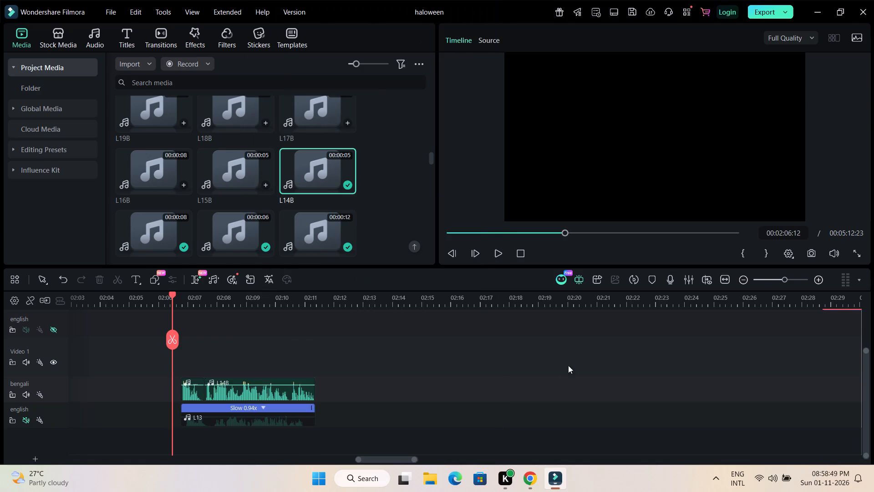
Move the next caption clips on the bengali and english title tracks back above L14B, aligning both starts near its beginning.
scroll(452, 369, up, 3)
drag(462, 302, 269, 298)
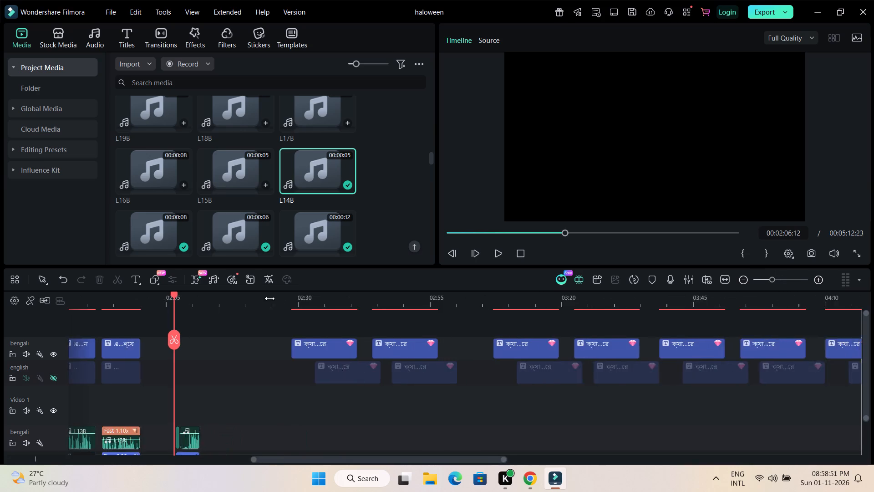
drag(269, 298, 259, 298)
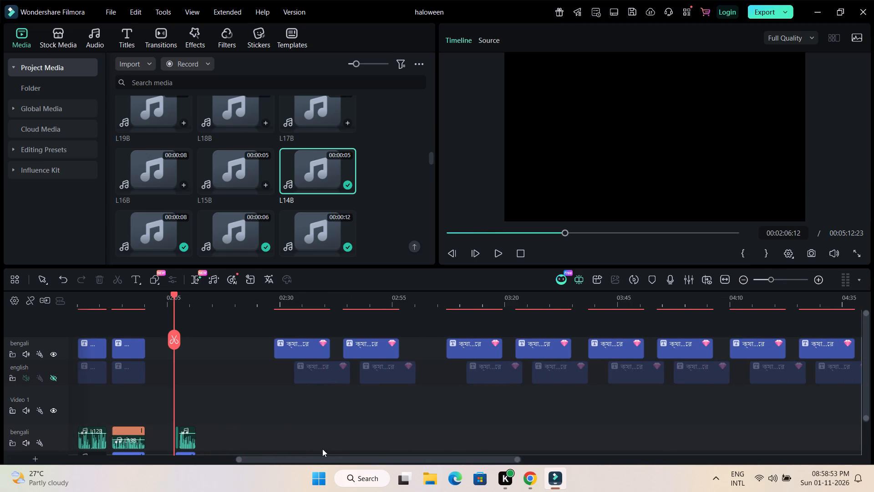
drag(328, 458, 287, 458)
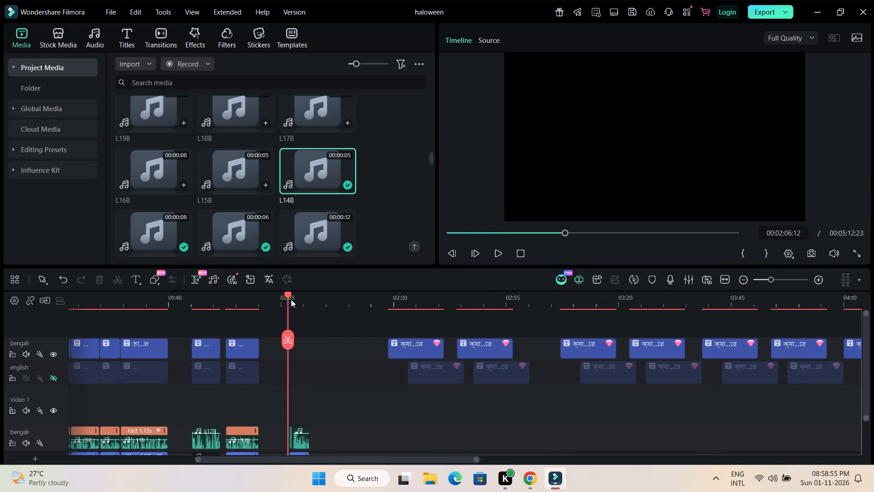
drag(289, 296, 276, 297)
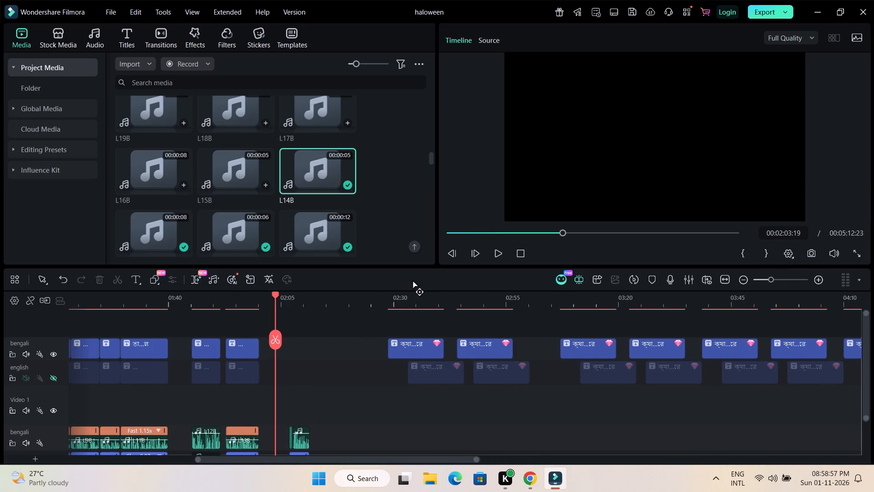
drag(421, 346, 328, 354)
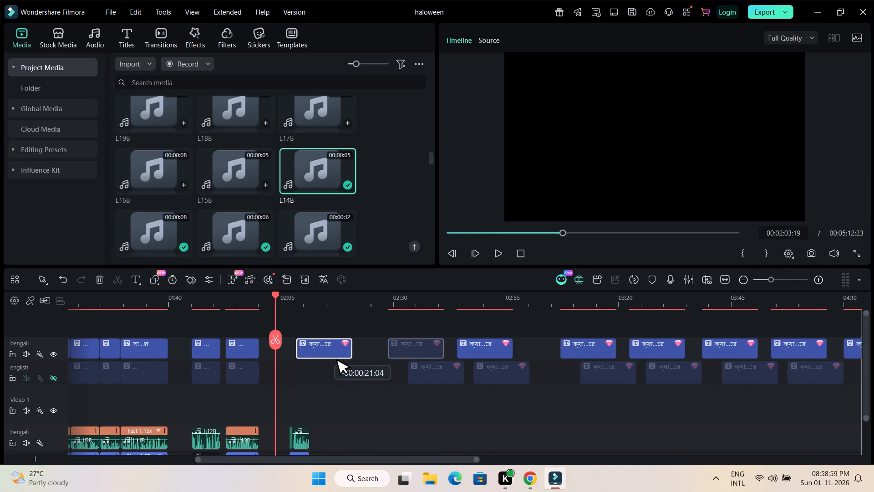
drag(328, 354, 322, 354)
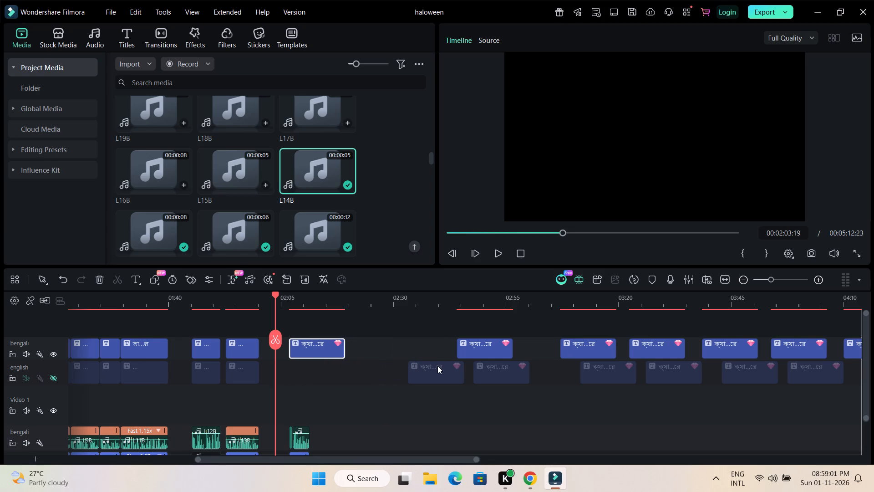
drag(441, 369, 325, 369)
drag(316, 348, 325, 348)
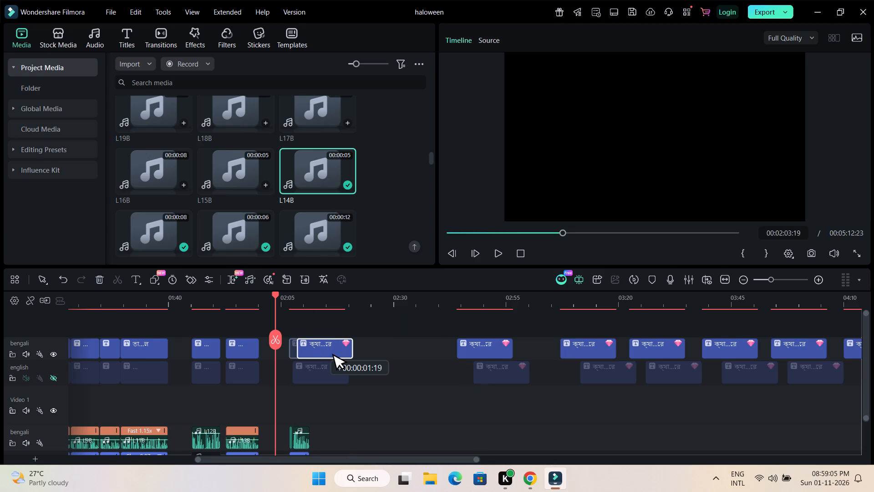
drag(325, 348, 322, 348)
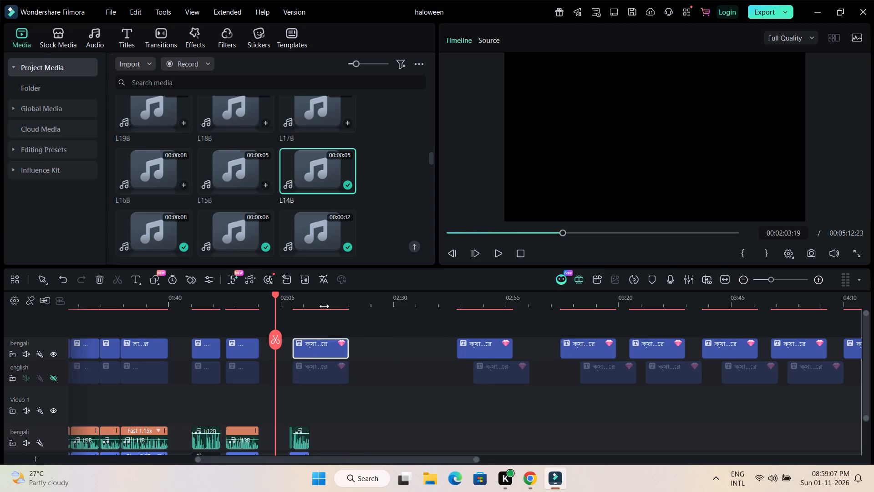
Shift both caption clips together with the L14B pieces and L13 earlier, so the audio starts at about 00:02:03.
drag(276, 295, 239, 303)
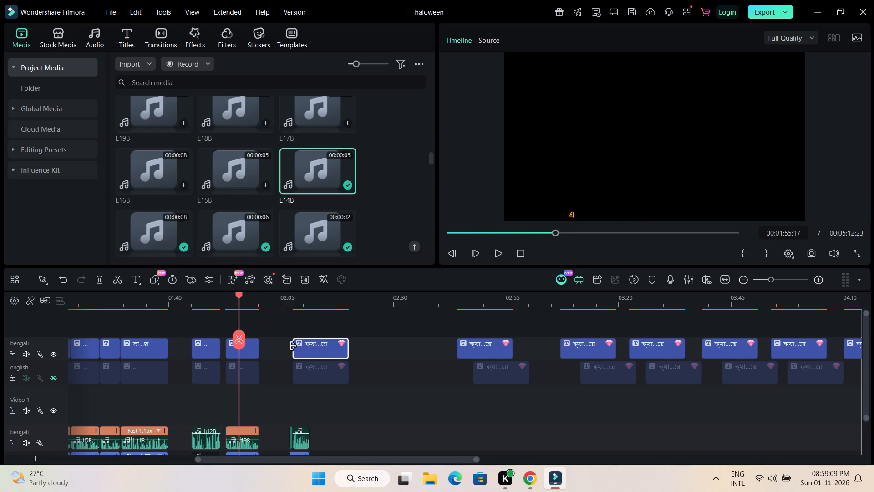
scroll(300, 356, down, 1)
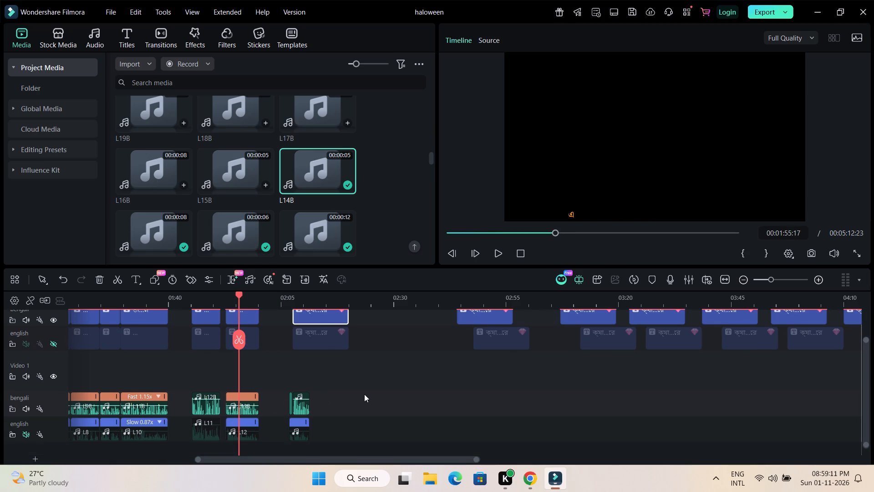
drag(278, 450, 356, 326)
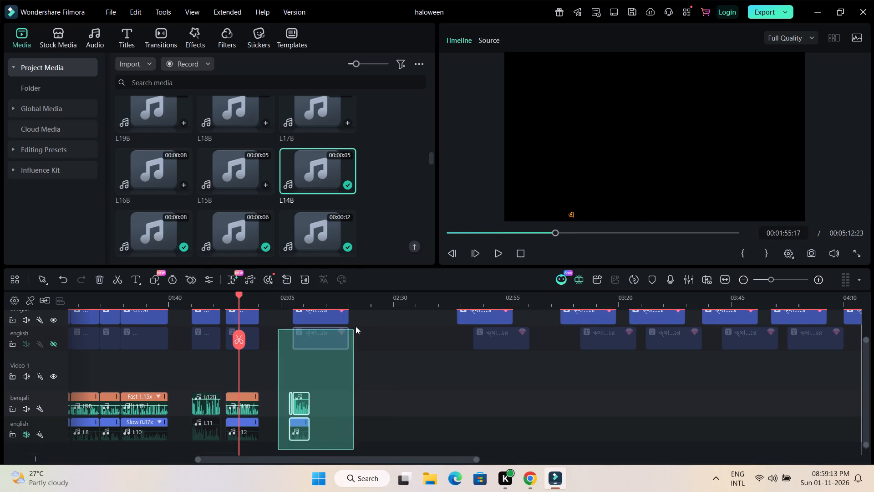
drag(356, 326, 367, 306)
drag(323, 369, 310, 369)
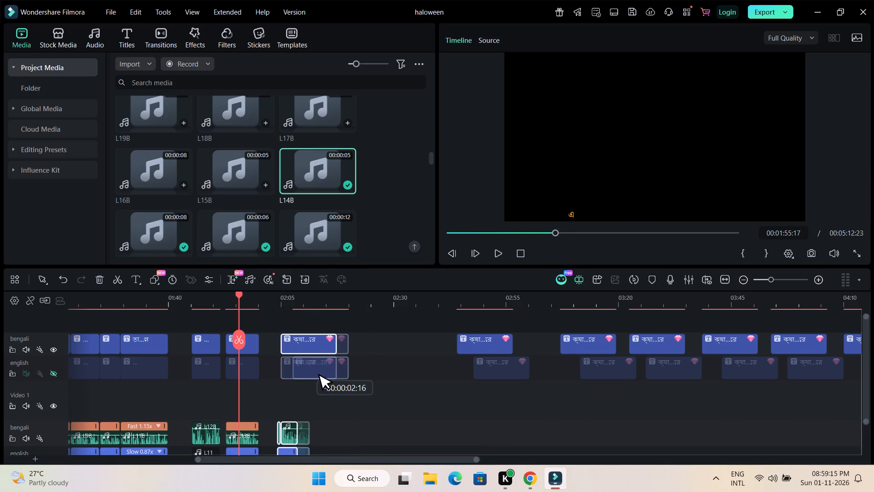
drag(310, 369, 304, 369)
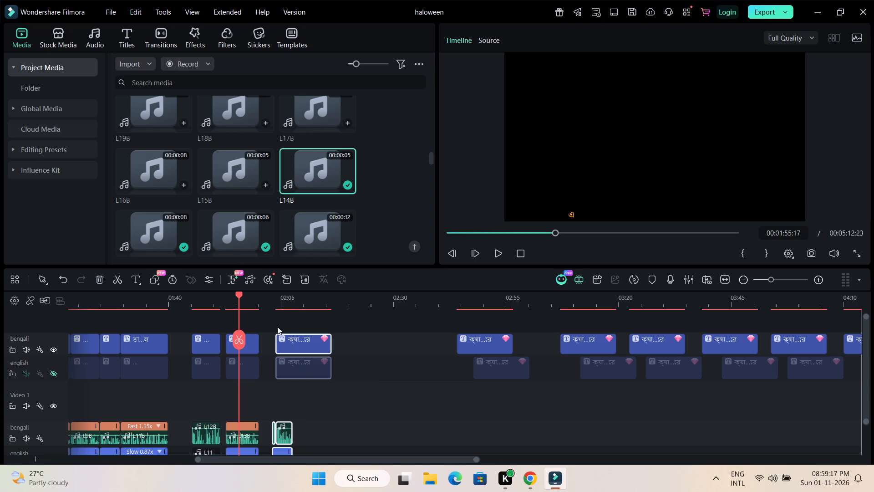
Play the timeline from just before L14B through the caption above it to check the voice against the caption lines.
click(275, 305)
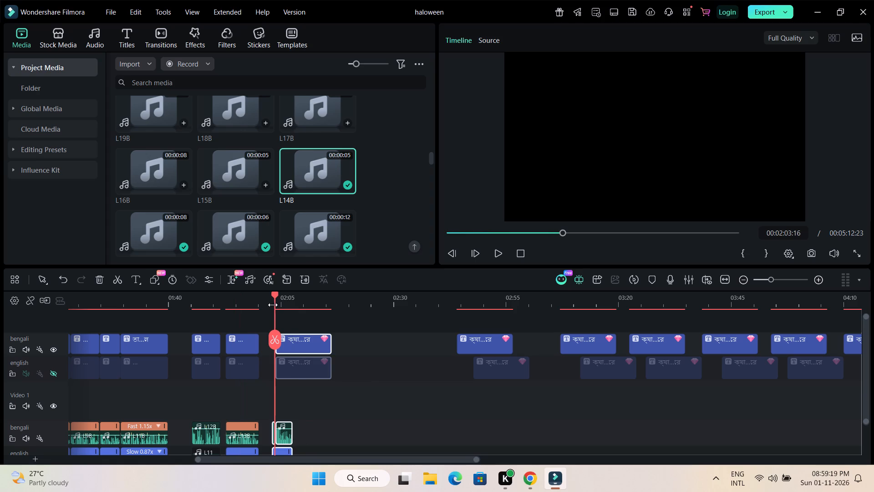
drag(268, 302, 702, 318)
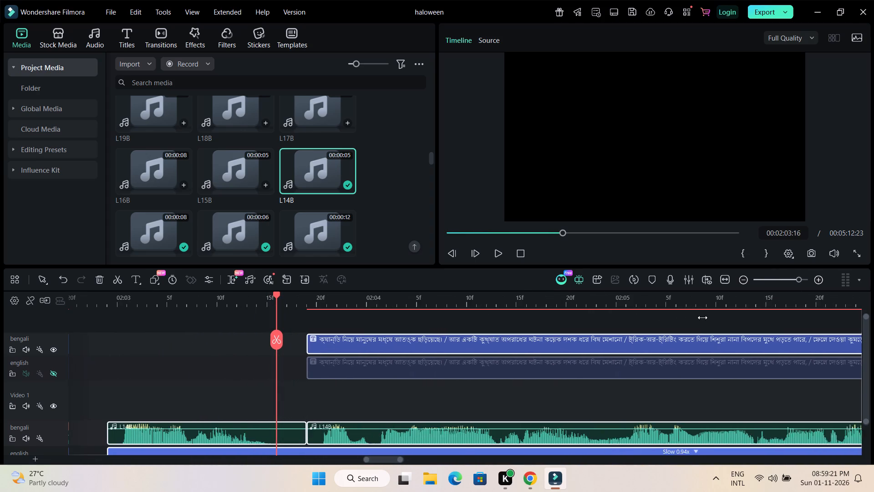
drag(702, 318, 578, 323)
scroll(572, 404, down, 1)
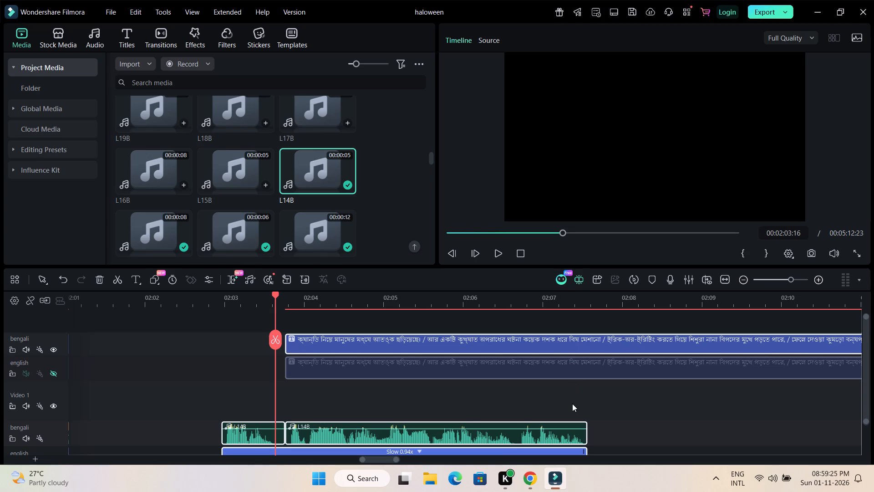
scroll(411, 387, up, 1)
click(236, 317)
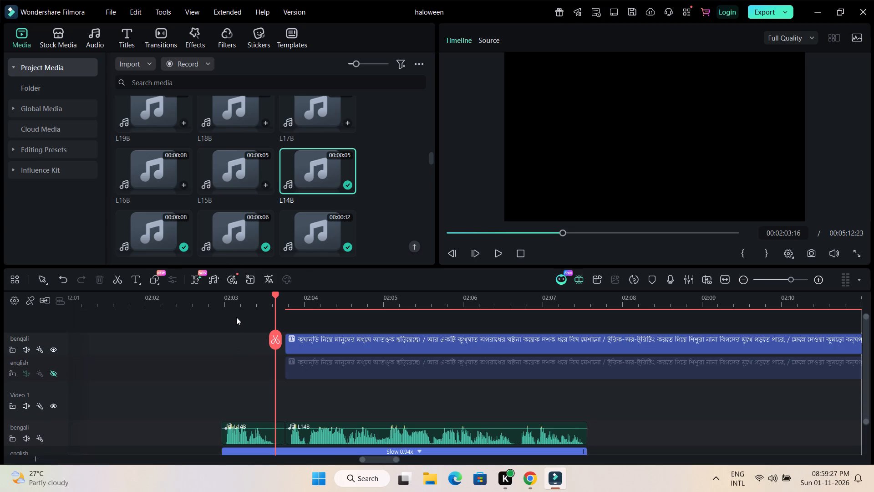
drag(276, 295, 217, 305)
click(498, 251)
scroll(487, 338, down, 1)
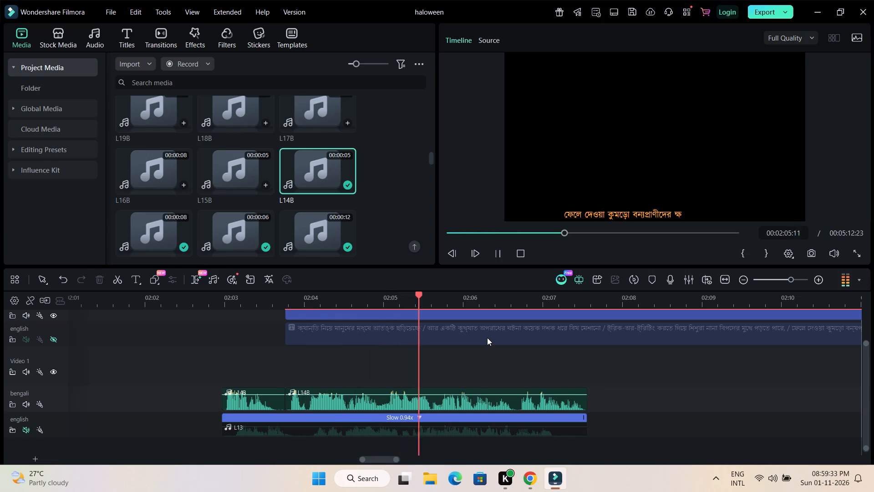
scroll(487, 338, up, 1)
drag(508, 305, 508, 306)
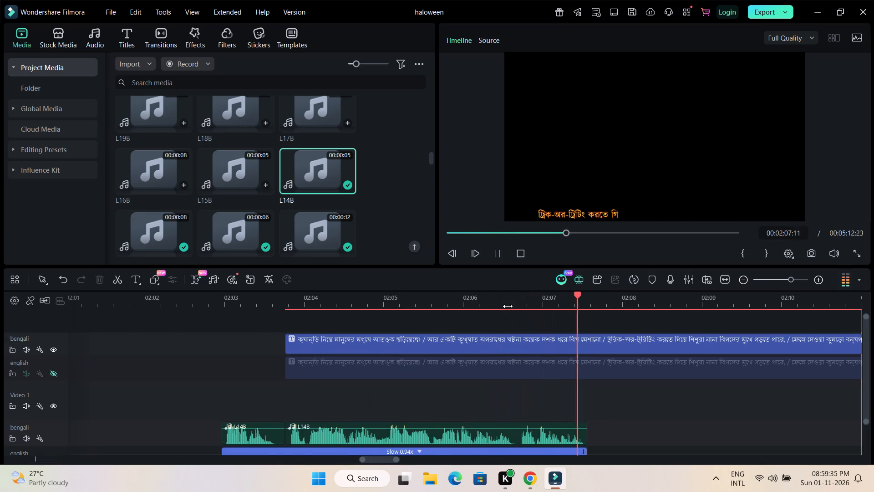
drag(508, 306, 422, 307)
drag(374, 461, 384, 460)
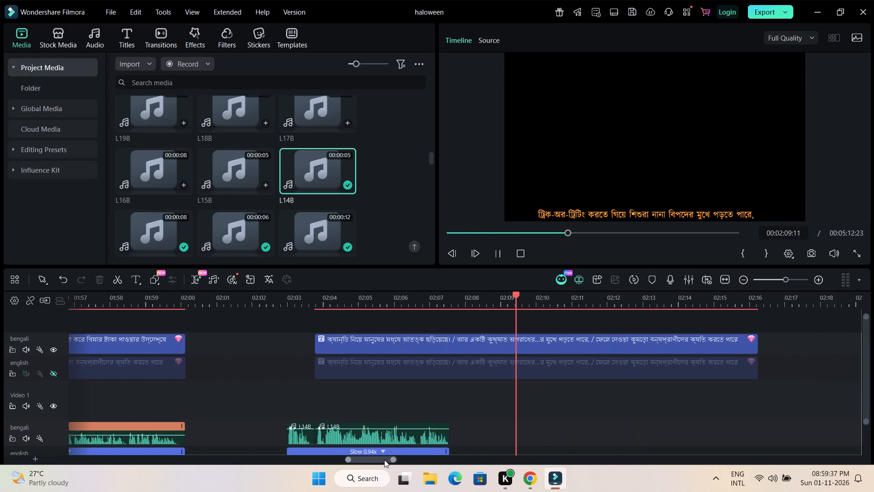
drag(384, 460, 391, 460)
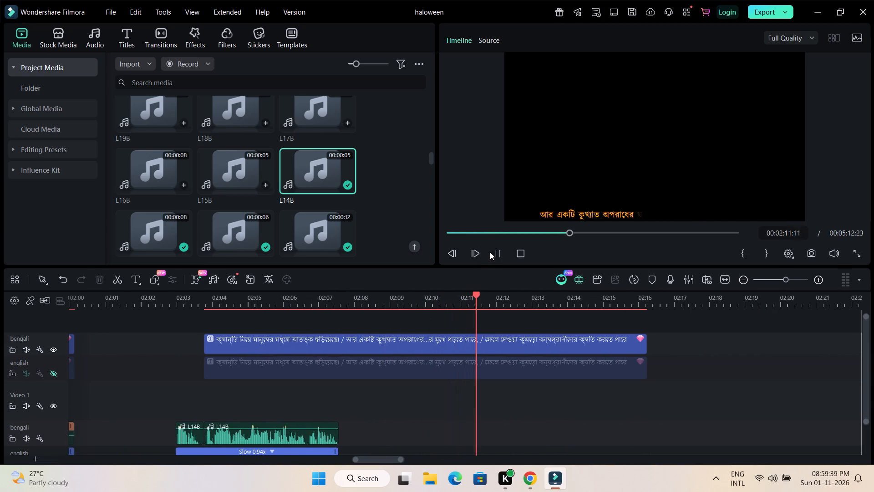
click(499, 254)
Move the english and bengali caption clips to L14B's start at about 00:02:03 and trim both ends to match the audio.
drag(440, 367, 415, 367)
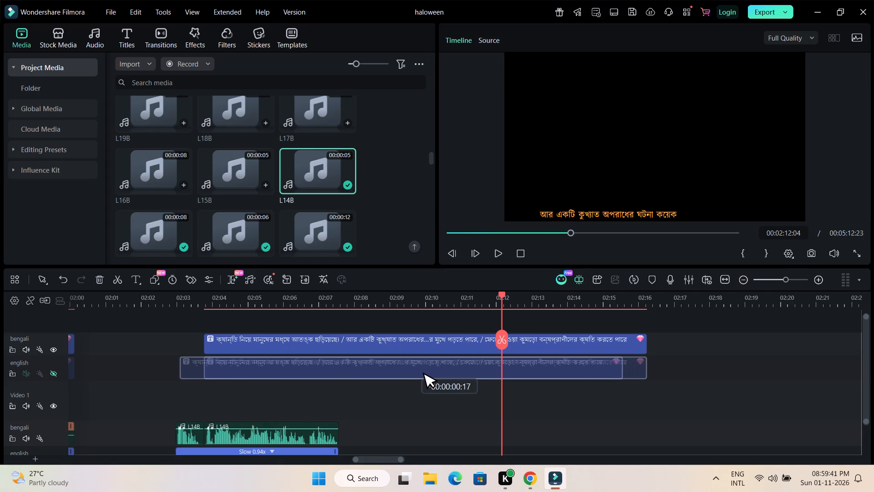
drag(415, 367, 412, 367)
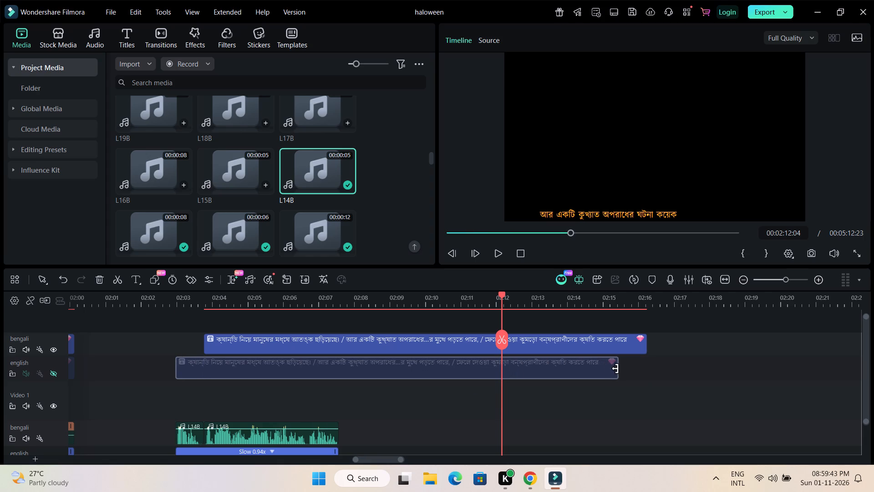
drag(616, 369, 339, 385)
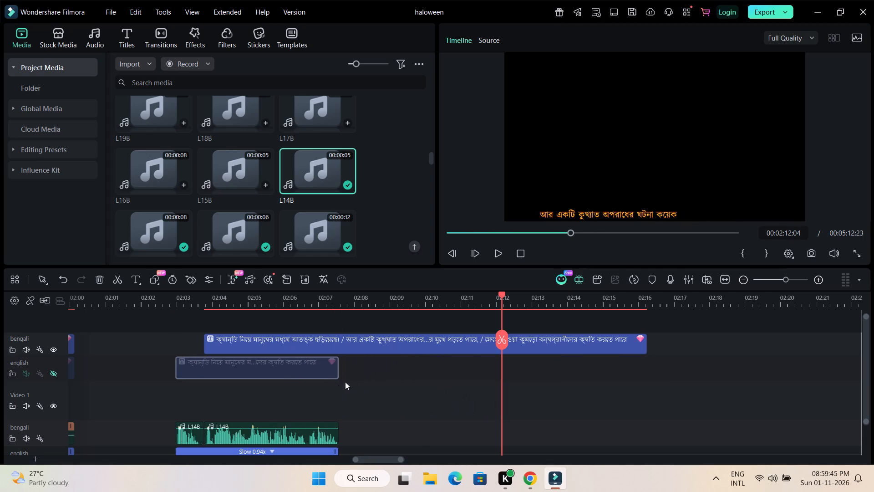
drag(434, 341, 405, 339)
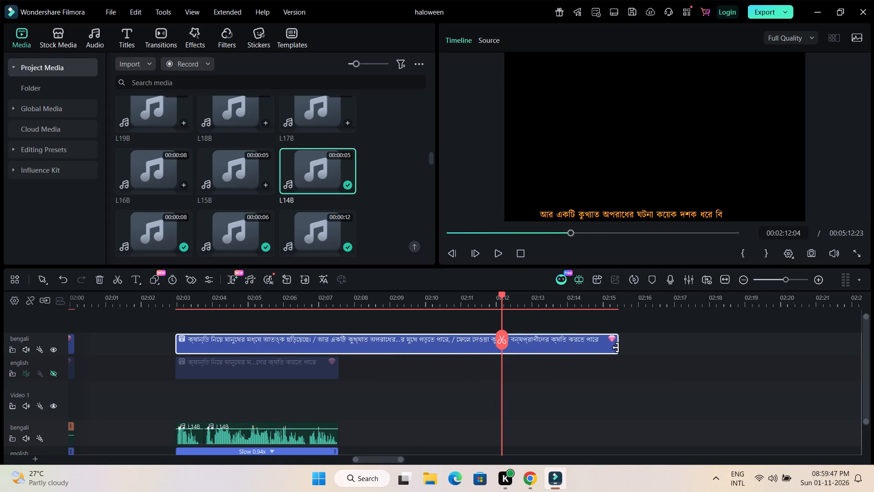
drag(616, 348, 339, 352)
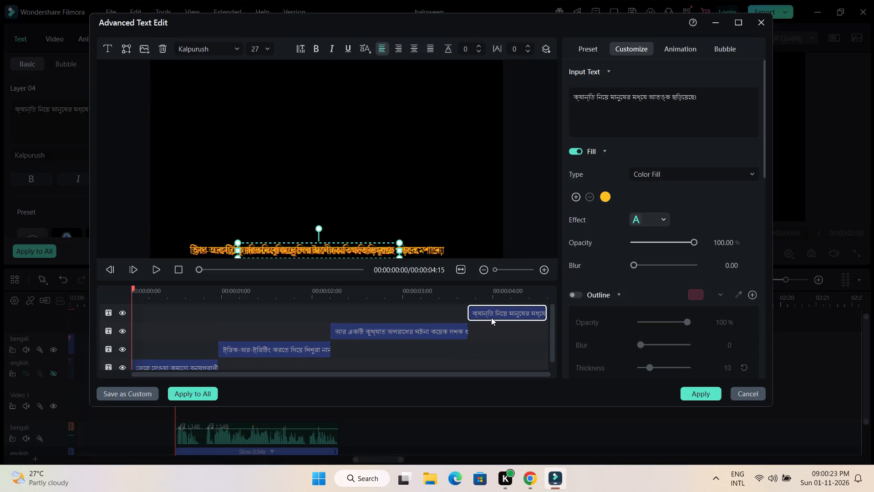
key(Delete)
click(426, 313)
key(Delete)
click(311, 313)
key(Delete)
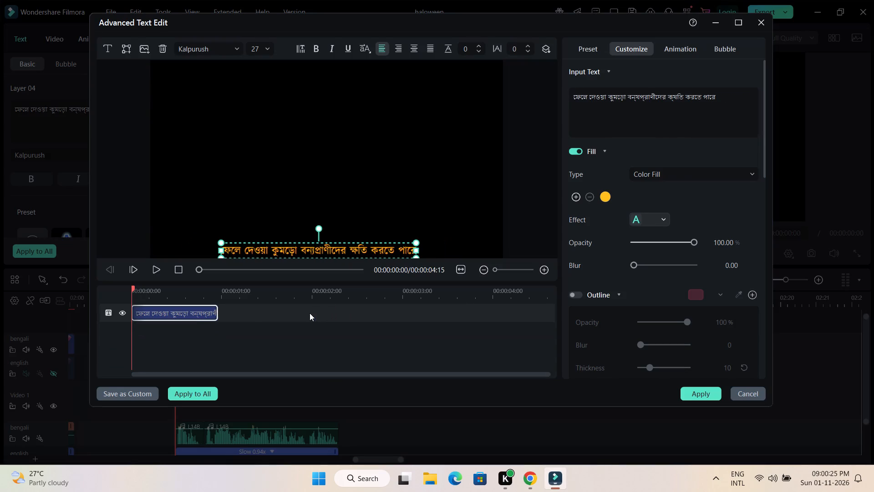
Stretch the remaining text layer to the caption's full length and extend its animation range almost to the end.
drag(213, 313, 580, 322)
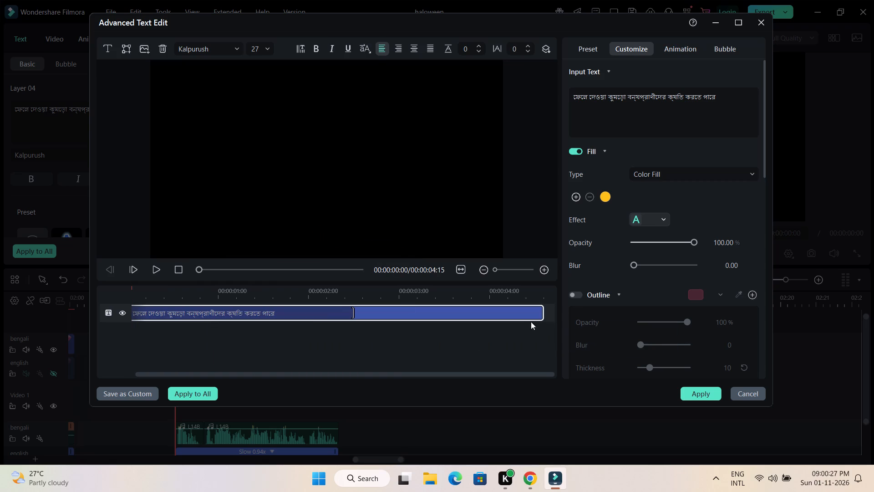
drag(356, 312, 526, 320)
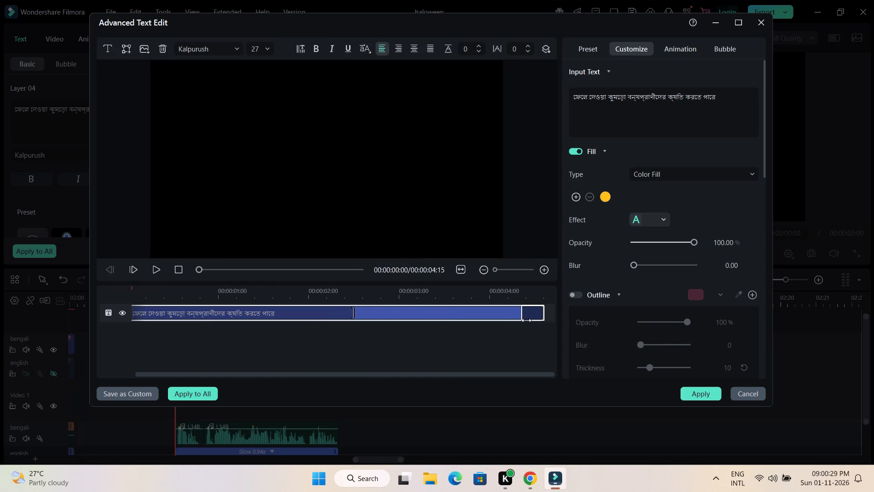
drag(526, 320, 532, 321)
Replace the layer's text with the copied line and remove the leading "৪.", leaving "এফডিএ একসময় হ্যালোইনের কন্টাক্ট লেন্স আটকে দিয়েছিল".
drag(730, 100, 548, 91)
key(ctrl+v)
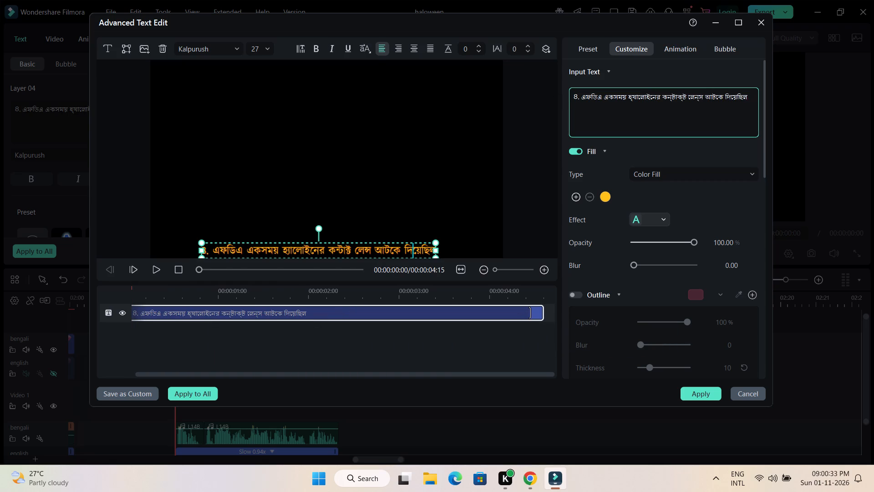
click(580, 97)
key(BackSpace)
key(BackSpace)
key(BackSpace)
key(BackSpace)
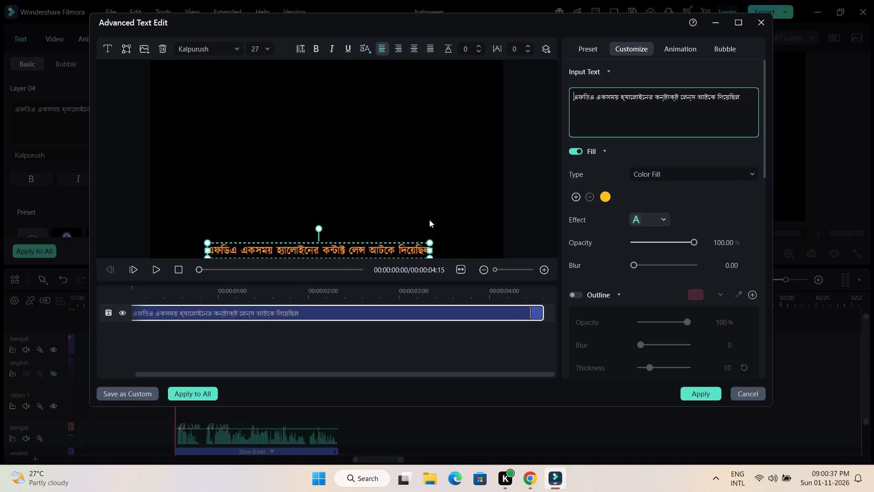
Enlarge the heading text to size 38 and move it up to the horizontal centre of the frame.
drag(429, 242, 445, 236)
drag(419, 247, 407, 187)
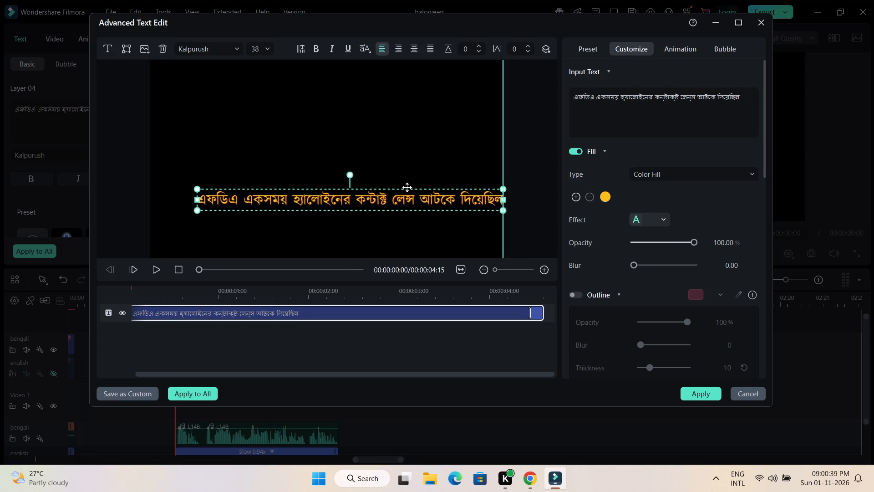
drag(407, 187, 388, 149)
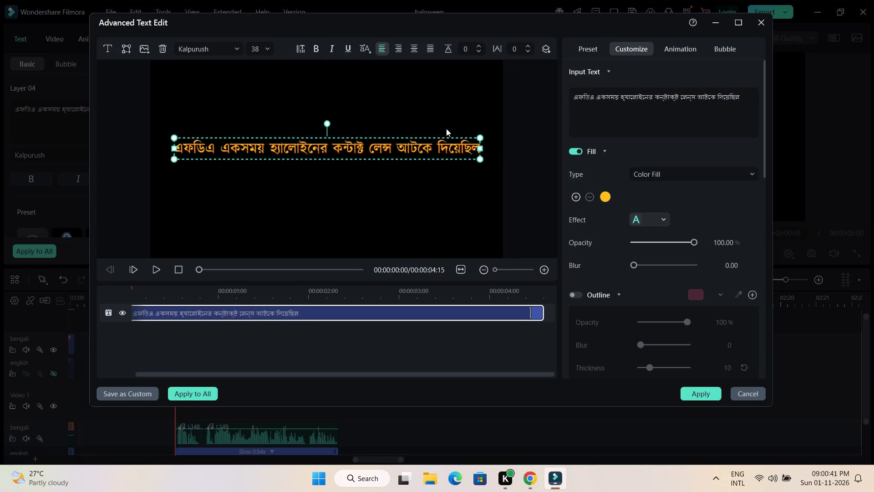
Break the heading into two lines after "হ্যালোইনের".
click(655, 98)
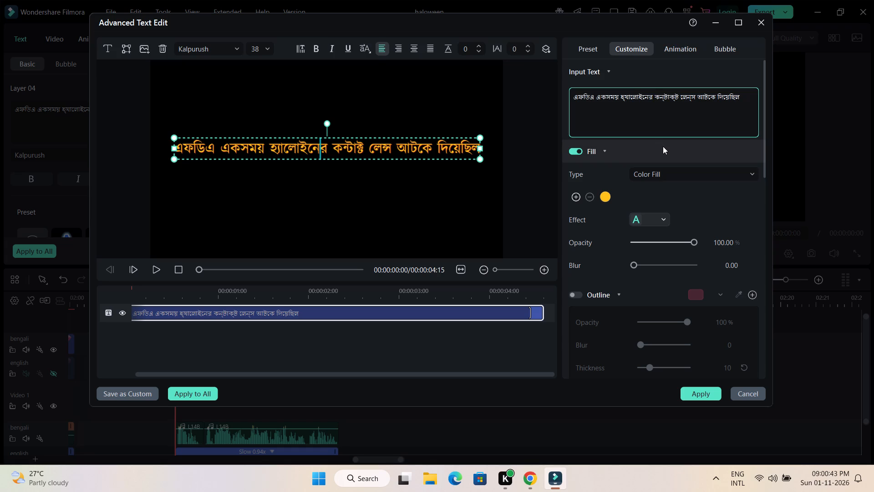
key(Return)
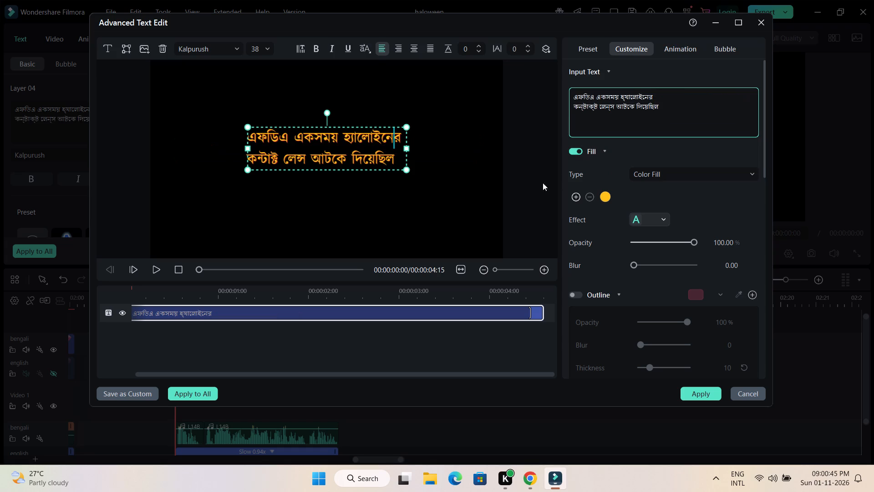
Enlarge the two-line heading to size 80 and centre it horizontally and vertically in the frame.
drag(408, 169, 443, 191)
drag(432, 169, 378, 155)
drag(436, 178, 446, 185)
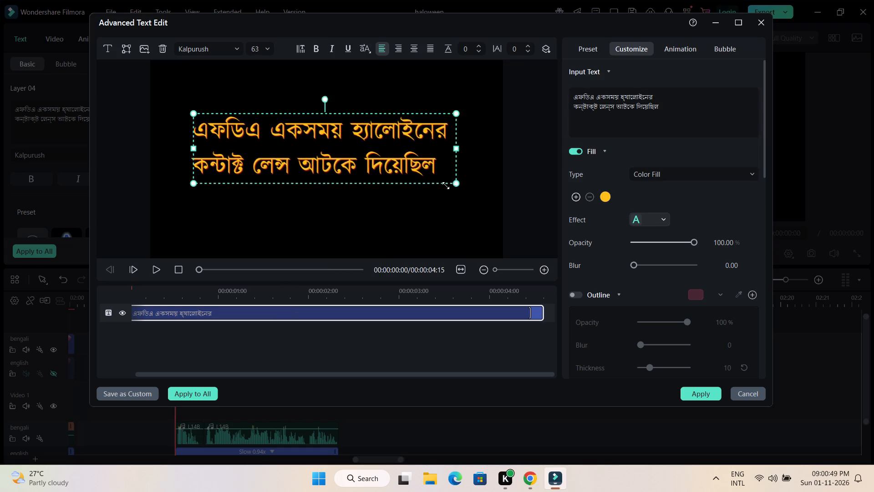
drag(446, 185, 462, 197)
drag(452, 172, 430, 171)
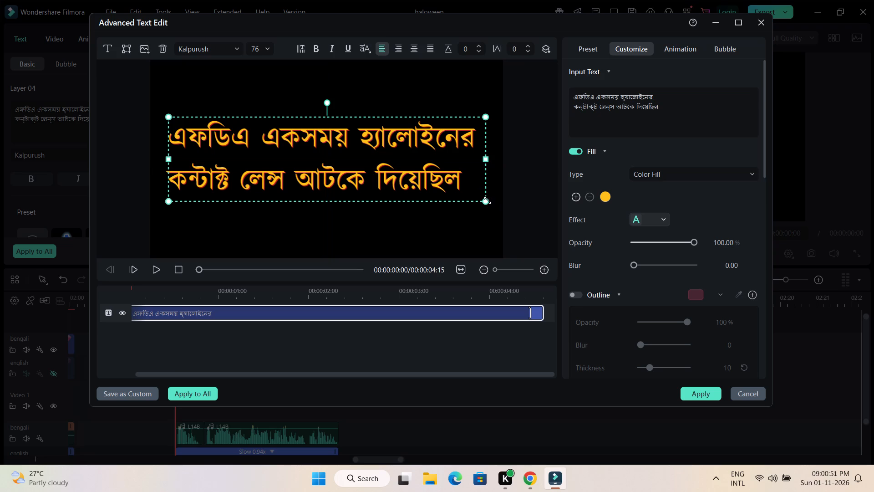
drag(488, 200, 490, 205)
drag(467, 189, 465, 189)
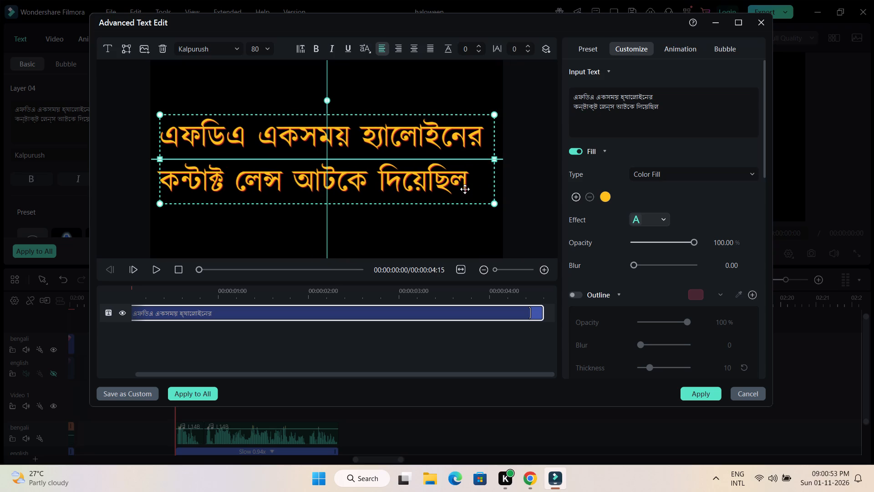
drag(465, 189, 466, 193)
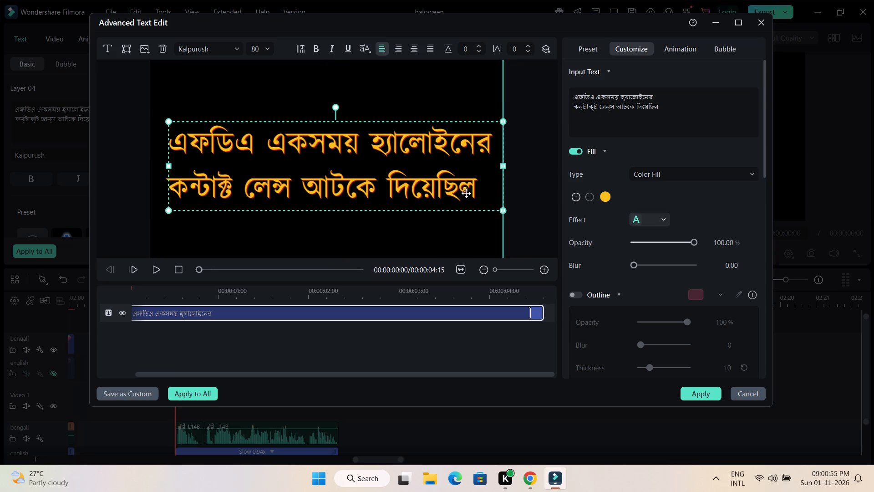
drag(466, 193, 460, 190)
click(459, 216)
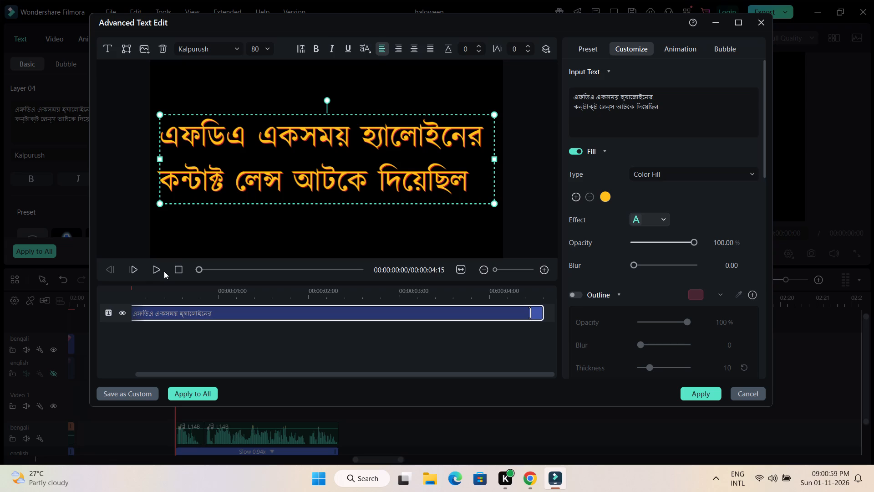
Play through the two-line fact-four heading once and apply the edits to the title clip.
click(156, 271)
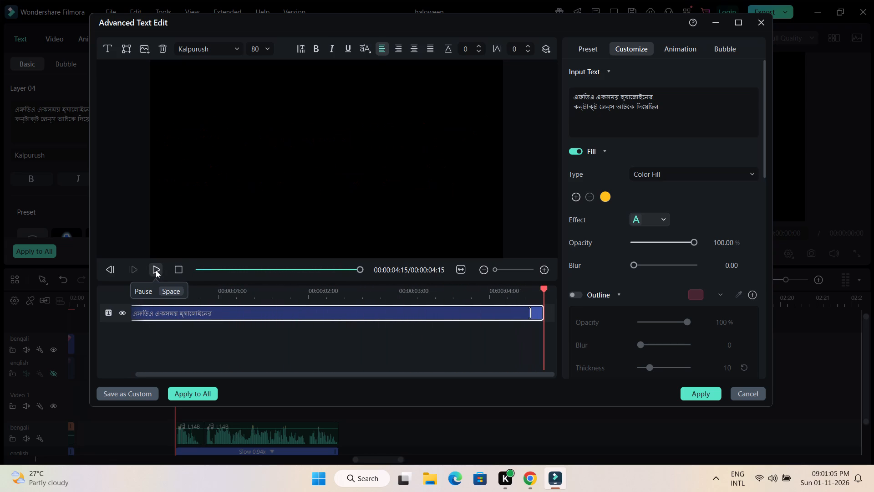
click(156, 270)
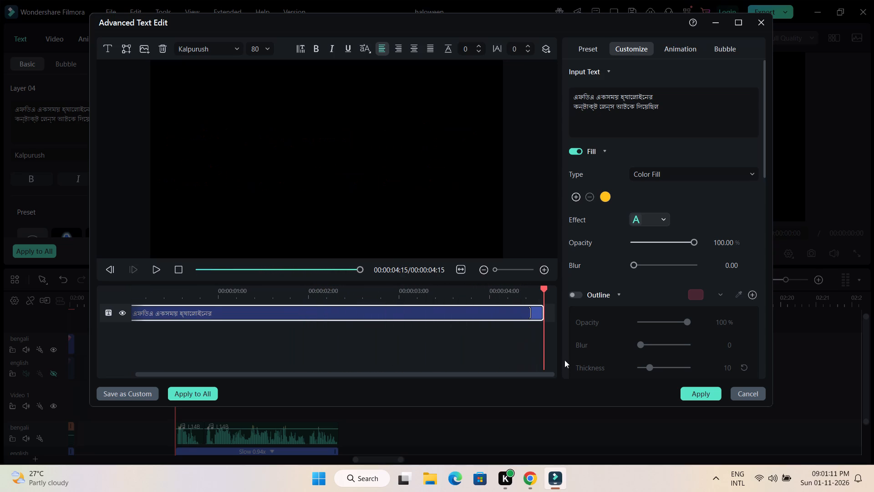
click(718, 393)
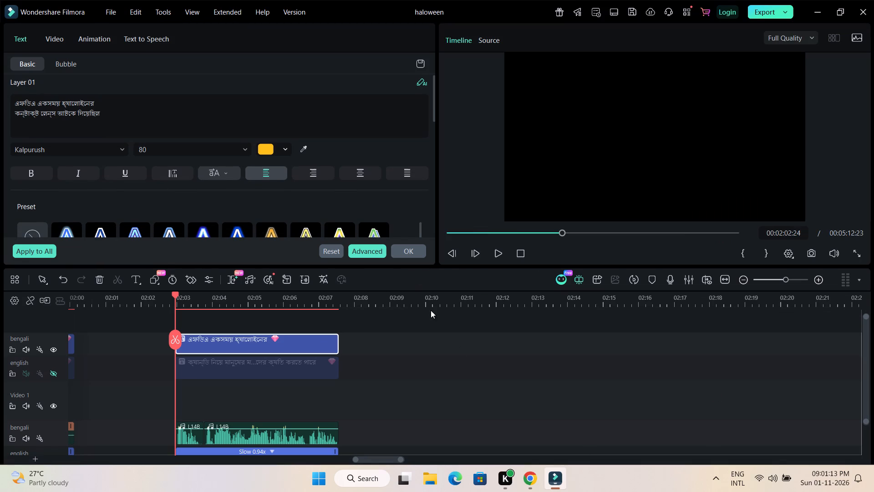
click(407, 251)
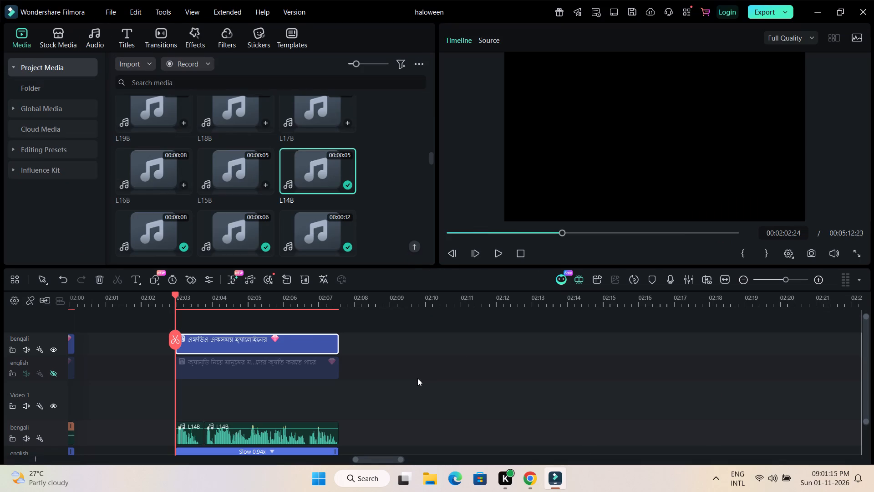
Audition voice clip L15B and place it on the bengali audio track at about 02:08, after the L14B clips.
click(246, 171)
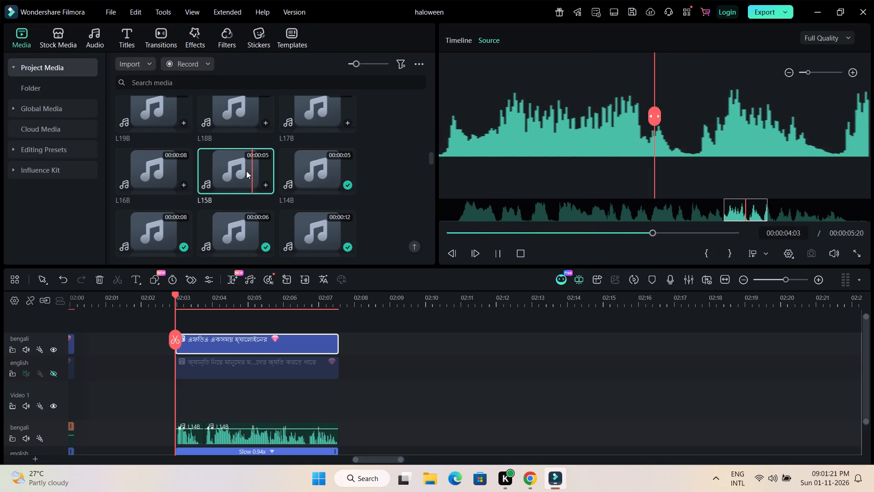
drag(241, 171, 361, 316)
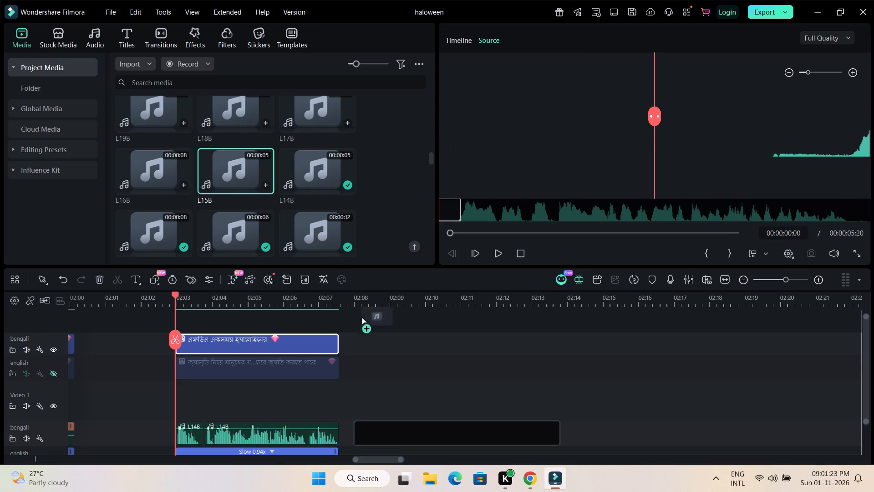
drag(361, 316, 357, 348)
drag(357, 348, 356, 348)
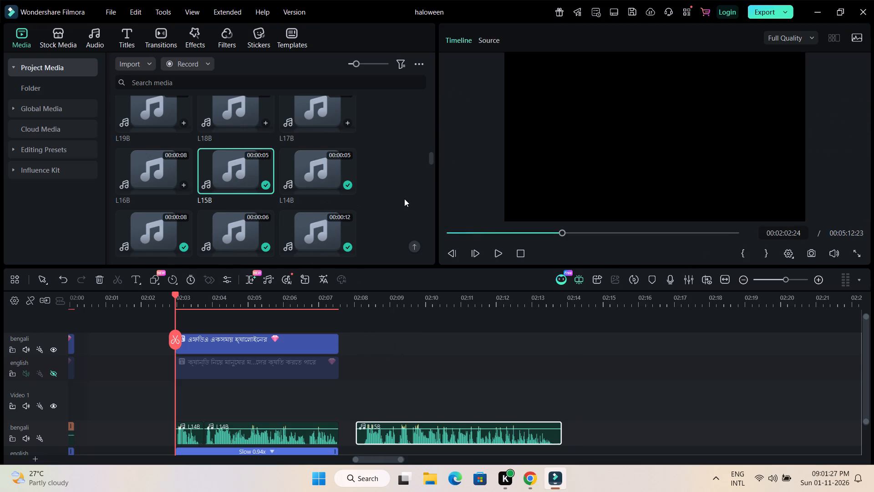
scroll(405, 198, down, 11)
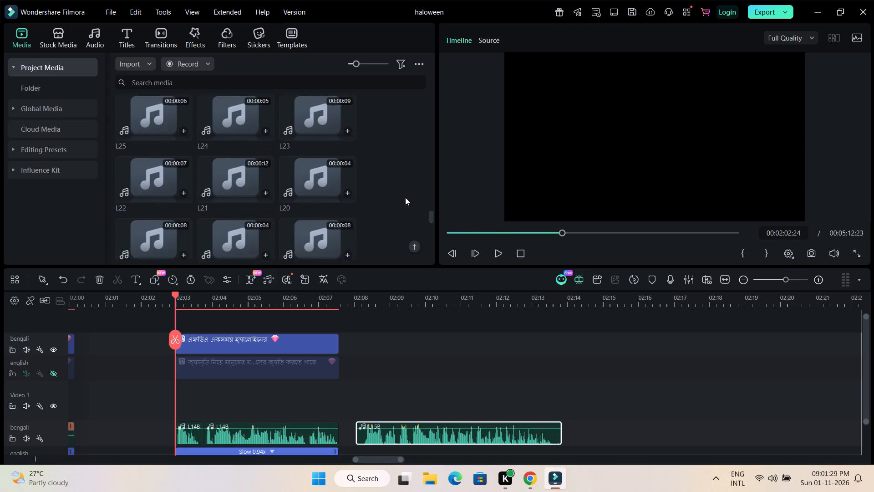
scroll(405, 197, down, 2)
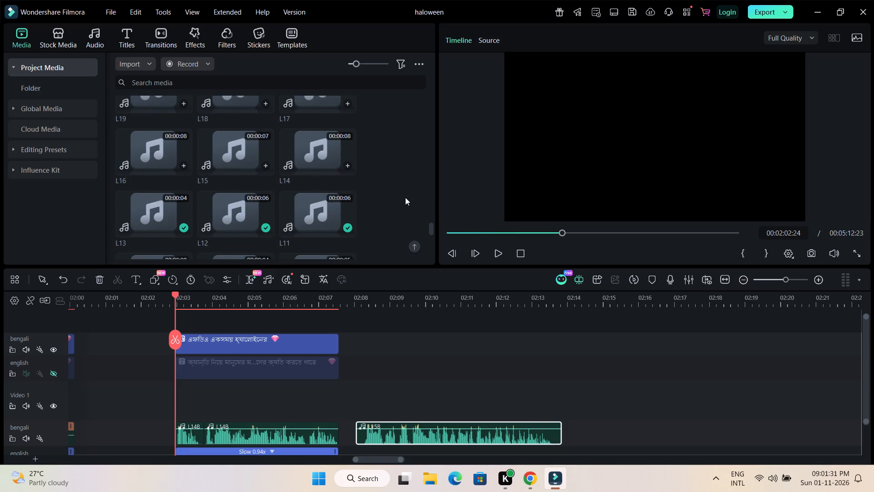
click(313, 158)
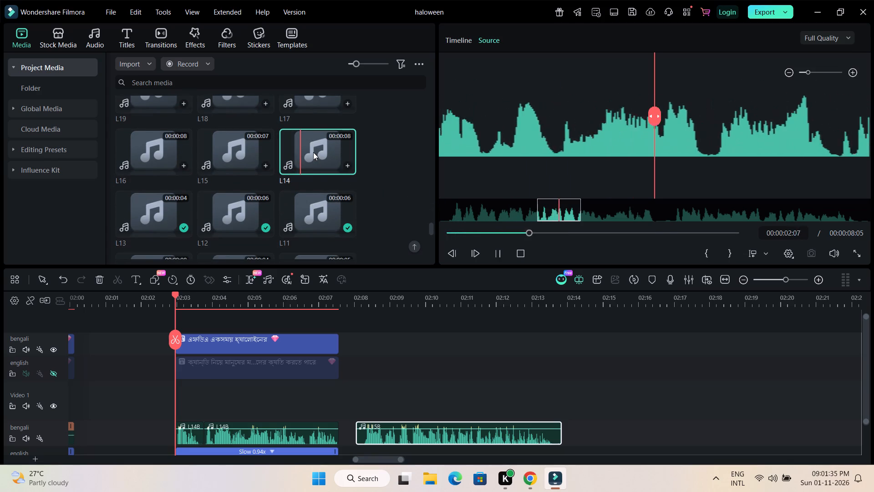
scroll(315, 151, down, 1)
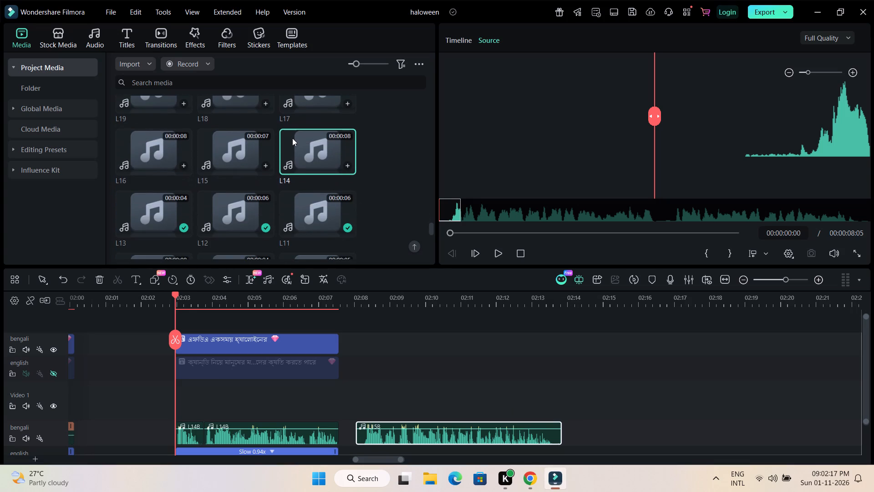
click(304, 148)
scroll(304, 148, down, 1)
scroll(304, 148, up, 1)
scroll(604, 379, down, 1)
drag(310, 153, 374, 386)
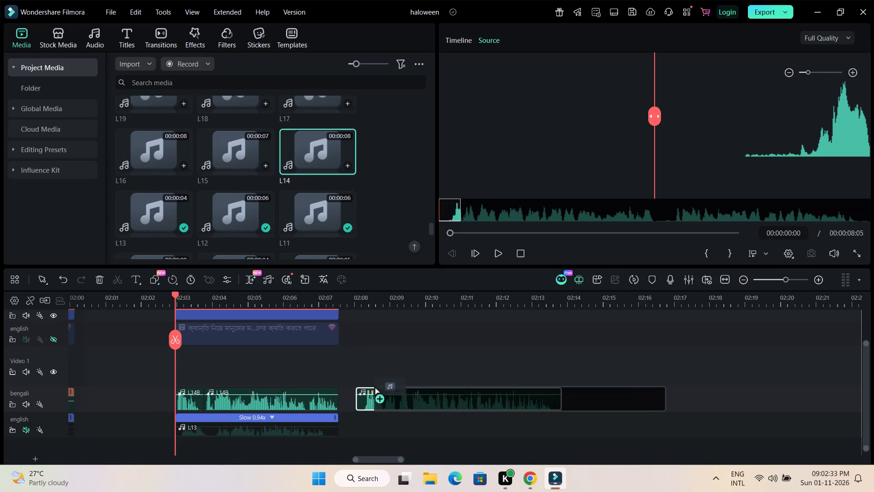
drag(374, 386, 356, 425)
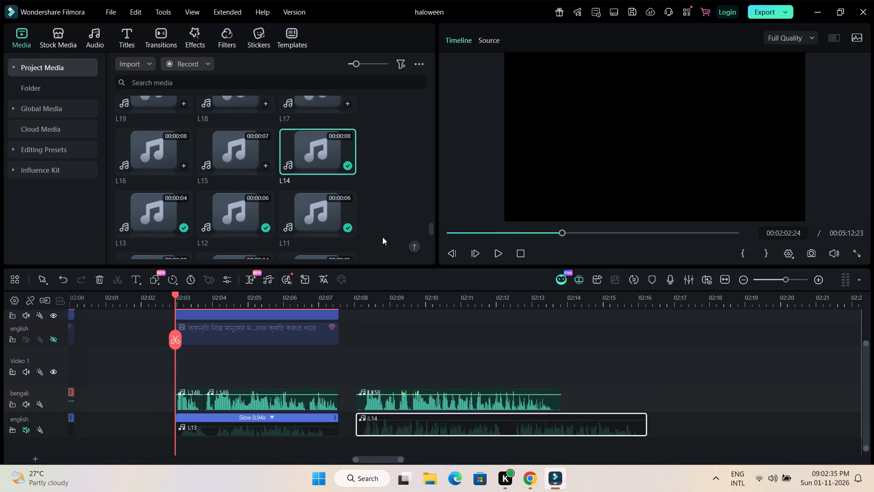
Audition voice clip L16B, place it on the bengali audio track after L15B and shift it to start at about 02:15.
scroll(387, 218, up, 14)
scroll(387, 218, down, 1)
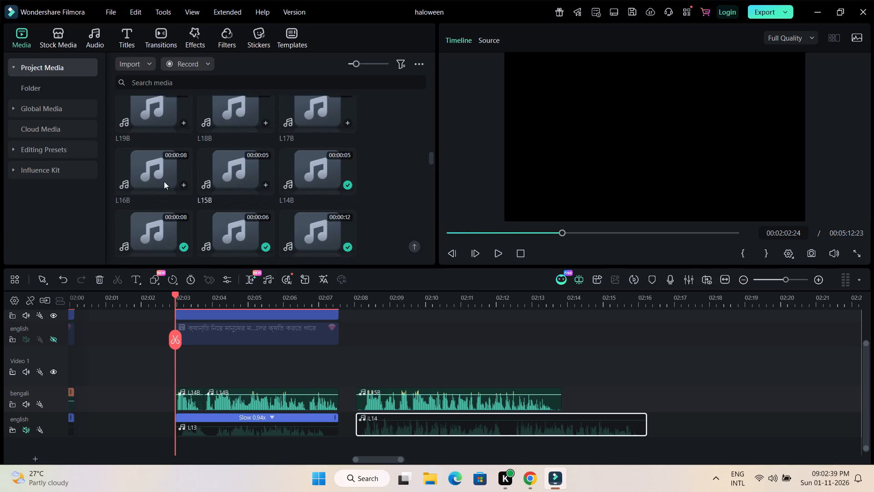
click(142, 170)
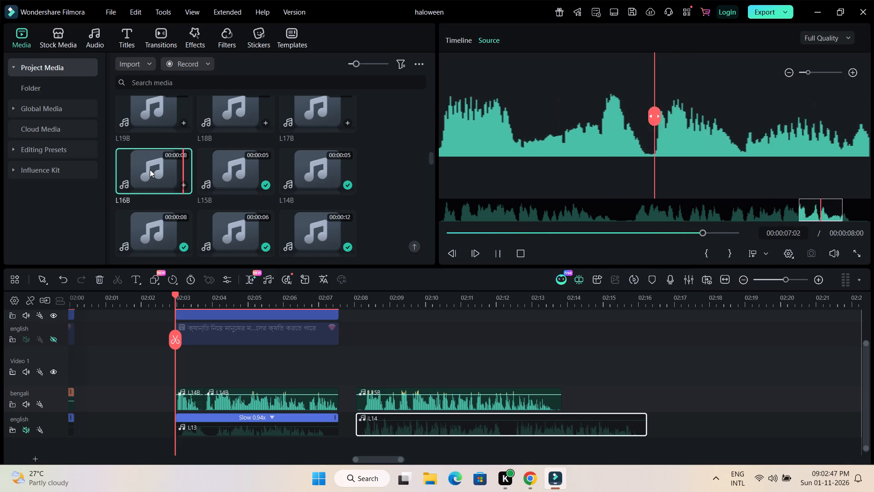
drag(150, 169, 457, 373)
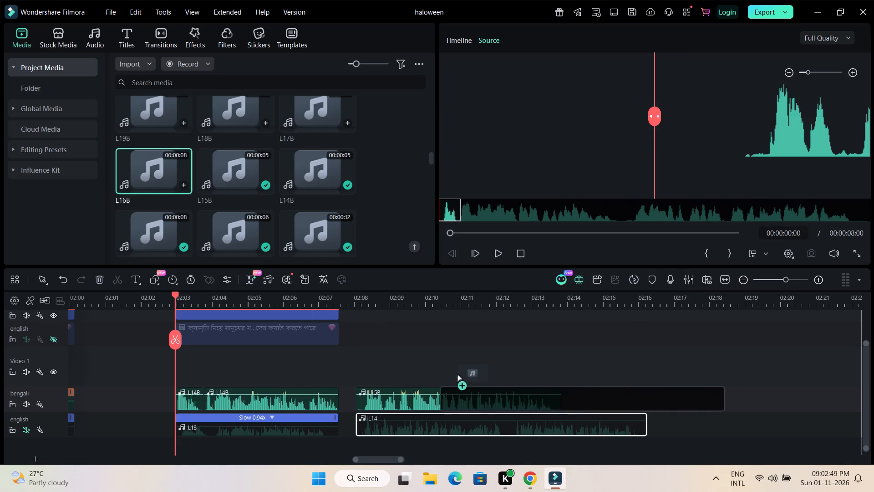
drag(457, 373, 555, 389)
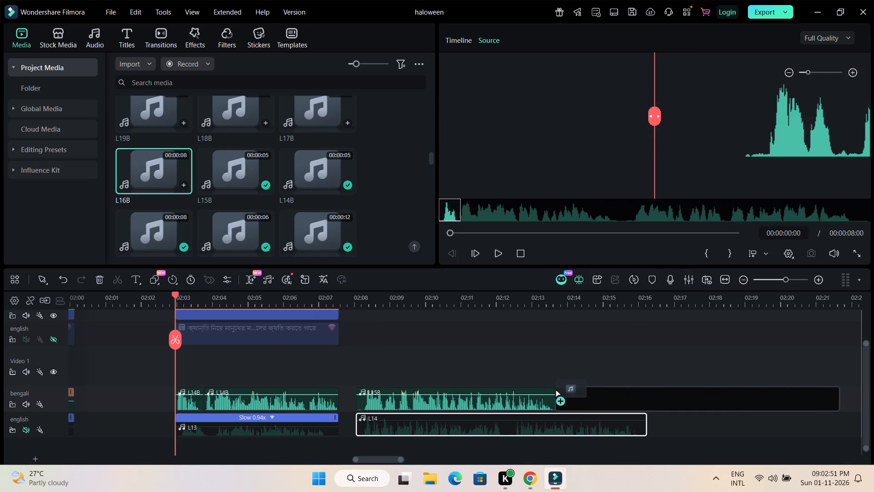
drag(555, 389, 554, 389)
click(570, 362)
drag(594, 404, 615, 407)
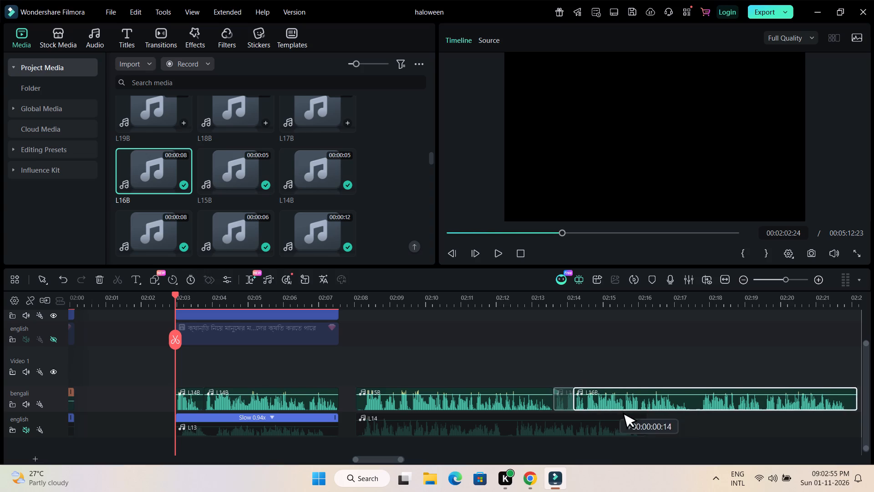
drag(615, 407, 638, 410)
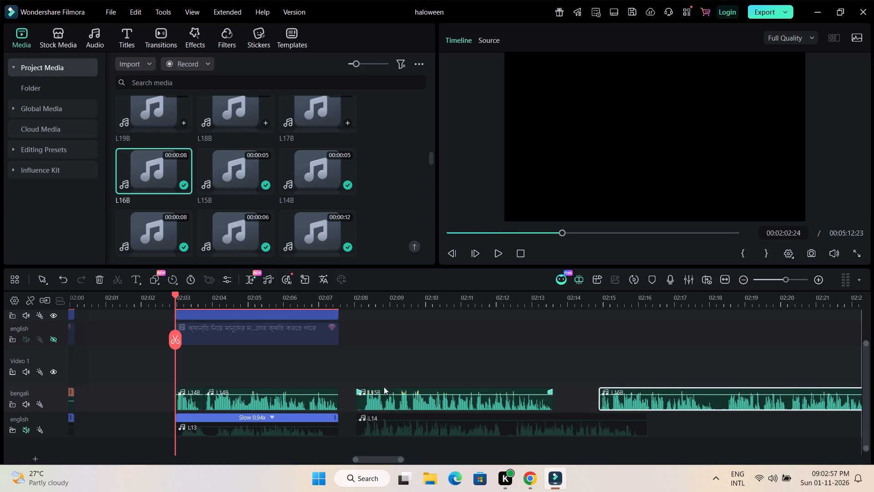
Trim about 5 frames of leading silence from L15B and move it back to line up with the start of L14.
click(371, 298)
drag(362, 301, 437, 315)
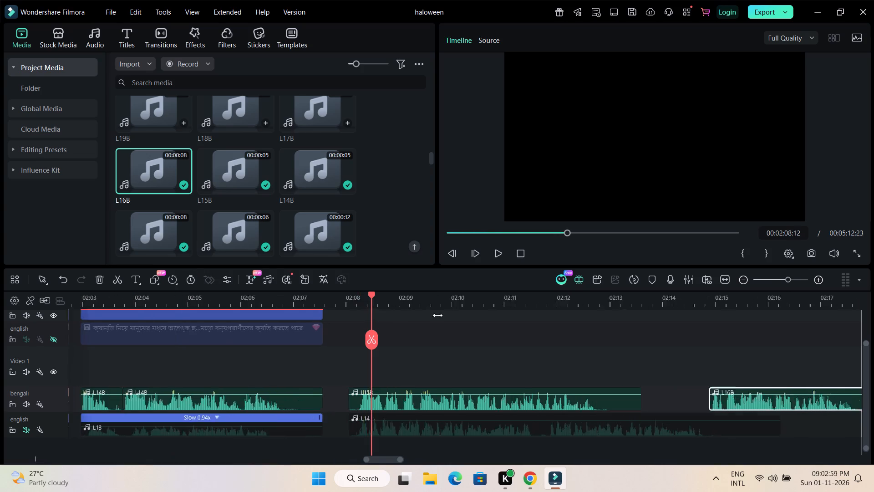
drag(437, 315, 650, 324)
click(253, 361)
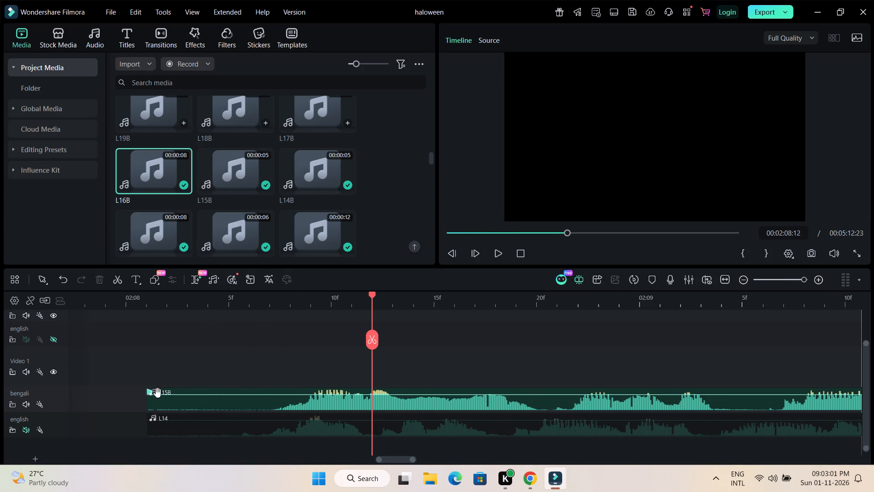
drag(149, 403, 260, 415)
drag(324, 403, 227, 402)
drag(401, 301, 170, 295)
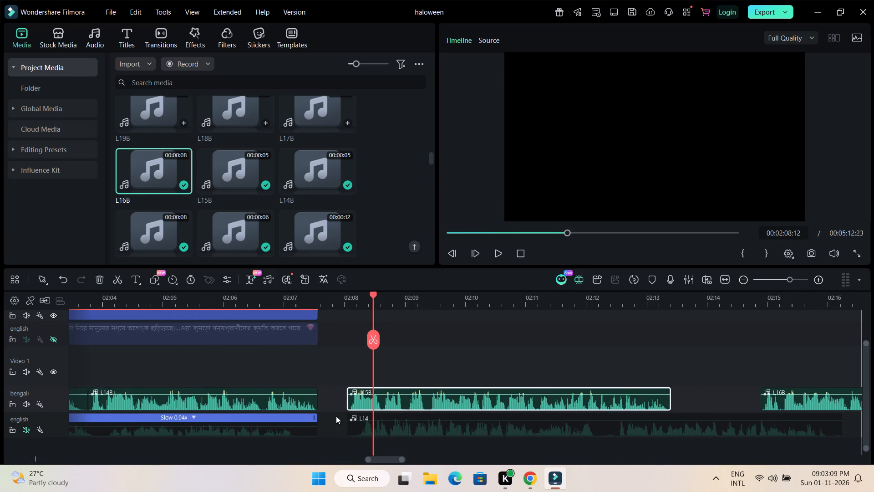
drag(374, 459, 384, 459)
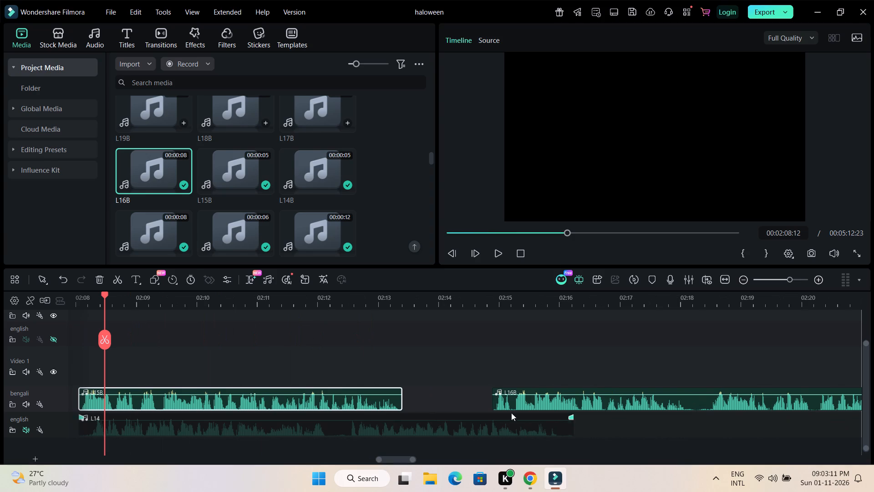
Move L16B on the bengali track up against the end of L15B and trim its trailing silence back to about 02:21.
drag(589, 405, 500, 405)
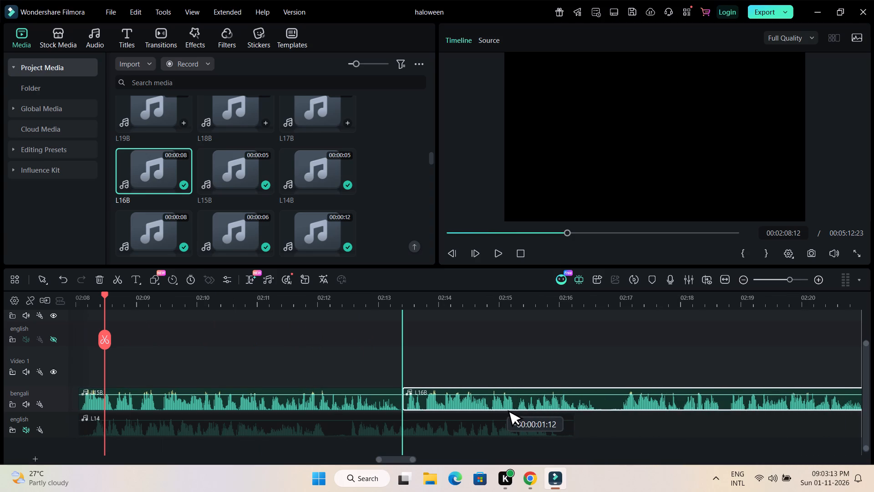
drag(500, 405, 500, 405)
drag(569, 302, 432, 298)
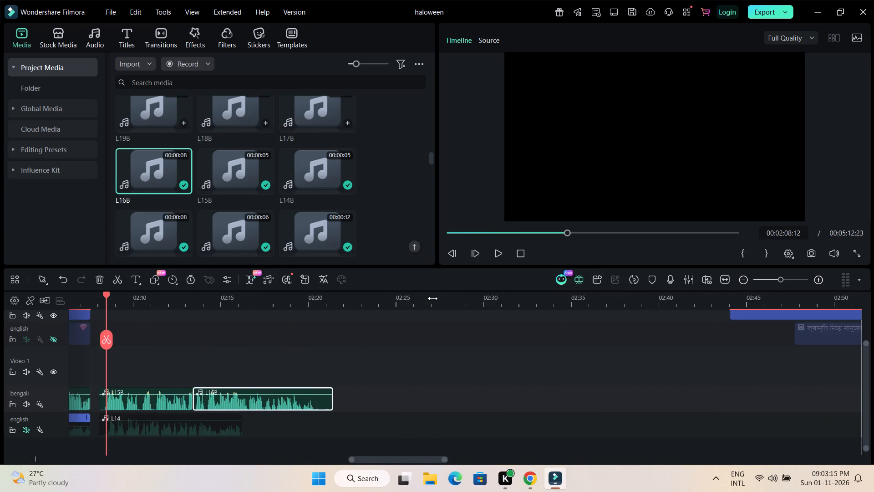
drag(432, 298, 551, 297)
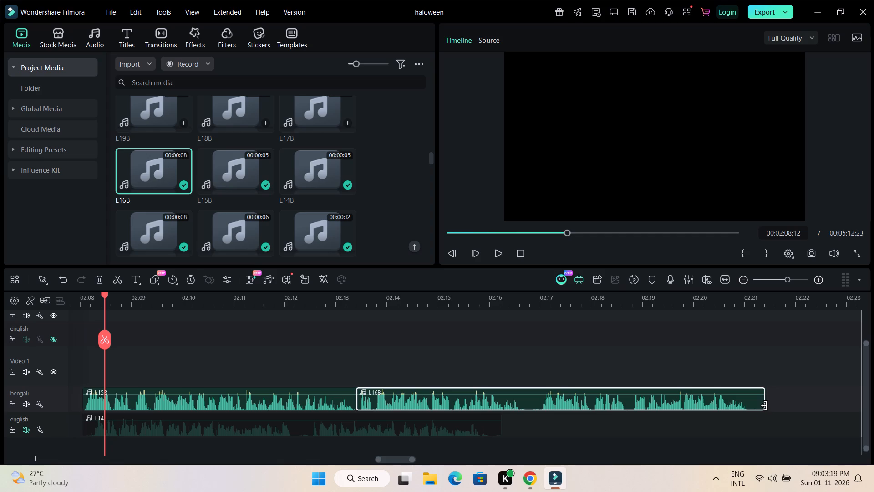
drag(764, 405, 751, 412)
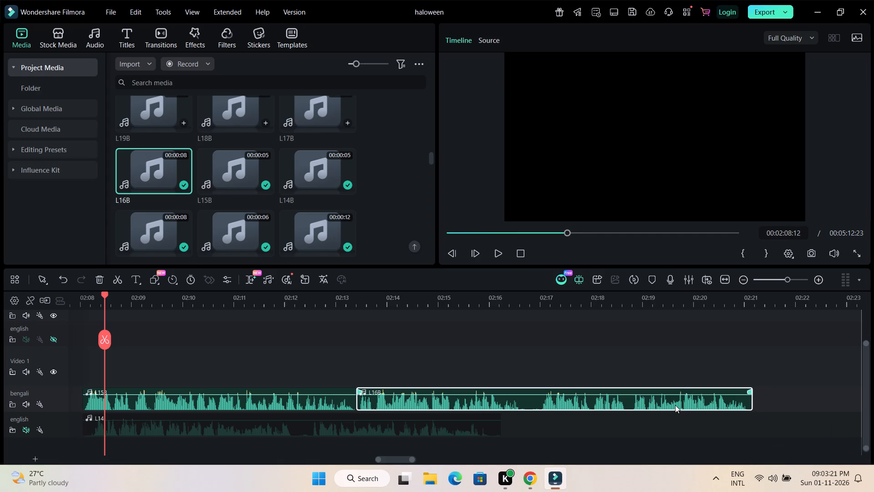
click(675, 405)
Split L16B in the silent pause between its two phrases, at 02:16:20.
click(584, 458)
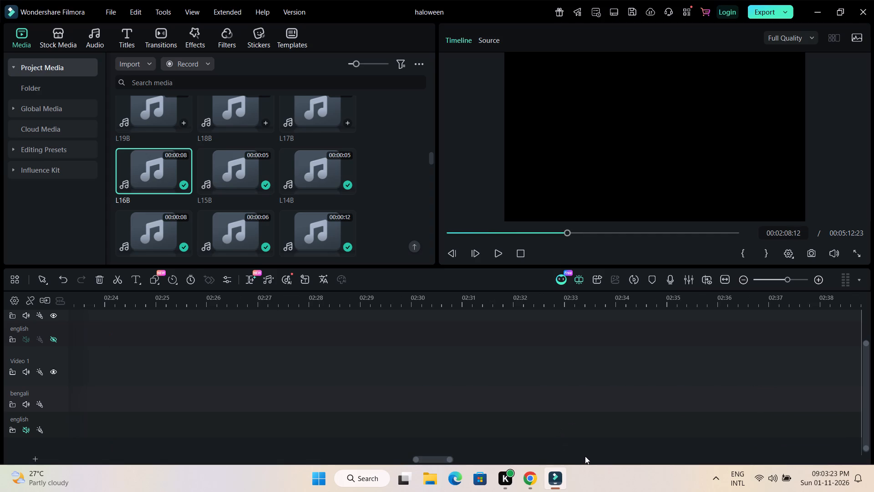
drag(435, 460, 400, 458)
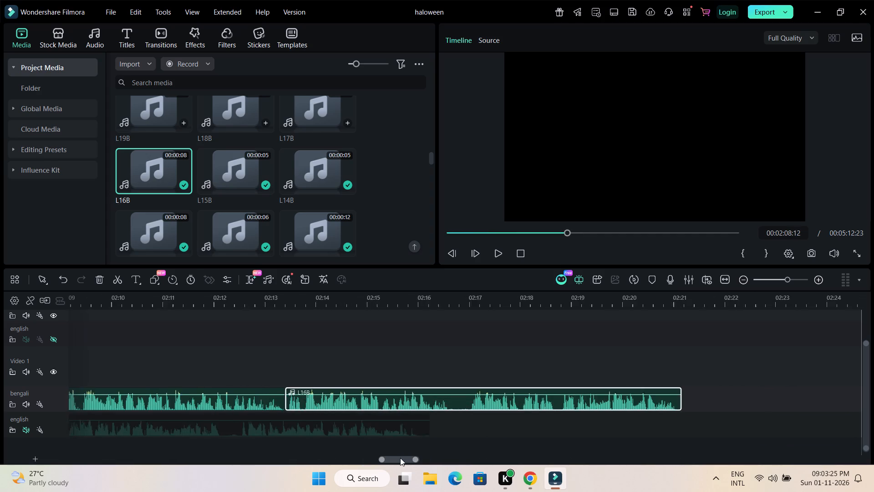
drag(400, 458, 399, 458)
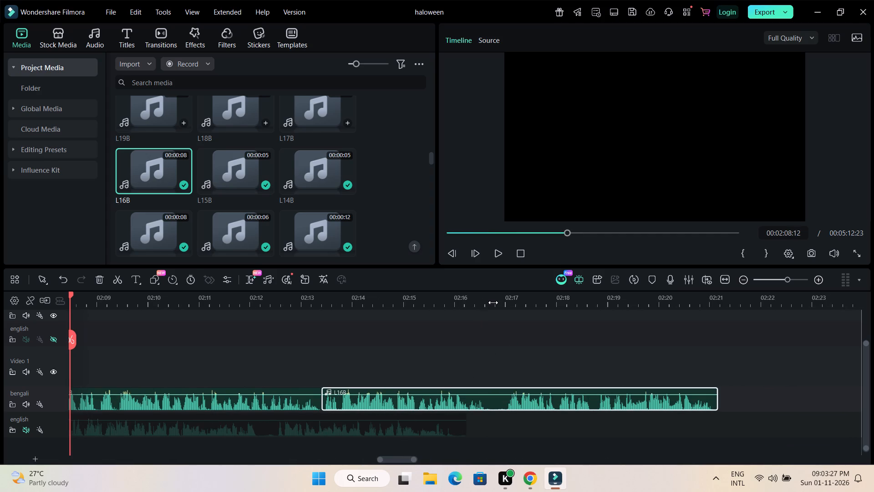
click(493, 302)
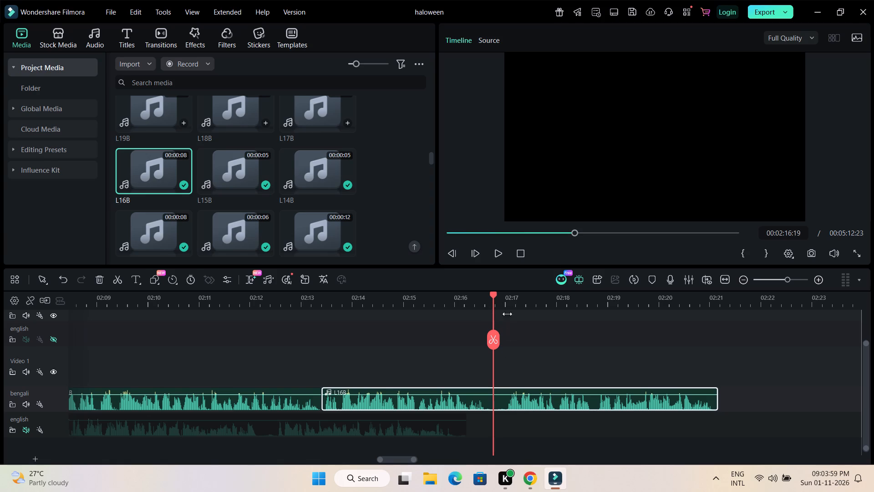
drag(507, 302, 589, 308)
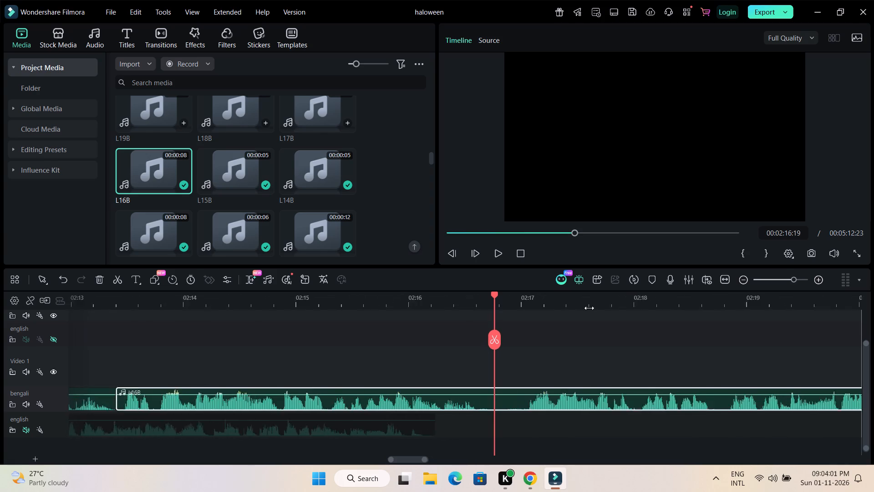
drag(589, 308, 748, 307)
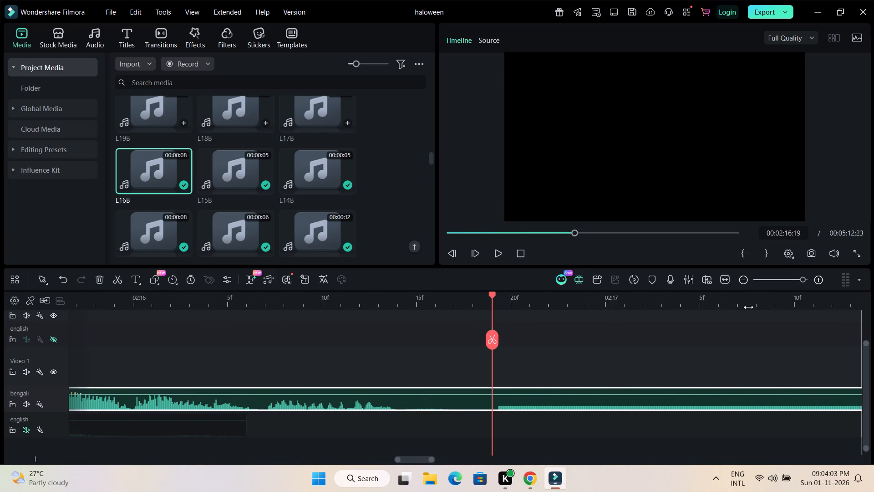
drag(748, 307, 747, 307)
click(541, 402)
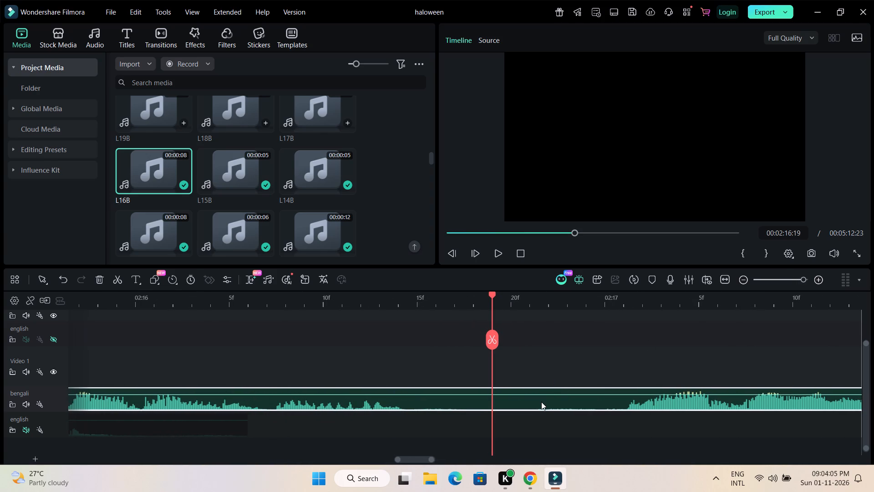
click(541, 345)
click(538, 401)
drag(492, 292, 506, 294)
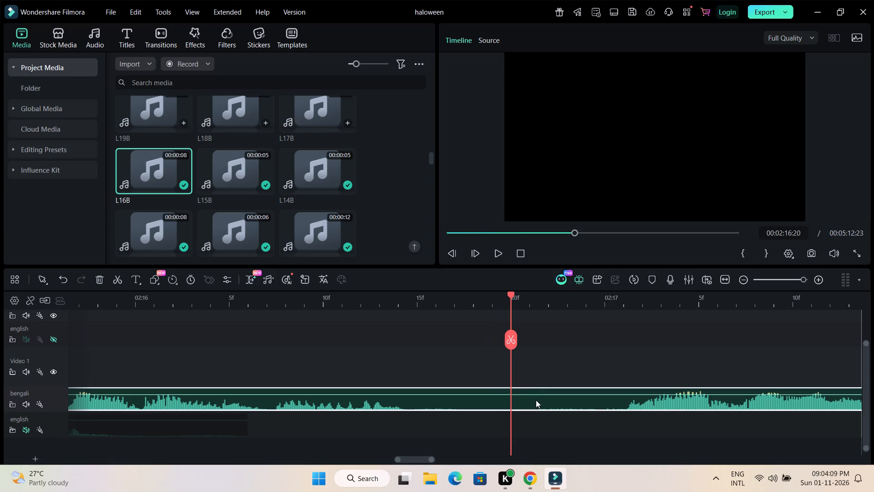
click(536, 401)
click(511, 340)
Trim the silence around the L16B split to 02:16:15 and 02:17:00, and close the second part up against the first.
click(488, 404)
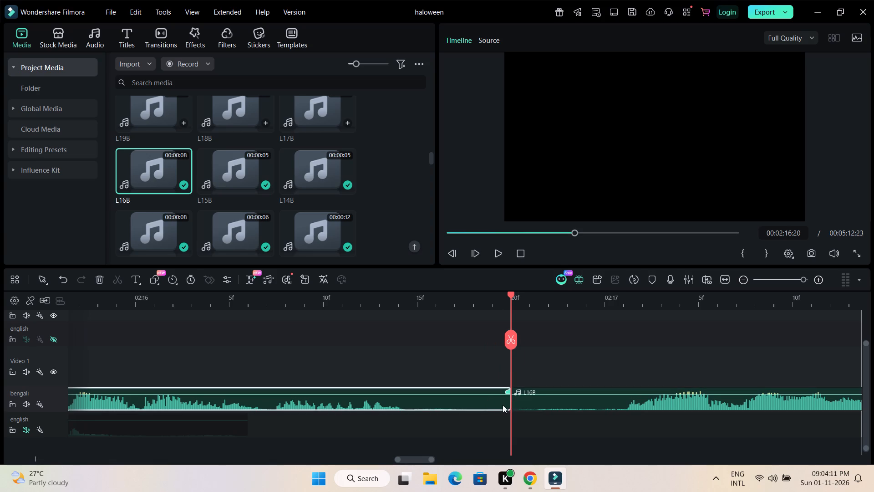
drag(509, 405, 419, 403)
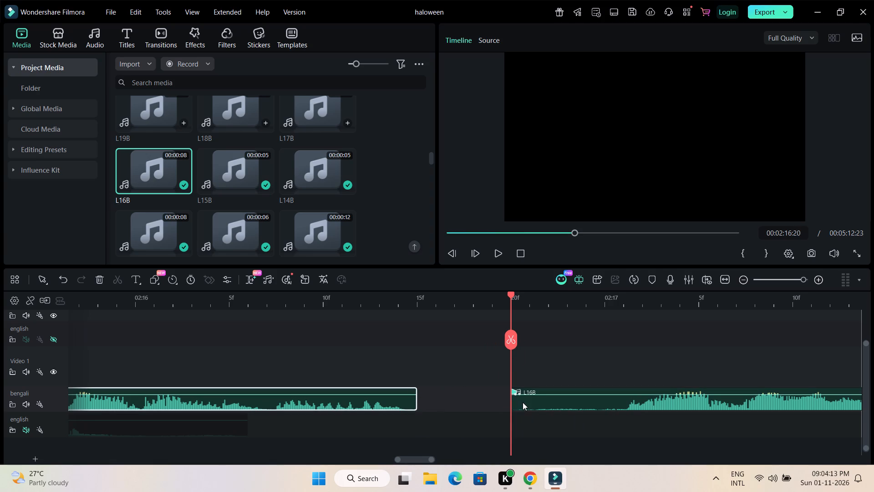
drag(514, 402, 616, 419)
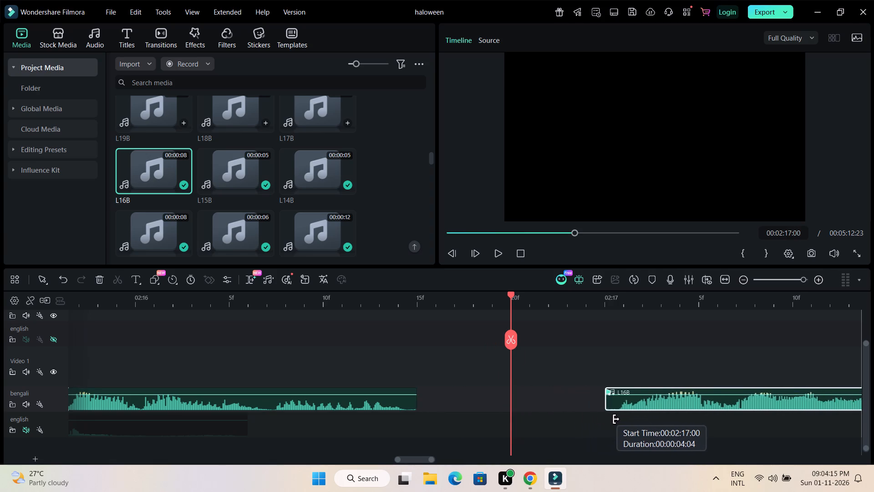
drag(616, 419, 619, 419)
drag(671, 404, 503, 404)
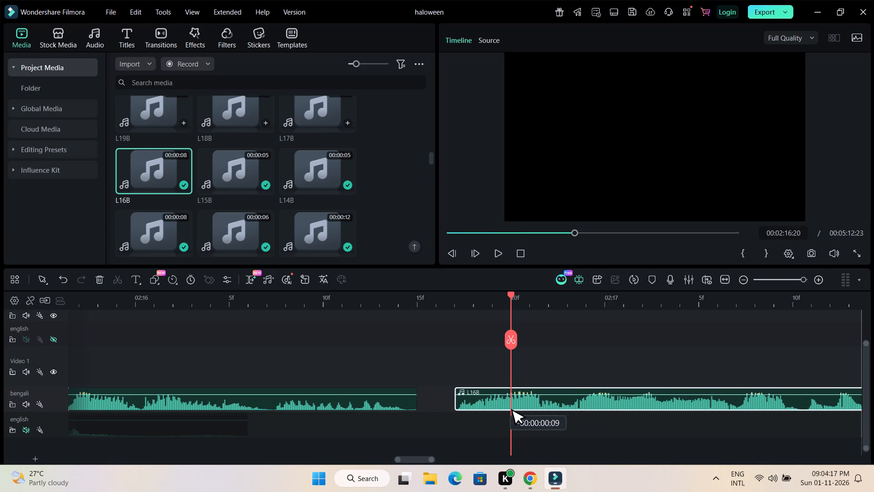
drag(503, 404, 469, 403)
Space out the bengali clips: second L16B part at about 02:18, first part at about 02:14:10, L15B at about 02:08:10.
drag(473, 303, 332, 308)
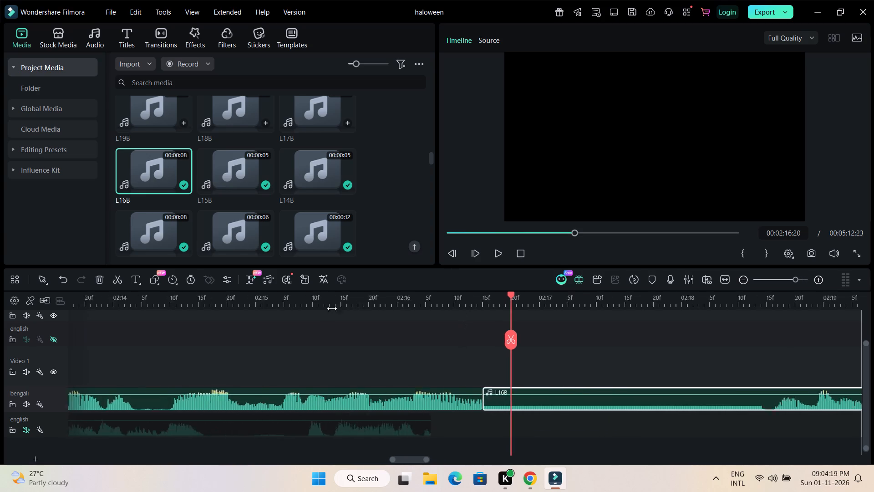
drag(332, 308, 244, 309)
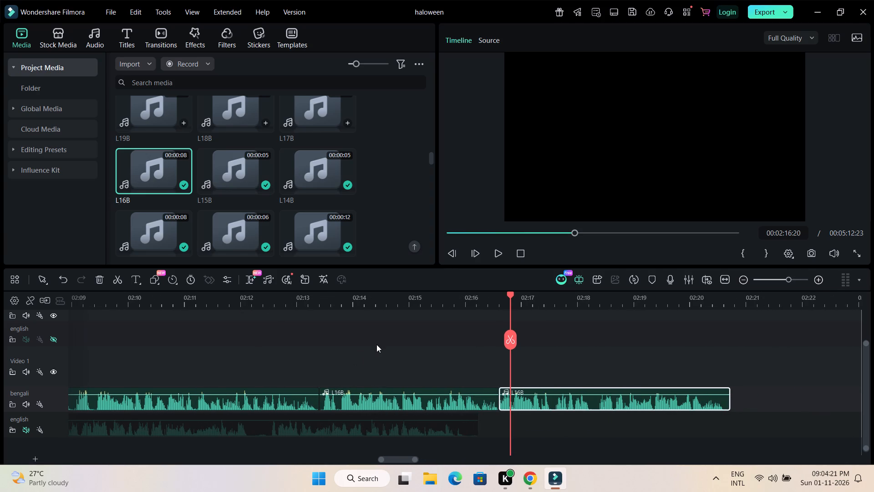
drag(511, 295, 227, 312)
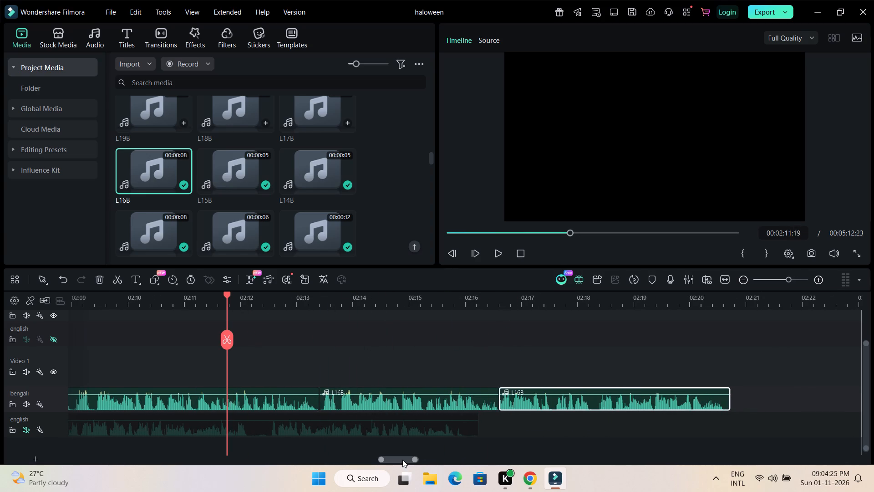
drag(402, 460, 396, 460)
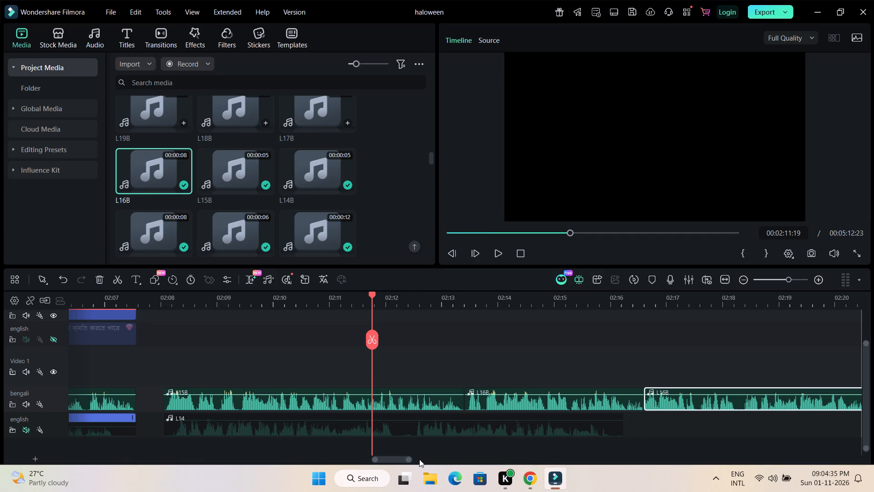
drag(400, 461, 411, 461)
drag(469, 403, 553, 407)
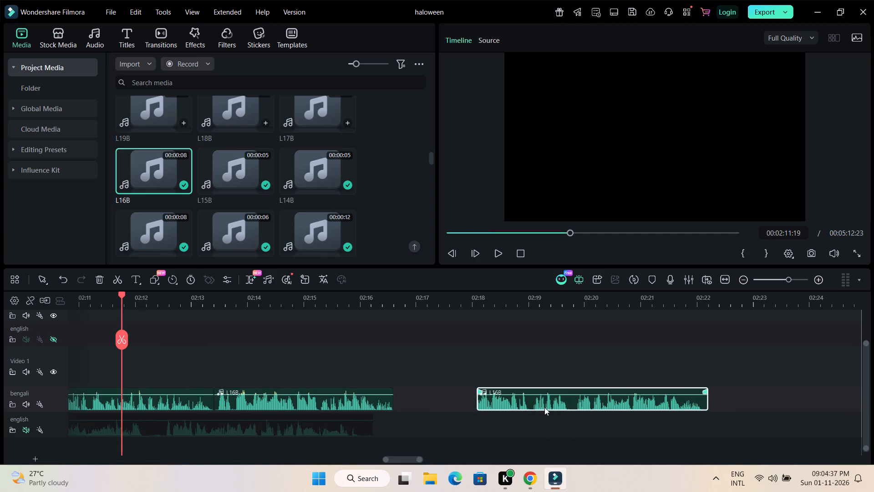
drag(346, 405, 404, 405)
drag(167, 403, 176, 403)
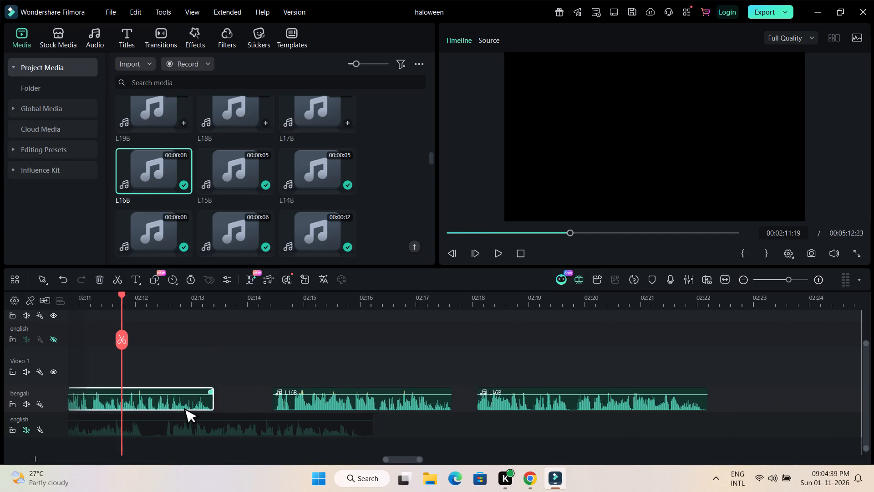
drag(176, 403, 194, 405)
drag(397, 459, 393, 459)
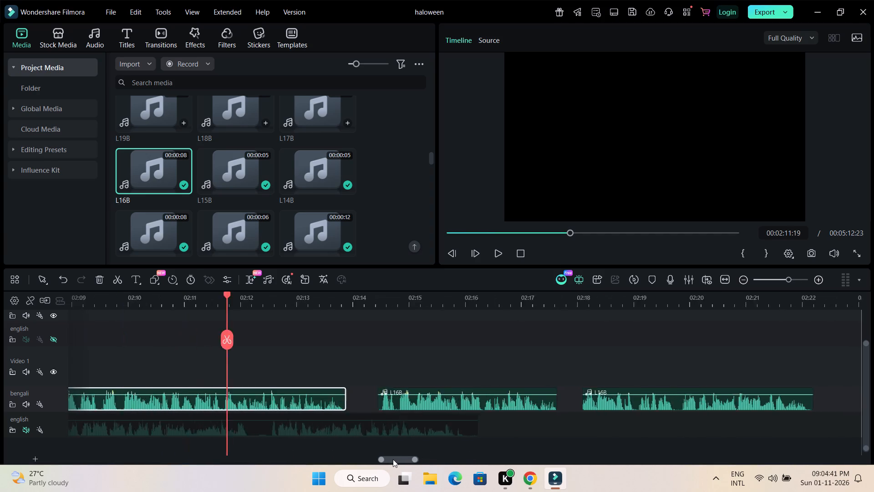
drag(393, 459, 382, 460)
Set the uniform speed of L15B to 1.11.
double_click(395, 400)
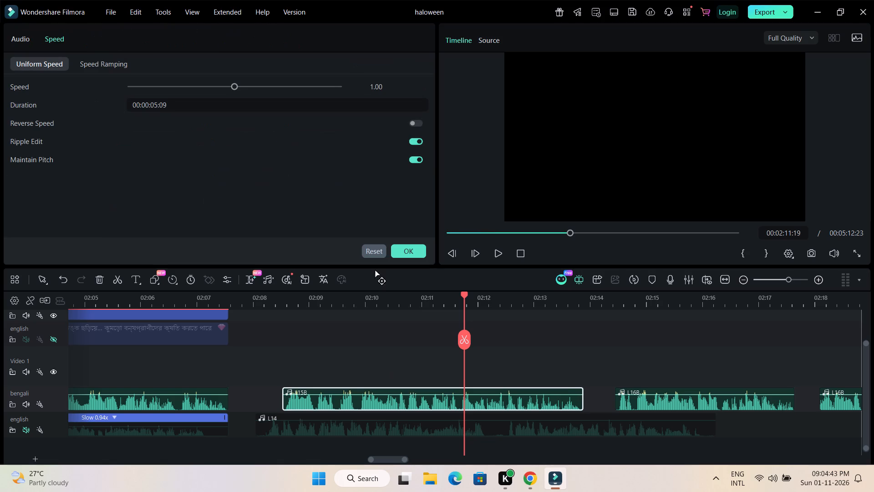
click(362, 89)
scroll(362, 86, down, 1)
scroll(362, 86, up, 6)
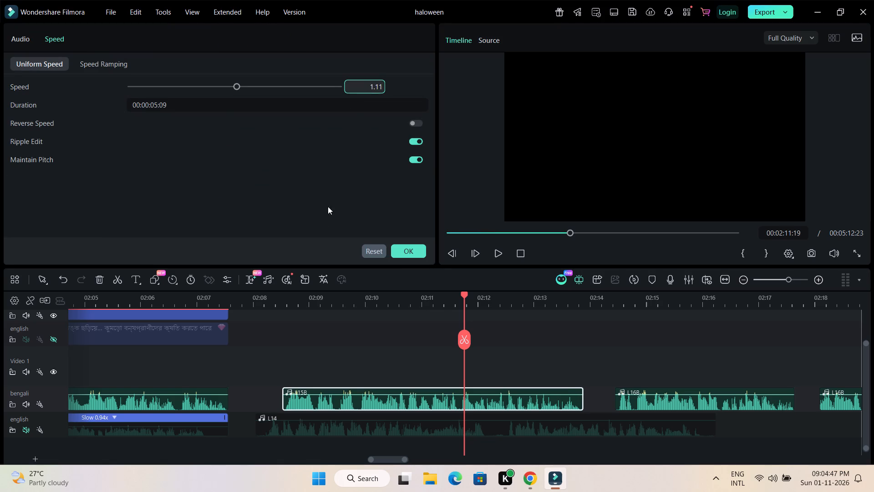
click(323, 220)
Set the uniform speed of the first L16B part to 1.11.
double_click(656, 405)
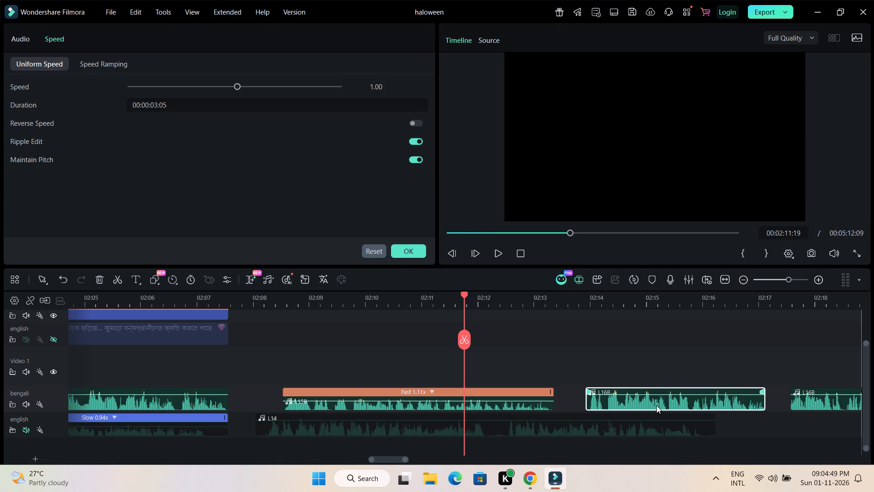
click(373, 87)
scroll(373, 87, up, 2)
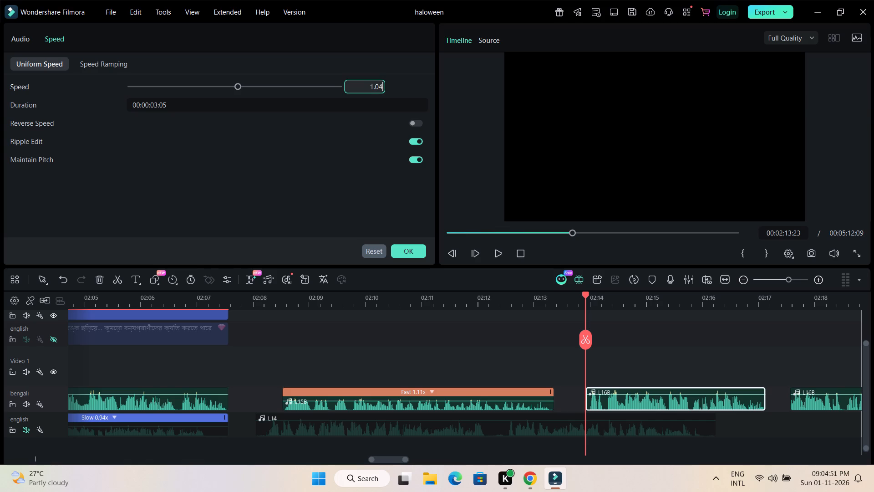
scroll(373, 87, up, 3)
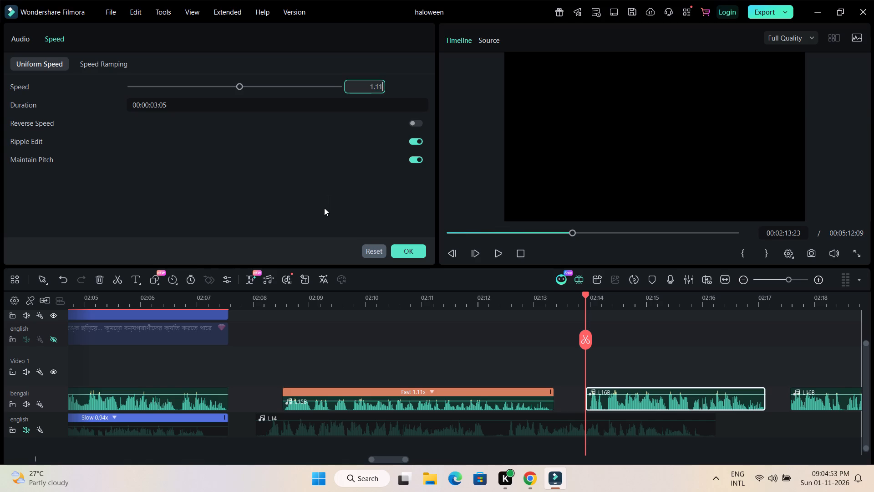
click(324, 208)
Line up the sped-up clips with L14: L15B level with its start, the first L16B part level with its end.
drag(696, 406, 666, 407)
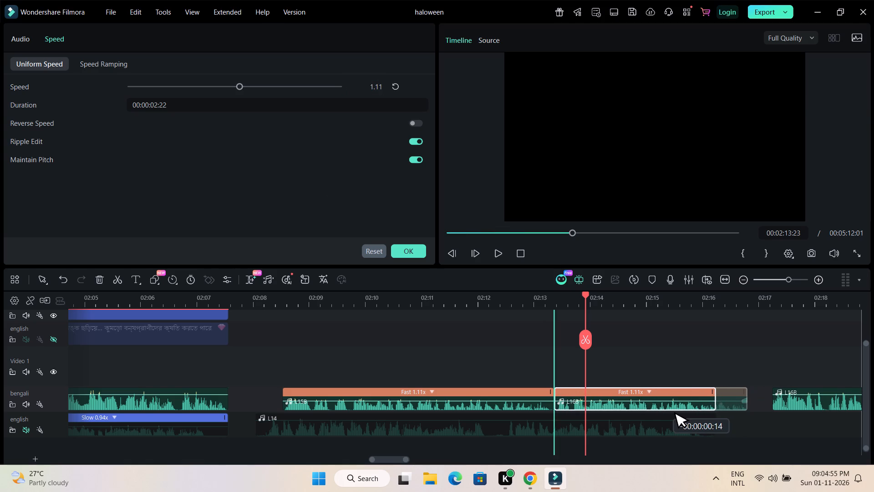
drag(666, 407, 666, 407)
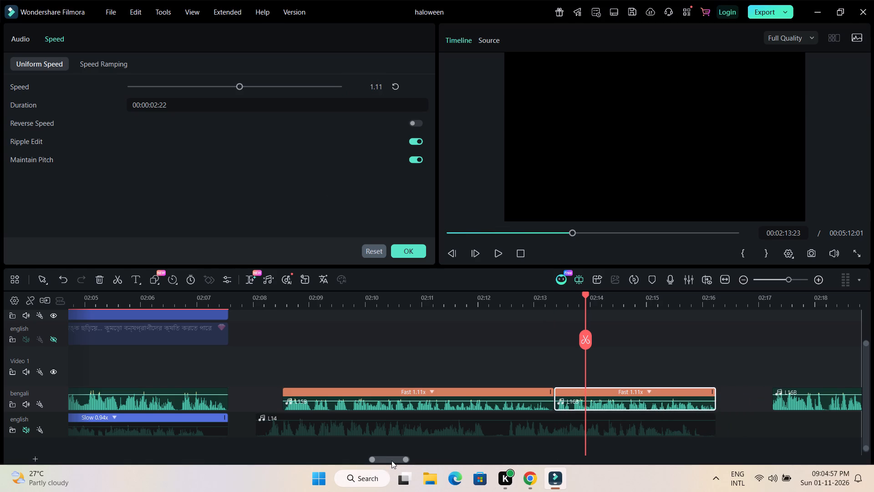
drag(390, 406, 370, 402)
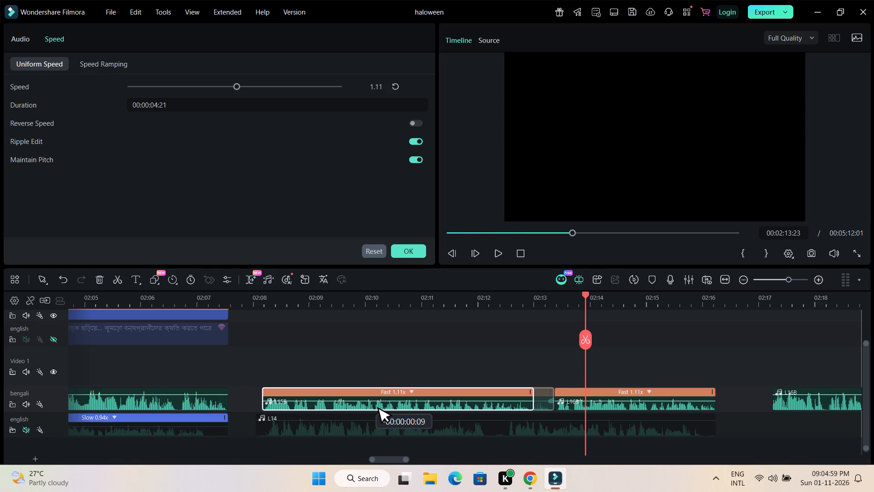
drag(370, 402, 363, 404)
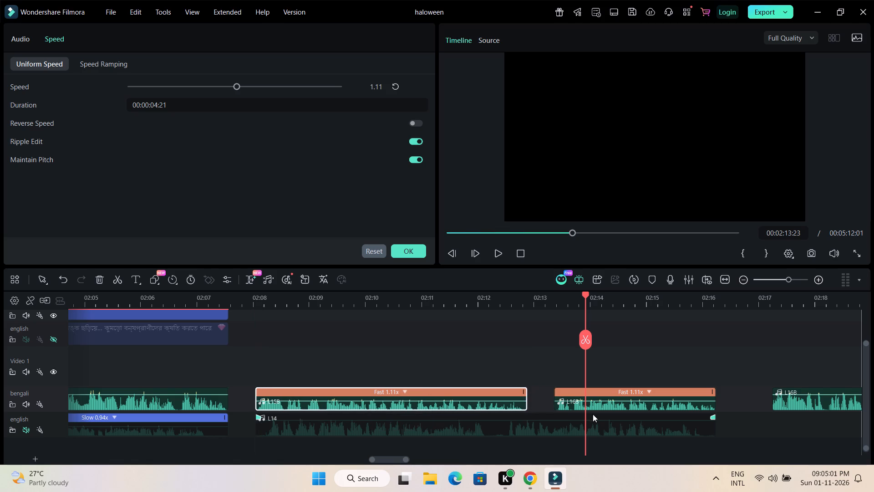
drag(605, 402, 570, 402)
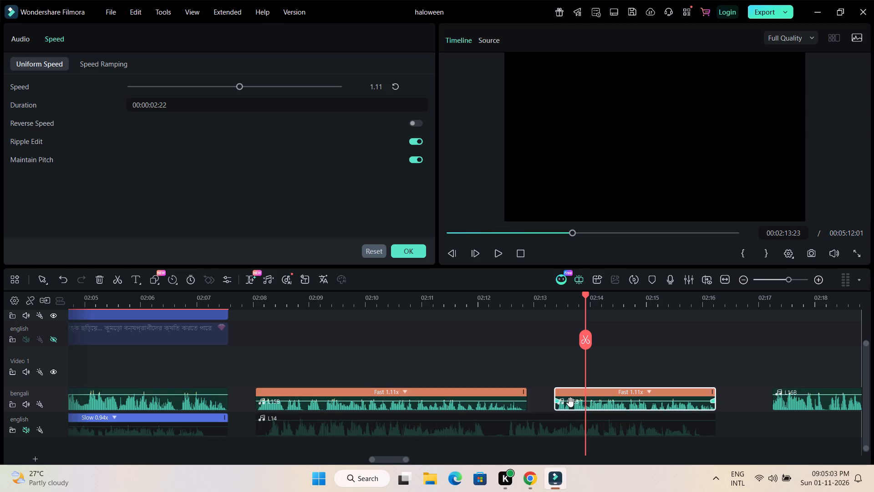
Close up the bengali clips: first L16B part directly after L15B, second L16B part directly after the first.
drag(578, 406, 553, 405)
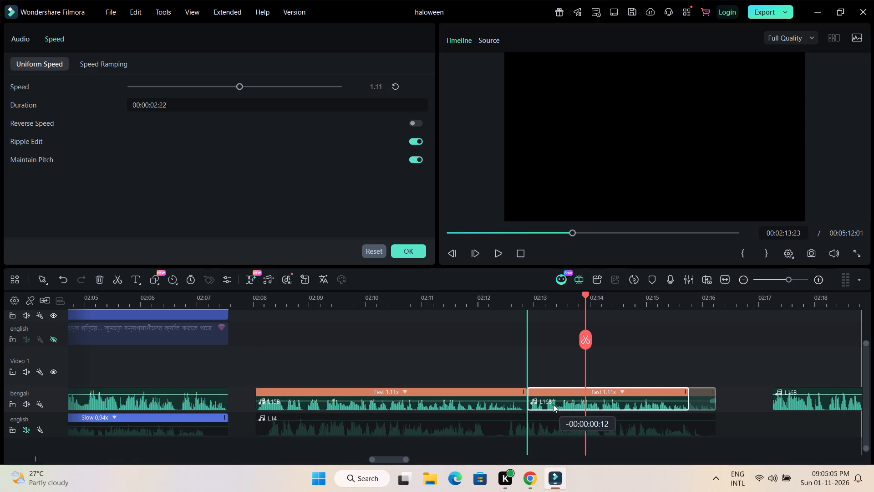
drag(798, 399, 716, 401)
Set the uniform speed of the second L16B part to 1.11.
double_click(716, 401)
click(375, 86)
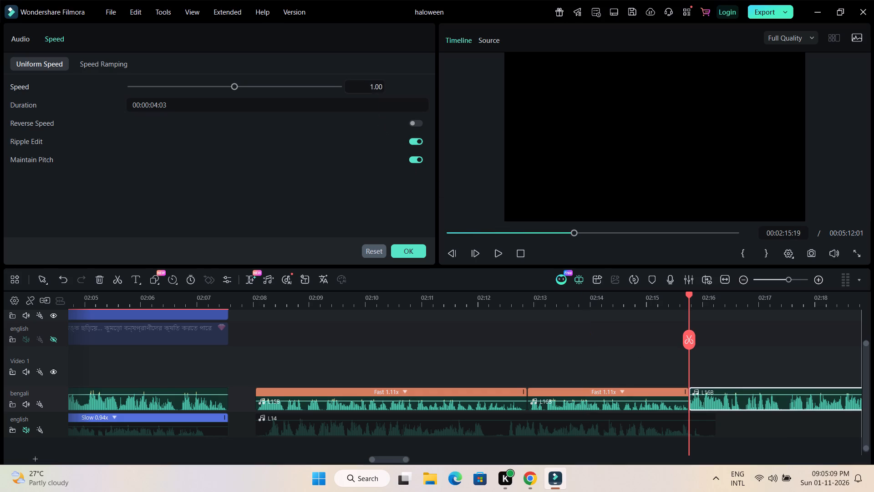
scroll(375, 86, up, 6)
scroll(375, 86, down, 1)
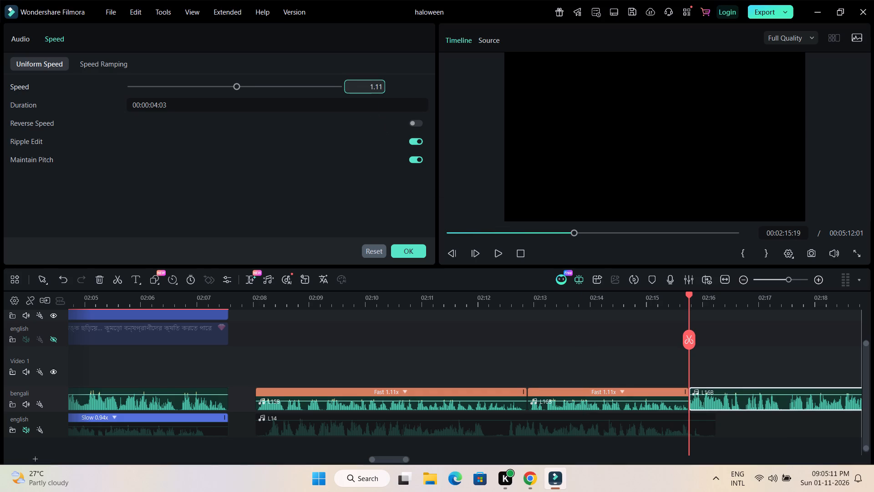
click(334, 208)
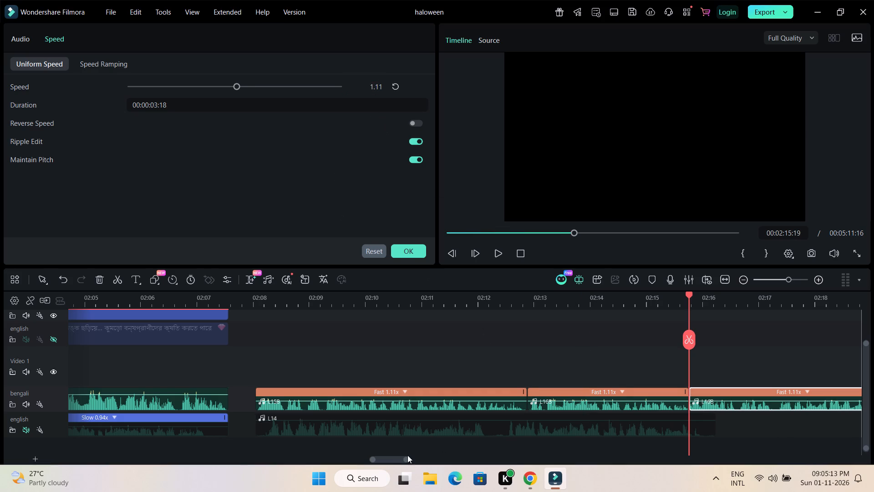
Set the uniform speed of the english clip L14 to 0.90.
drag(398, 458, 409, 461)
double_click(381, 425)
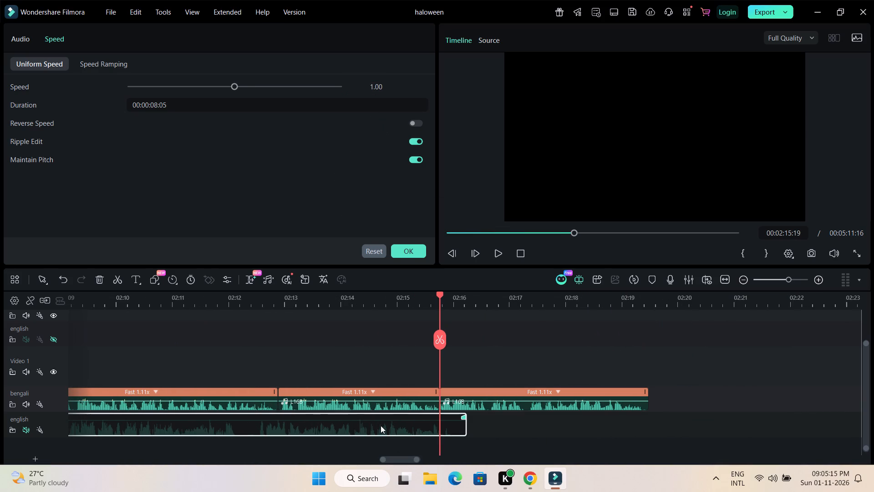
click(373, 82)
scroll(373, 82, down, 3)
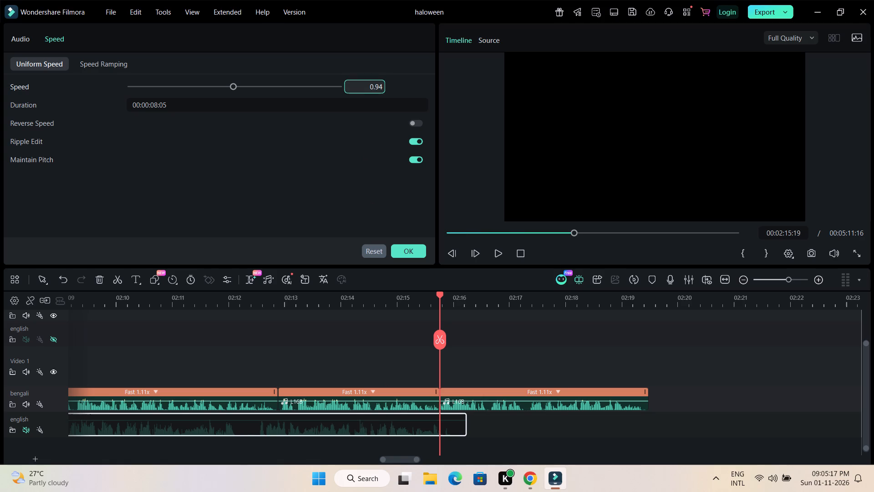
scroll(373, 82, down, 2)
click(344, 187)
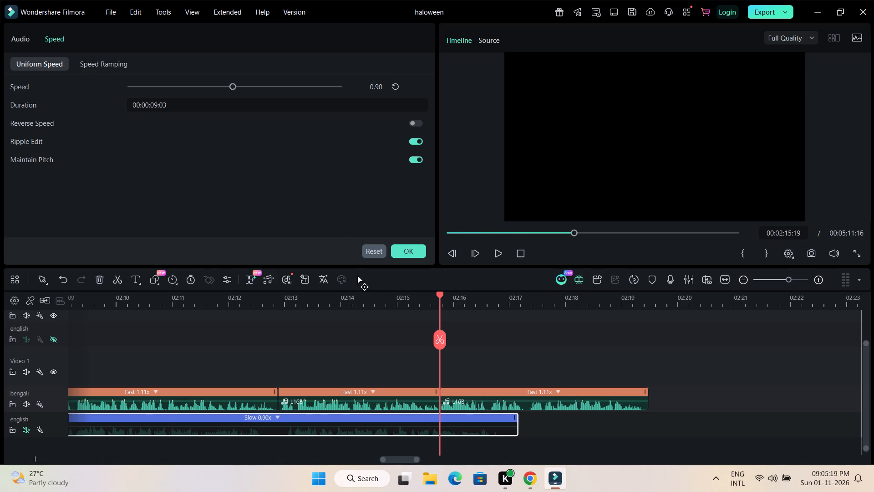
Set the uniform speed of the bengali clip L15B to 1.15.
scroll(364, 297, down, 1)
drag(404, 456, 397, 458)
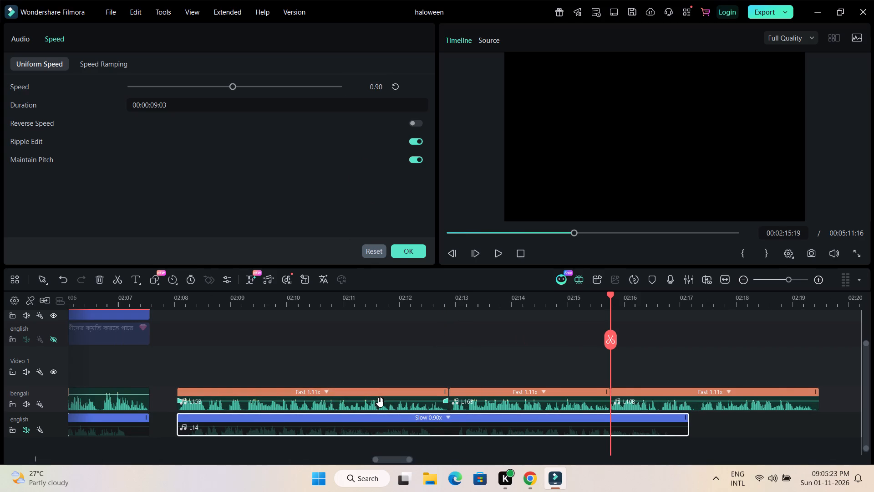
click(380, 406)
click(380, 406)
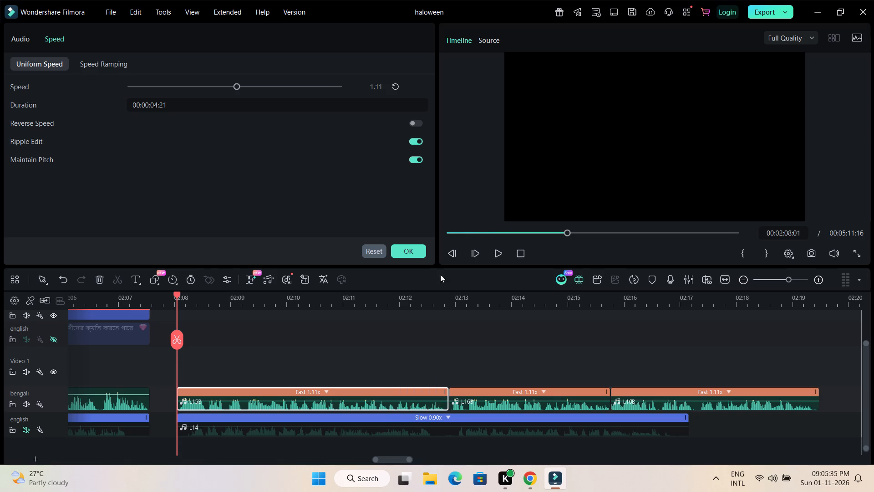
click(361, 84)
text(1.15)
key(Return)
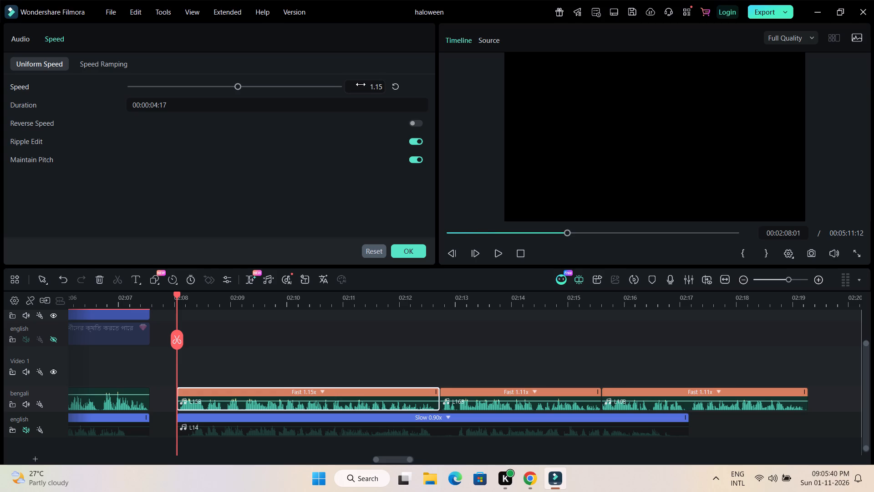
Move the two L16B parts apart and set the uniform speed of the first part to 1.15.
drag(657, 405, 711, 405)
drag(555, 405, 576, 404)
double_click(576, 404)
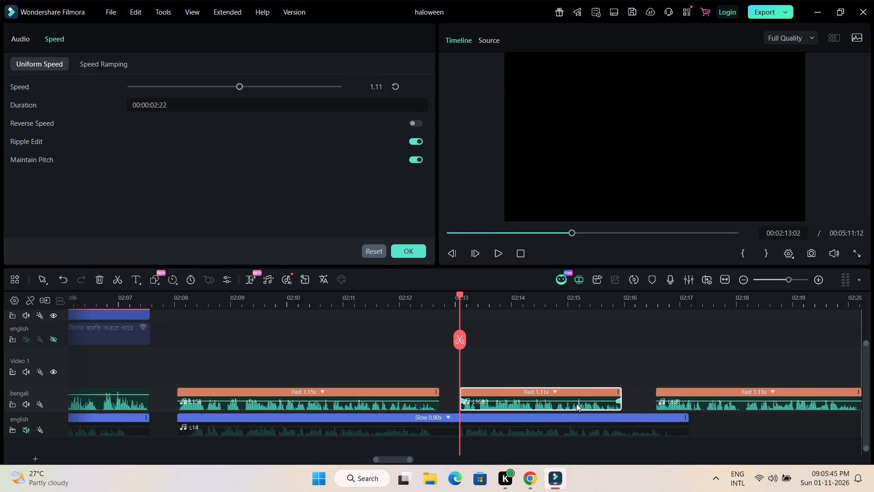
click(368, 84)
text(1.15)
key(Return)
Set the uniform speed of the second L16B part to 1.15.
double_click(759, 405)
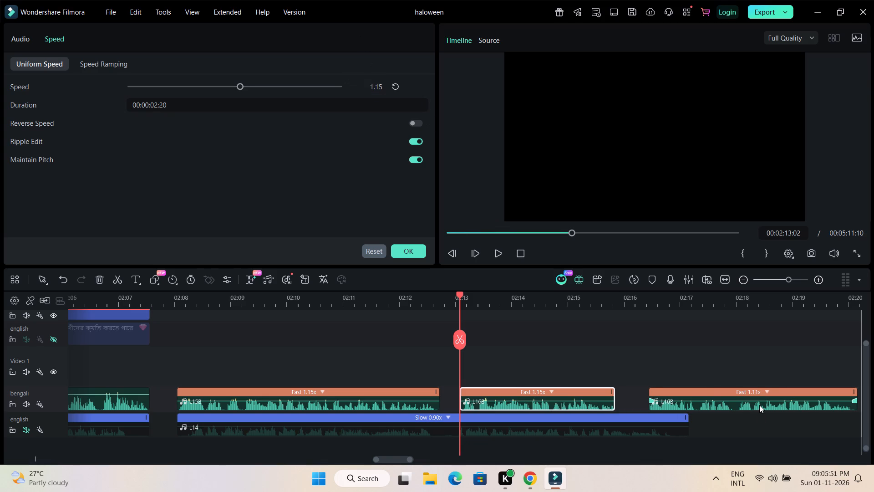
click(358, 89)
text(1.15)
key(Return)
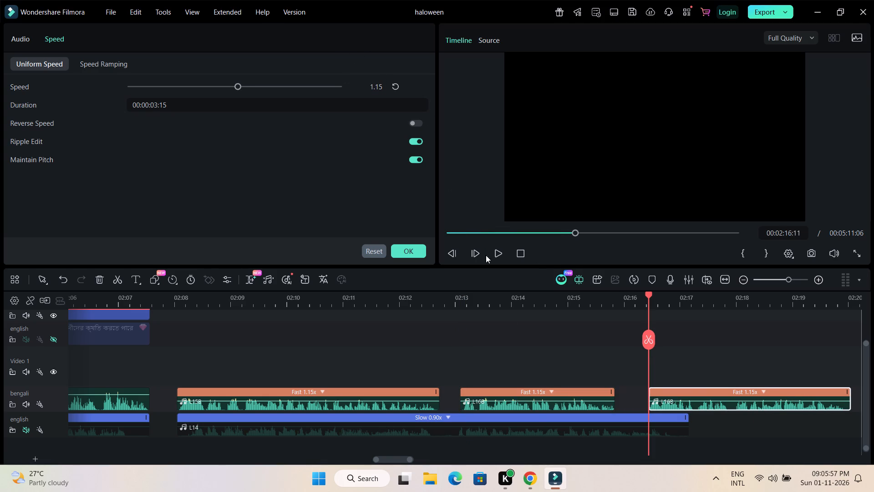
Close the gaps between the sped-up bengali clips so L15B and both L16B parts sit end to end.
drag(538, 406, 538, 407)
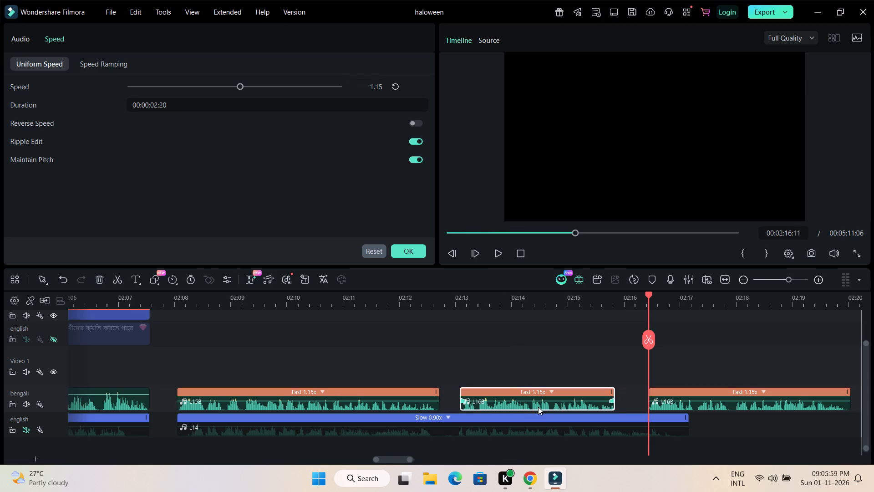
drag(538, 407, 516, 407)
drag(672, 408, 621, 405)
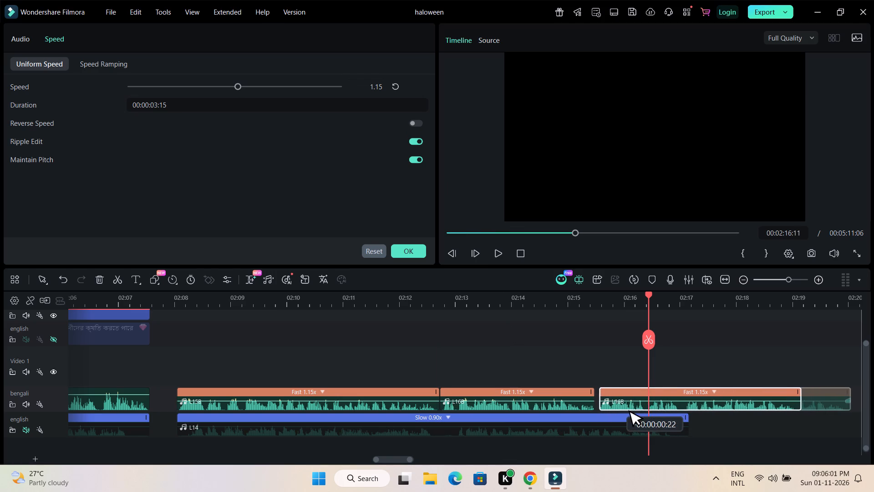
drag(621, 405, 618, 405)
Set the uniform speed of the english clip L14 to 0.85.
click(626, 426)
double_click(622, 431)
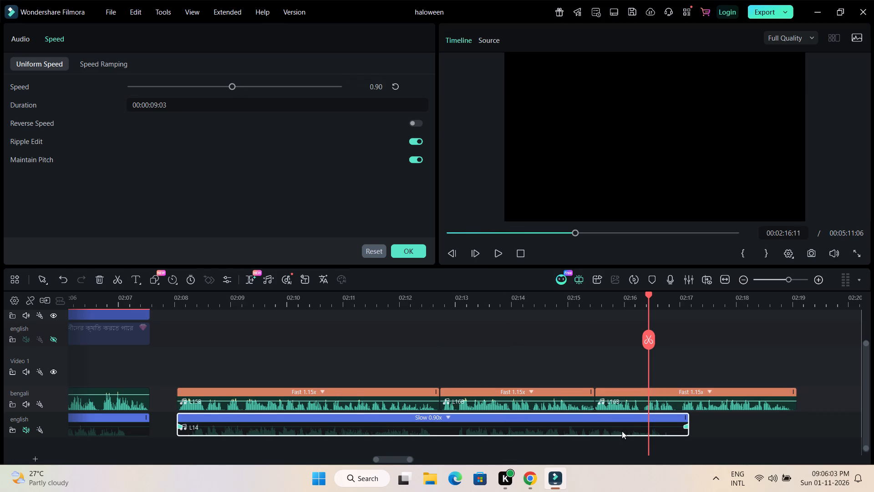
click(373, 87)
text(0.85)
key(Return)
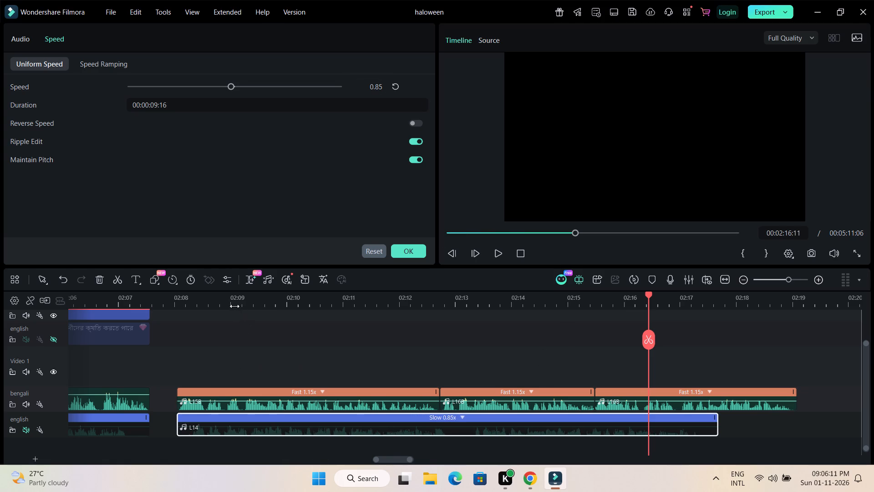
Trim the end of L15B back to about 02:12:17.
drag(234, 306, 407, 298)
drag(409, 461, 402, 461)
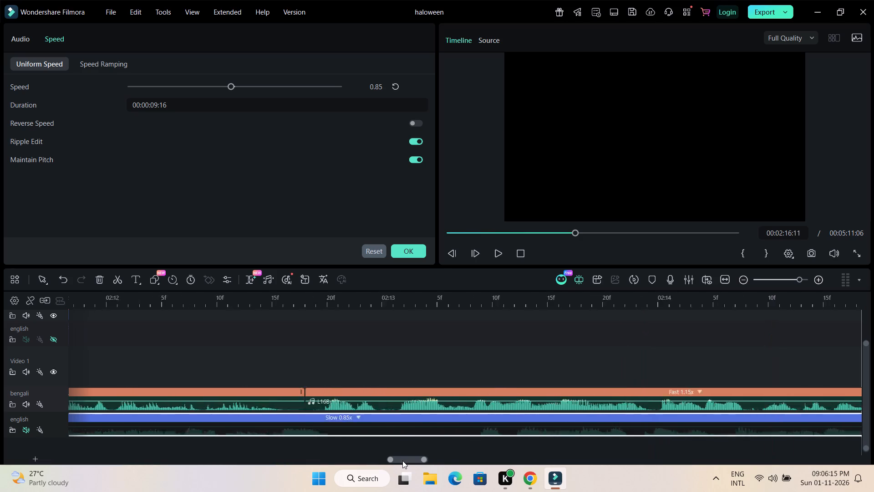
drag(402, 461, 389, 461)
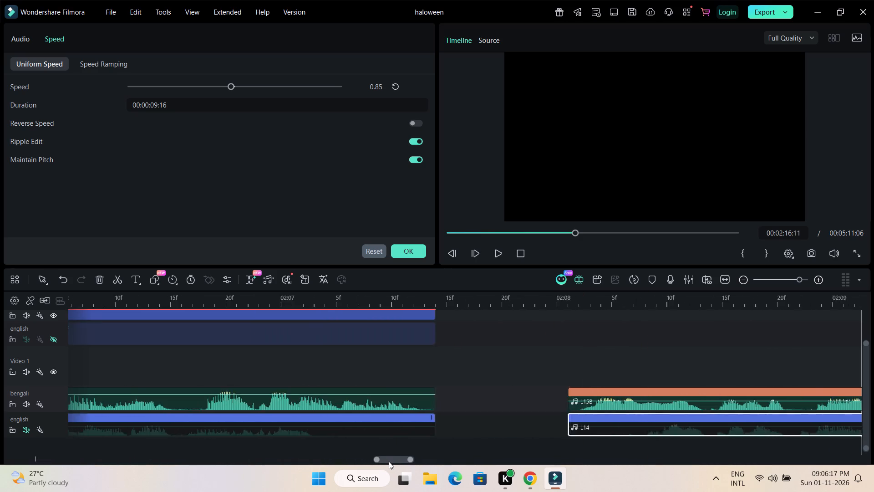
drag(389, 461, 399, 463)
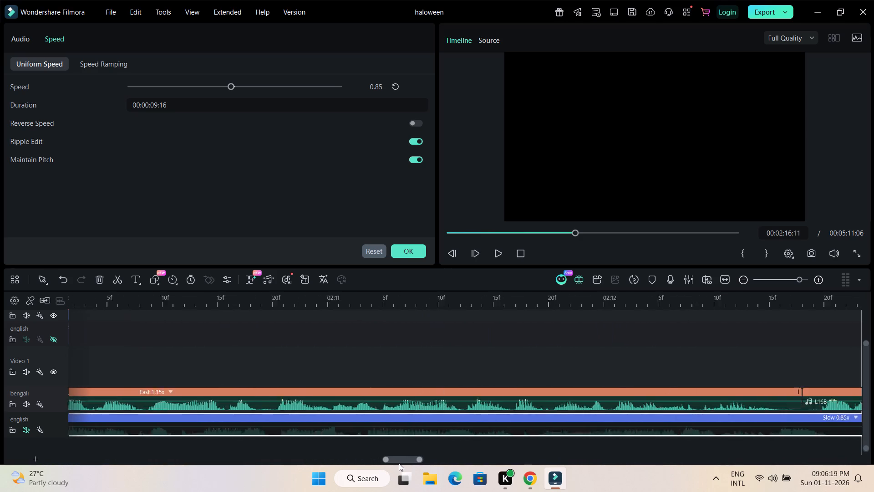
drag(399, 463, 402, 464)
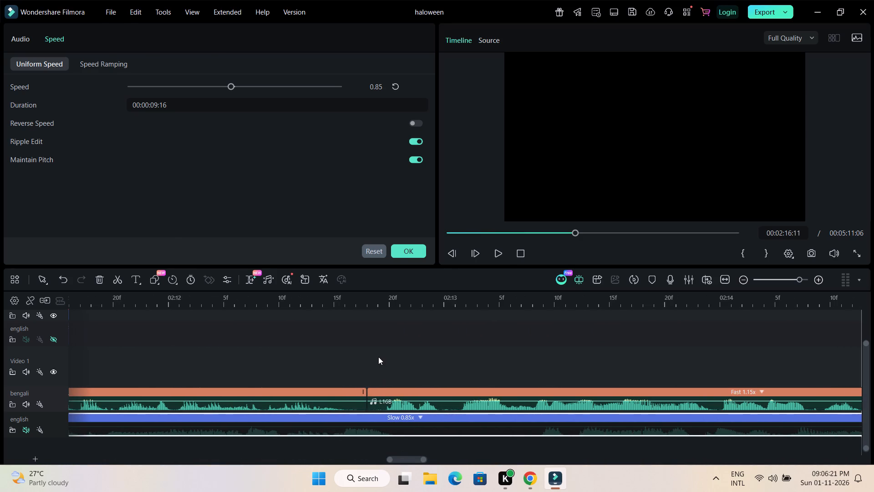
click(378, 357)
drag(364, 406, 360, 406)
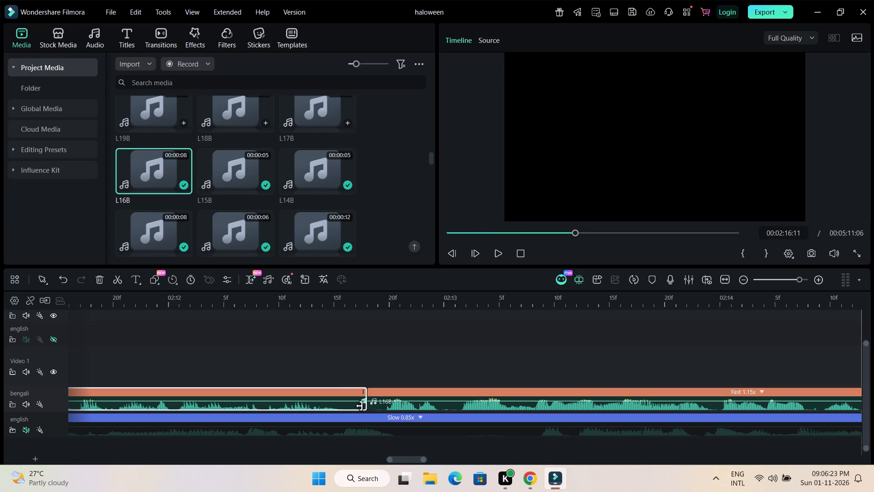
drag(360, 406, 348, 406)
Trim the start of the first L16B part to 02:12:19 and move the part directly against L15B's end.
drag(368, 405, 377, 407)
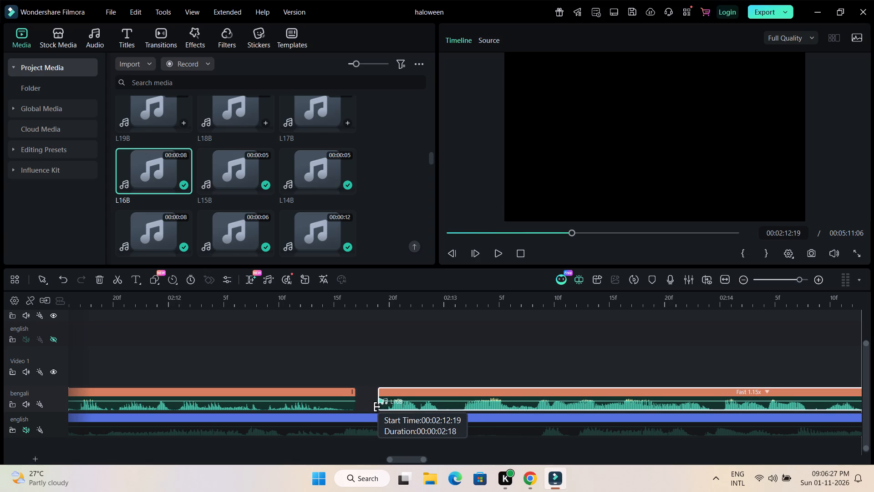
drag(377, 407, 378, 407)
drag(412, 407, 395, 407)
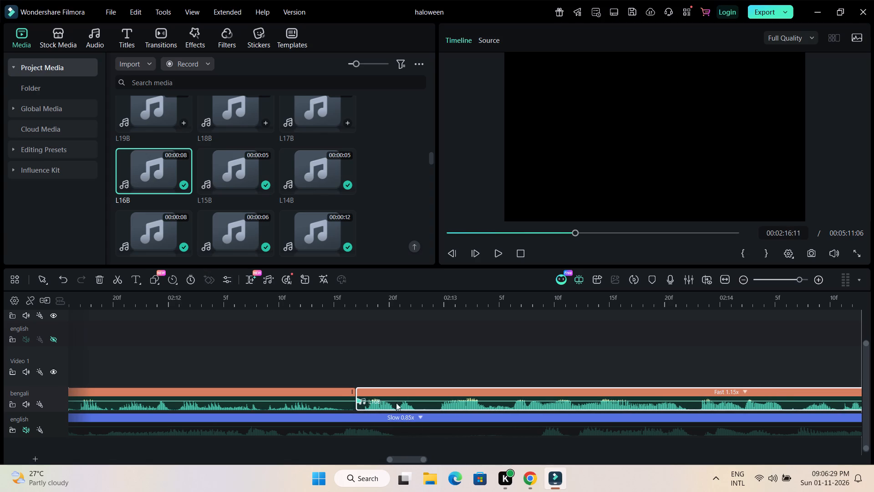
Split the second L16B part at 02:16:24.
drag(413, 459, 420, 459)
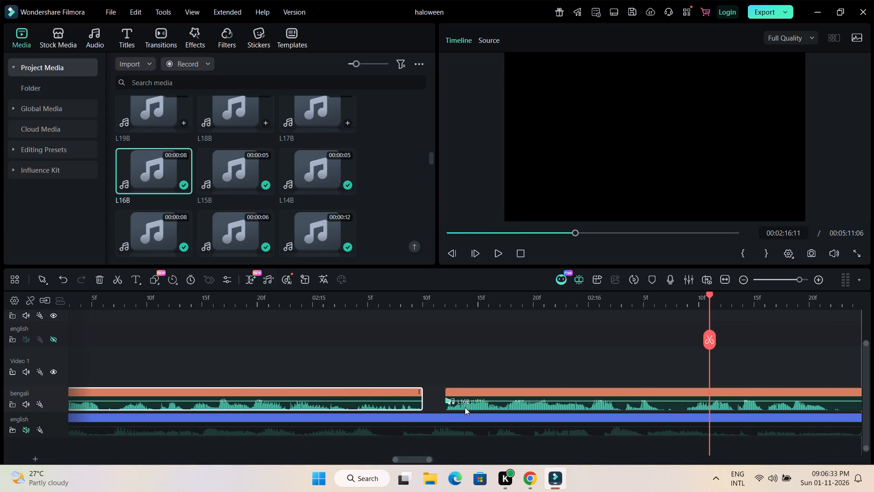
click(411, 459)
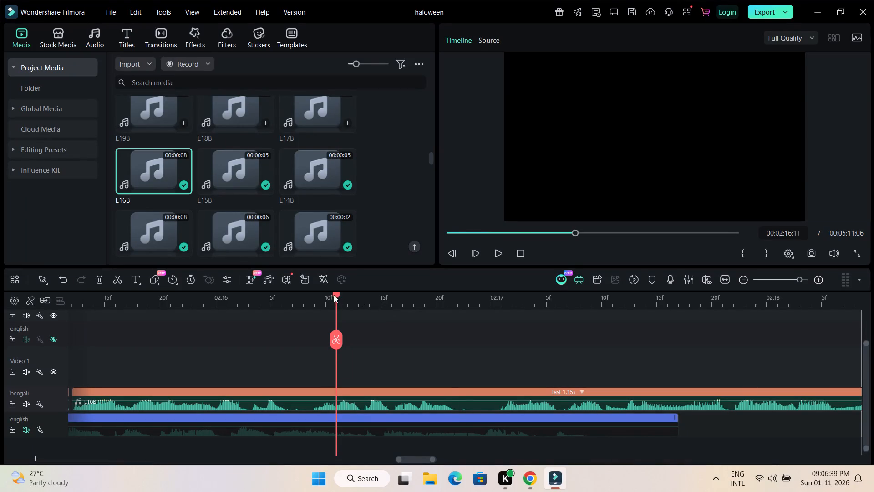
drag(334, 294, 341, 294)
drag(341, 294, 406, 302)
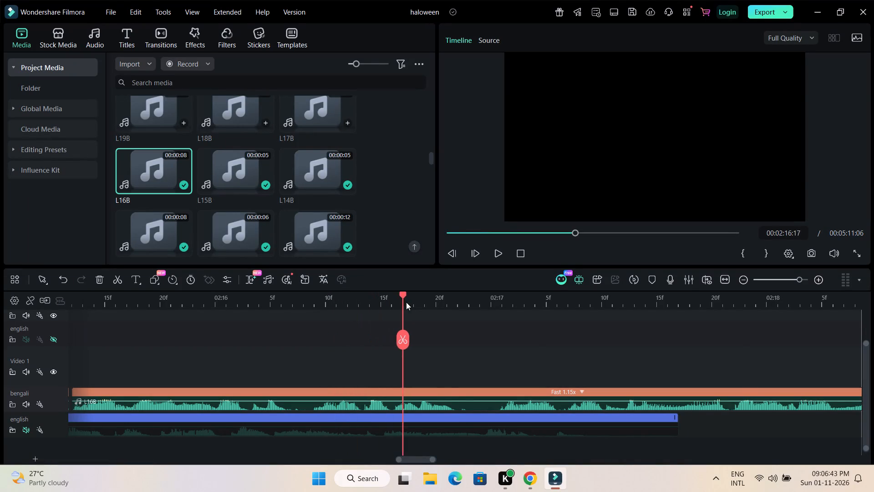
drag(406, 302, 482, 314)
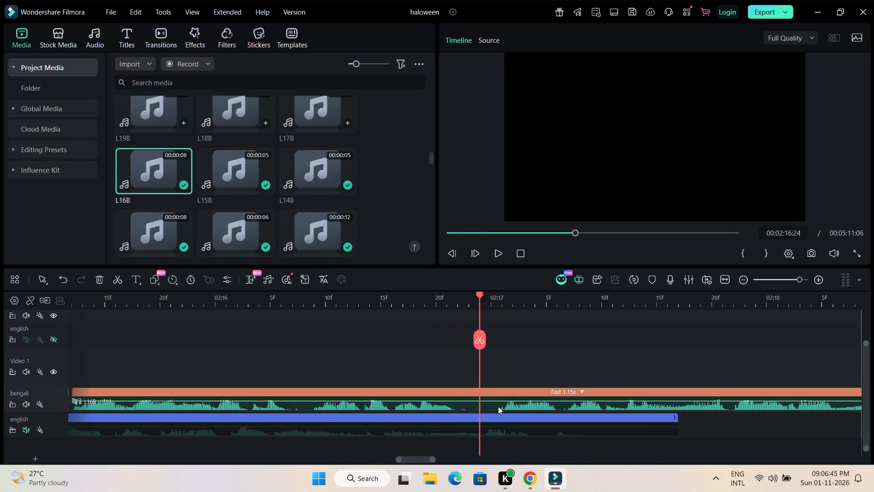
click(498, 406)
click(478, 341)
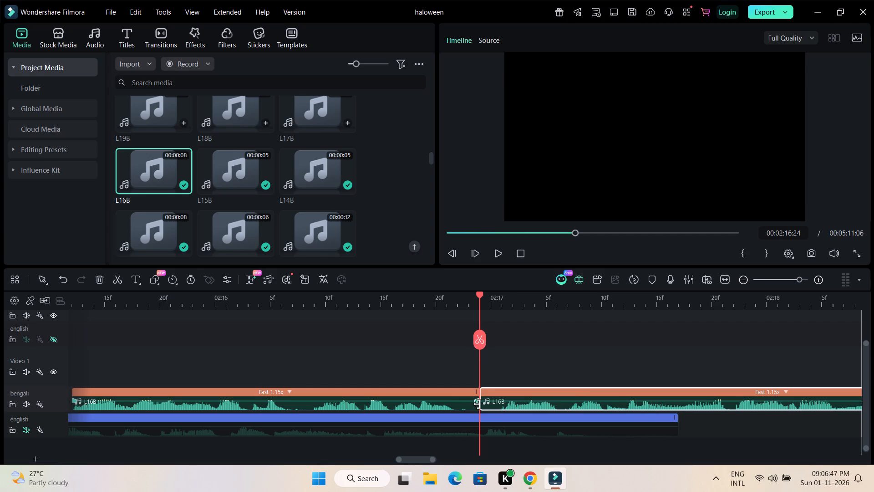
Trim the middle L16B part's end to about 02:16:22 and one frame off the last part's start, and butt the last part against it.
drag(477, 404, 458, 407)
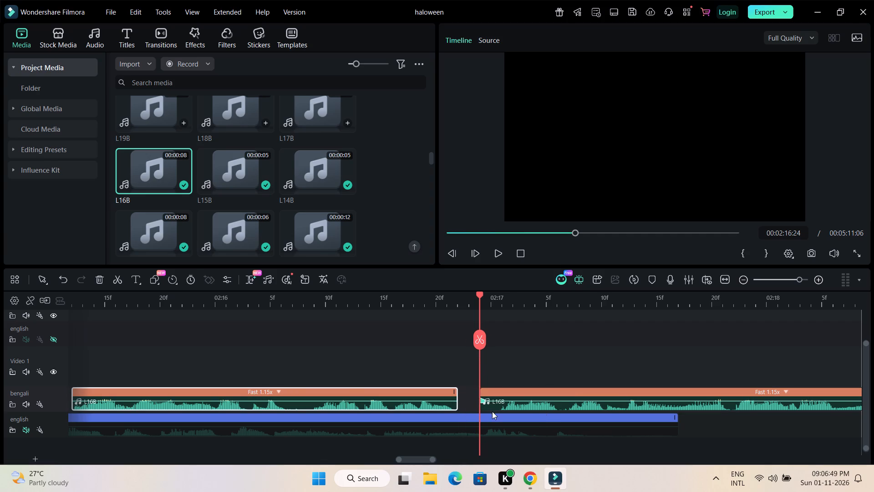
click(493, 407)
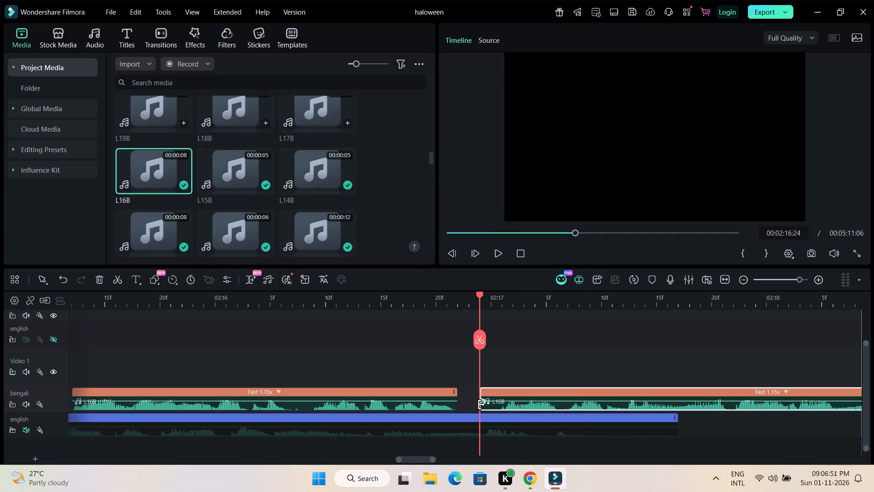
drag(482, 405, 495, 403)
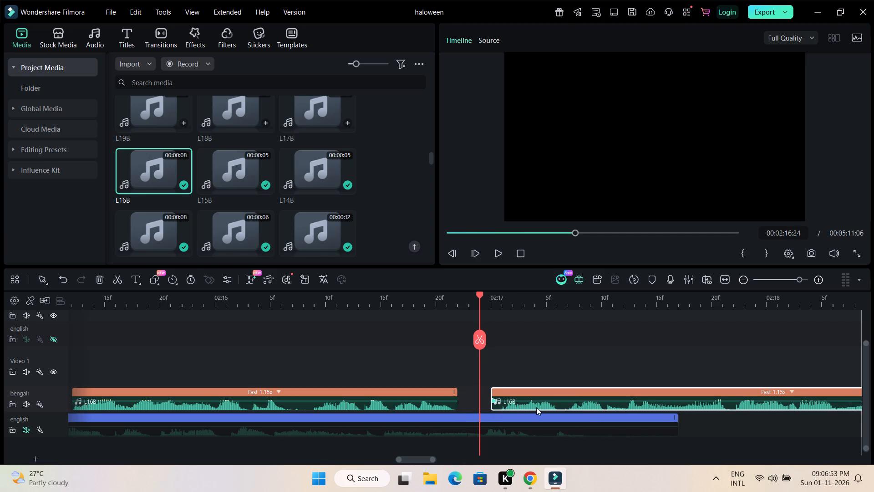
drag(541, 406, 507, 407)
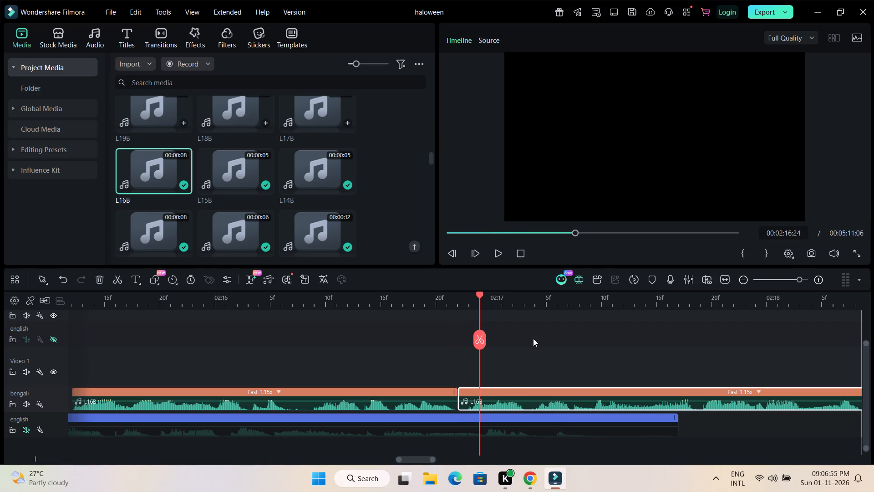
Close the gap after the first L16B part by moving the two following L16B parts back against it in sequence.
drag(559, 302, 419, 305)
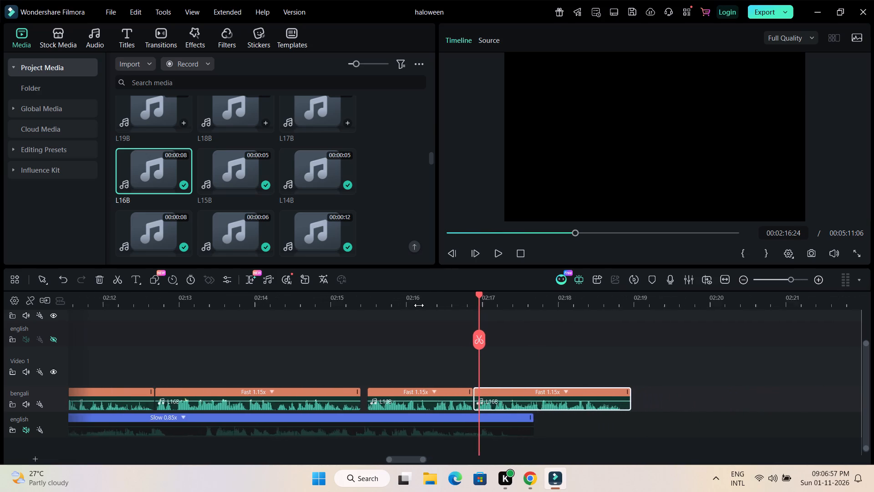
drag(419, 305, 412, 305)
drag(411, 305, 363, 305)
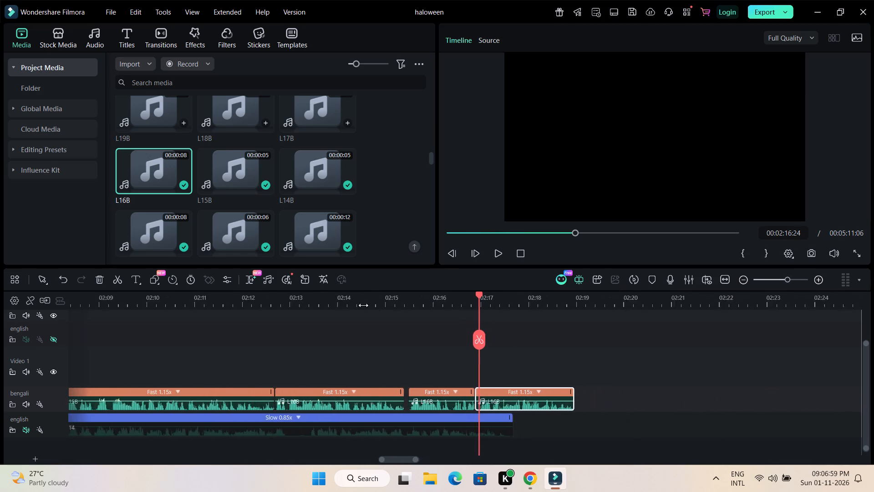
drag(363, 305, 342, 305)
click(382, 405)
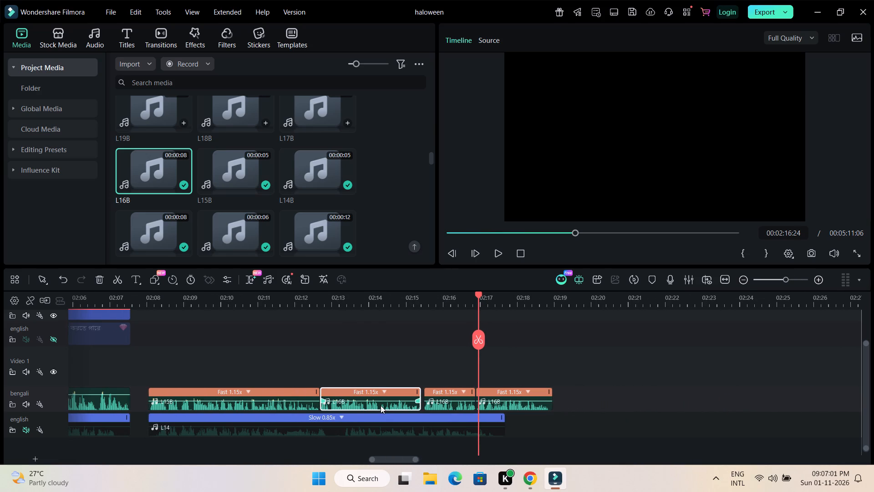
drag(457, 406, 453, 406)
drag(506, 406, 499, 407)
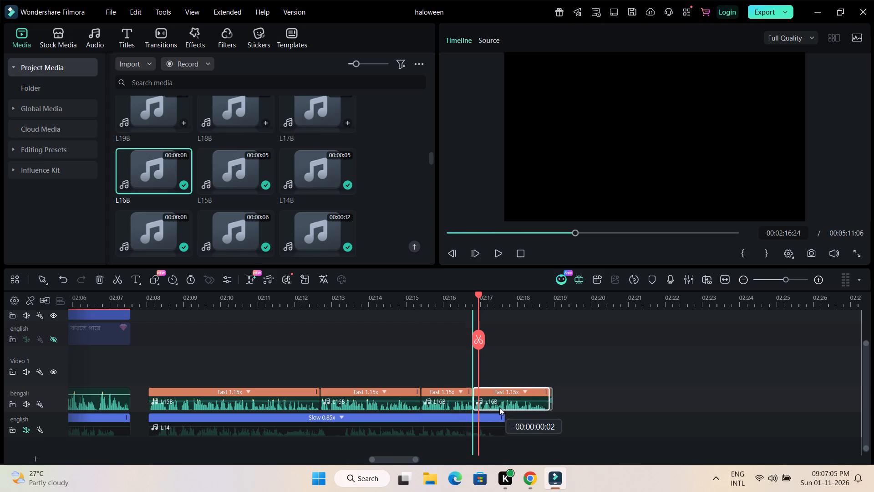
click(407, 460)
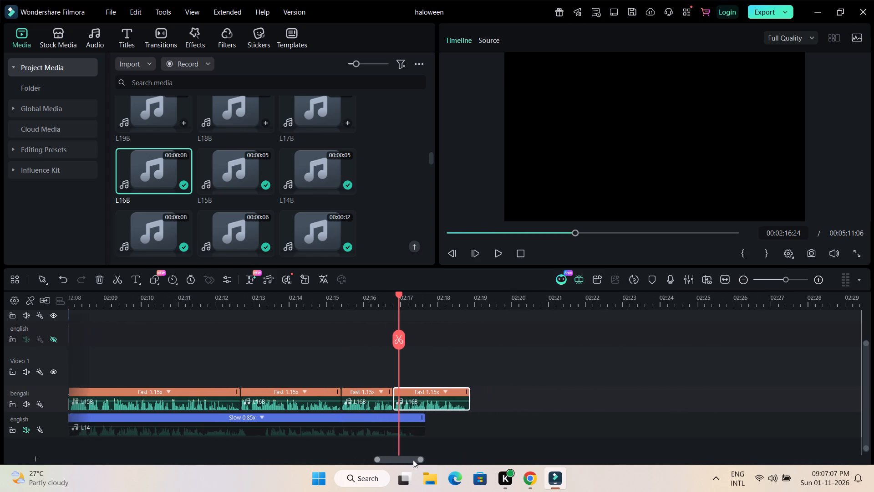
click(381, 359)
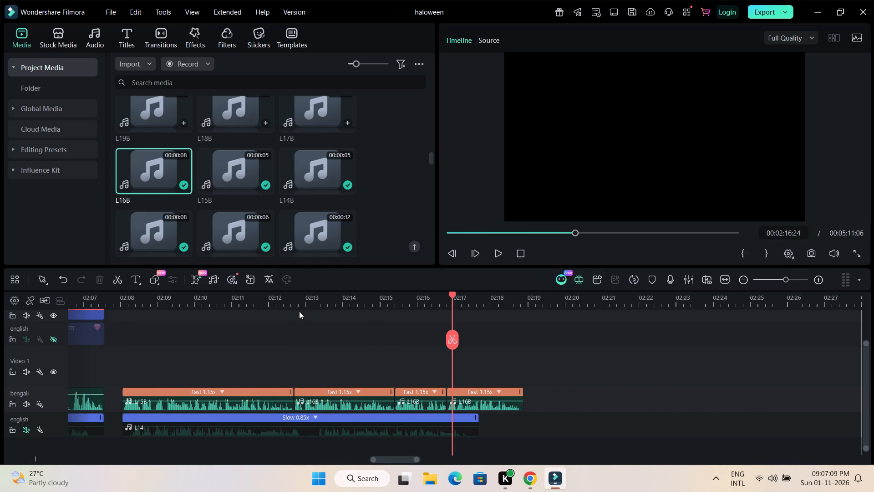
Trim the start of the last L16B part forward to about 02:16:21.
drag(294, 306, 494, 309)
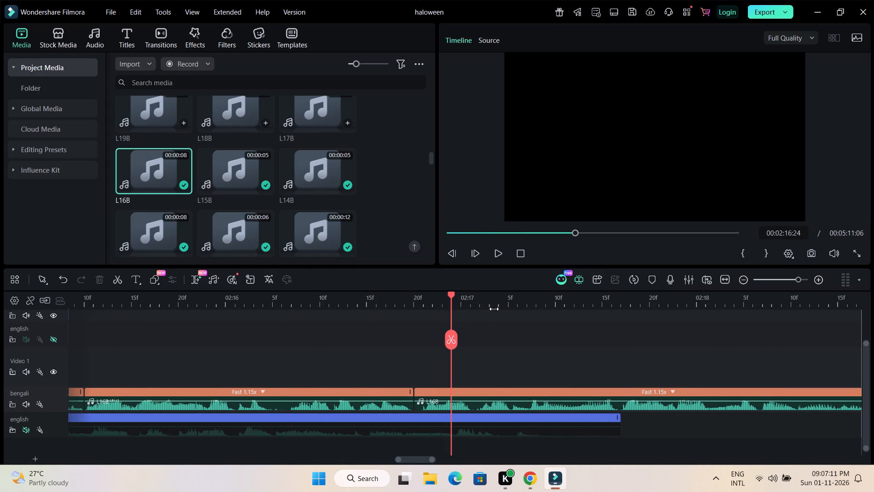
drag(494, 309, 494, 309)
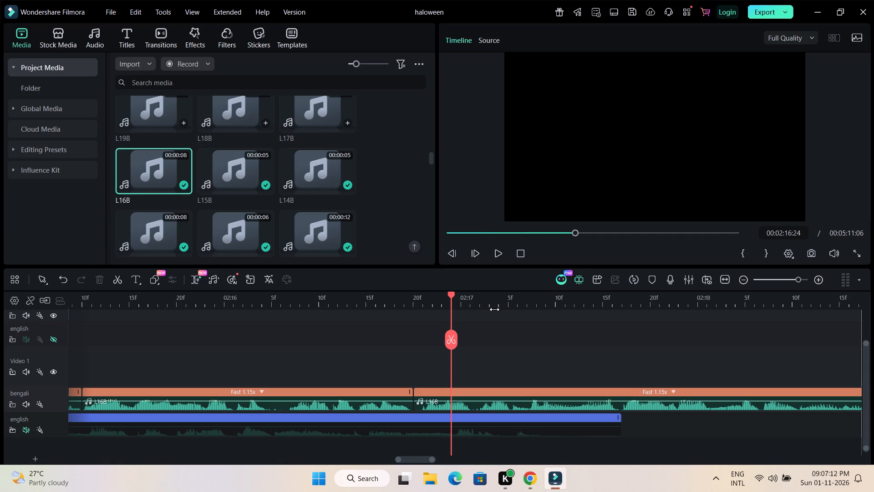
drag(494, 309, 552, 306)
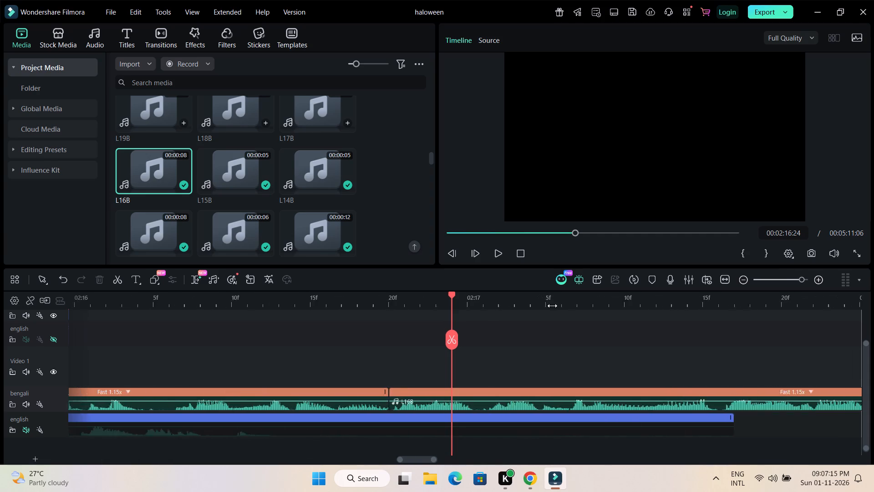
drag(552, 306, 623, 304)
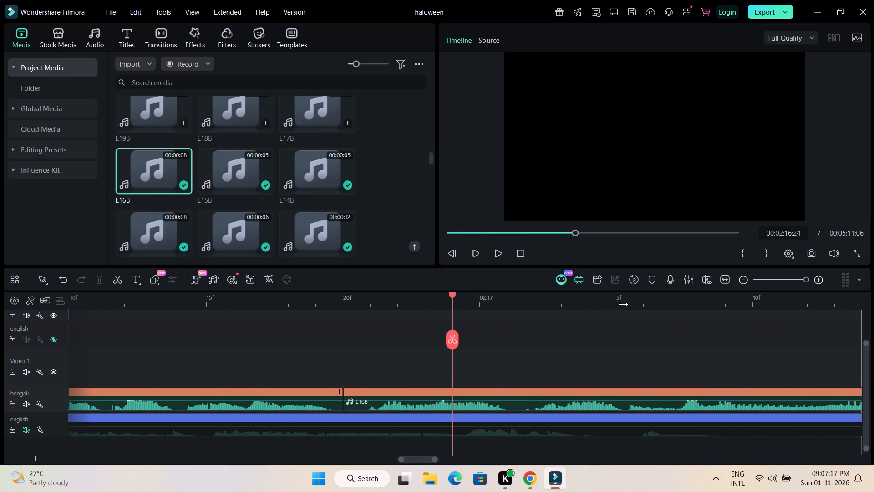
drag(623, 304, 626, 304)
drag(347, 407, 365, 407)
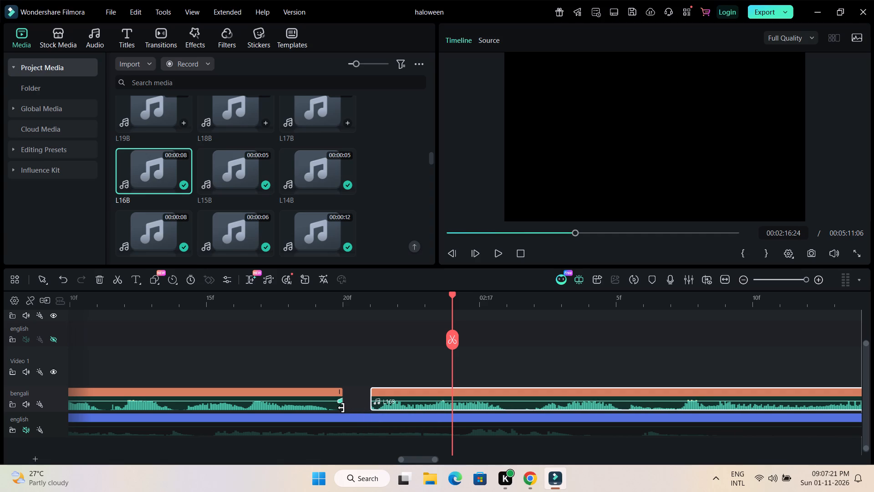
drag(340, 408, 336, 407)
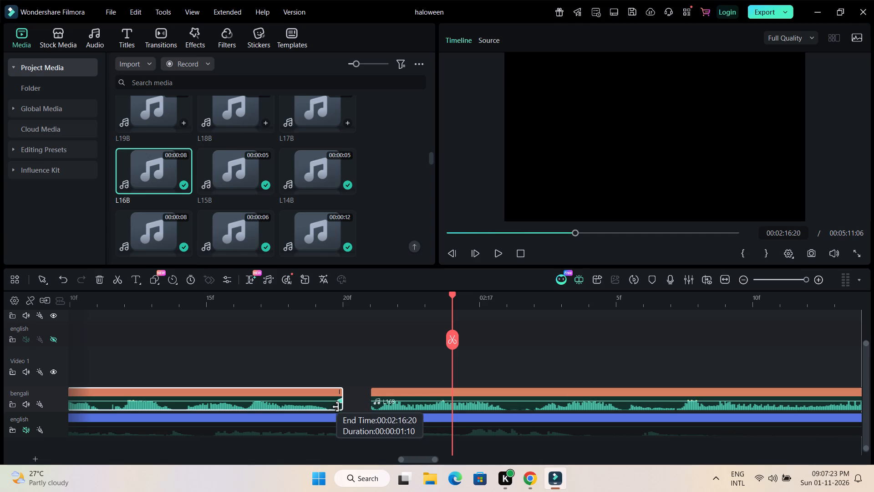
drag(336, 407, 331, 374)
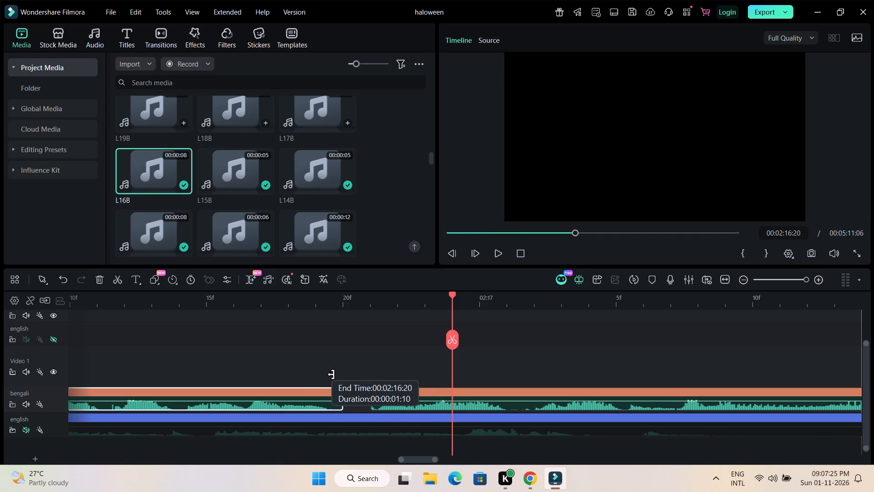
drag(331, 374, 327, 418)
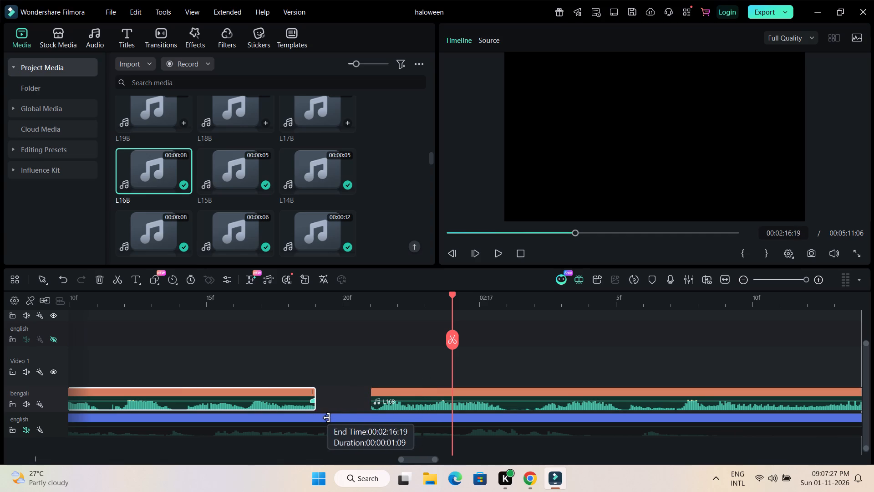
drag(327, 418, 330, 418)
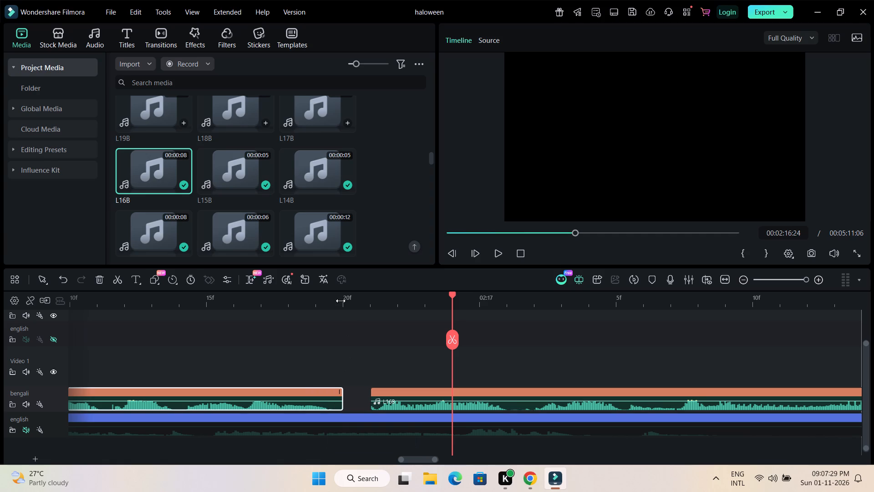
Move the last L16B part back directly against the end of the middle L16B part at about 02:16:20.
drag(341, 301, 447, 302)
drag(515, 303, 416, 309)
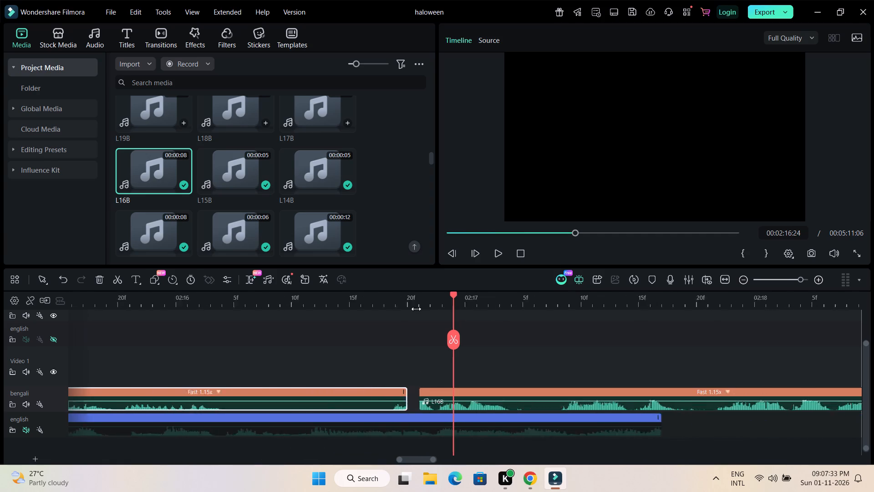
drag(416, 309, 318, 318)
drag(488, 407, 480, 407)
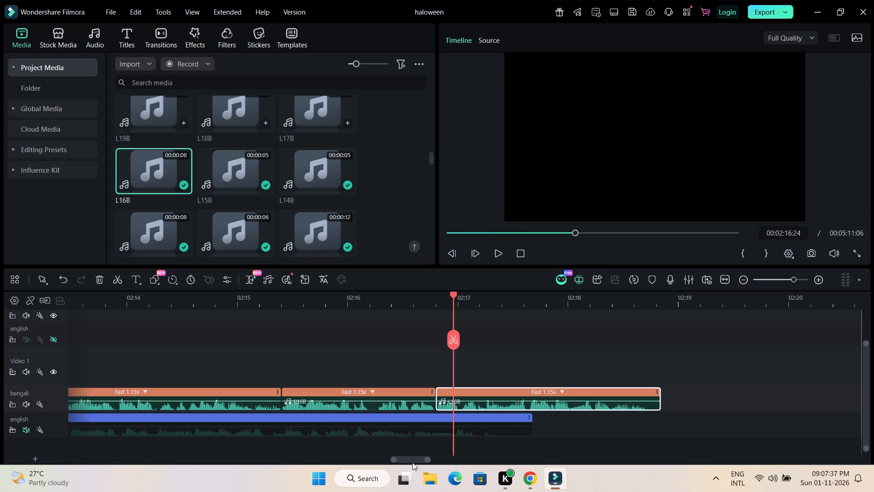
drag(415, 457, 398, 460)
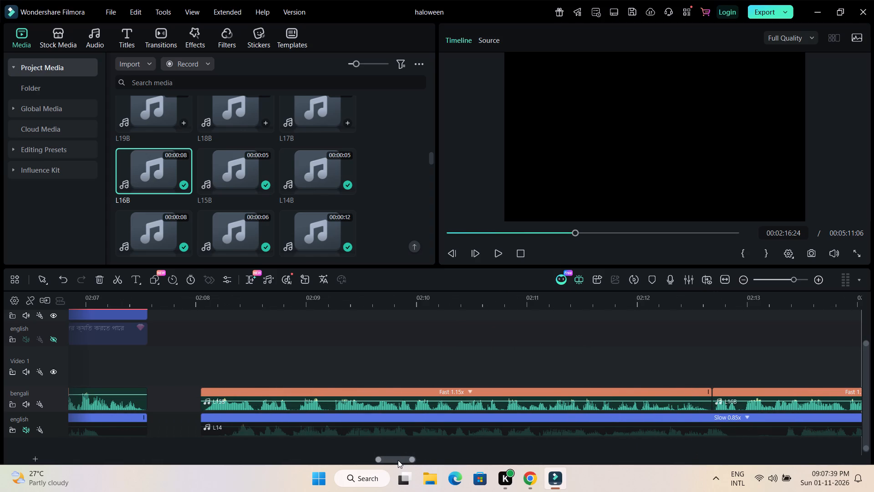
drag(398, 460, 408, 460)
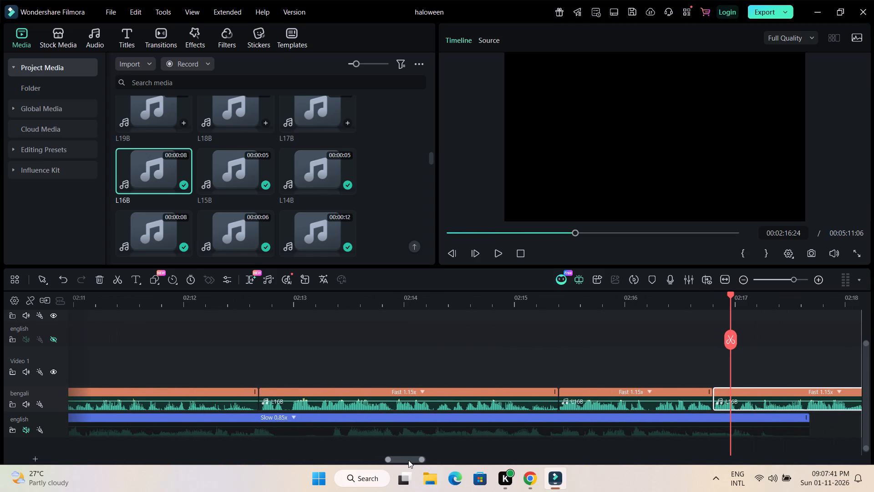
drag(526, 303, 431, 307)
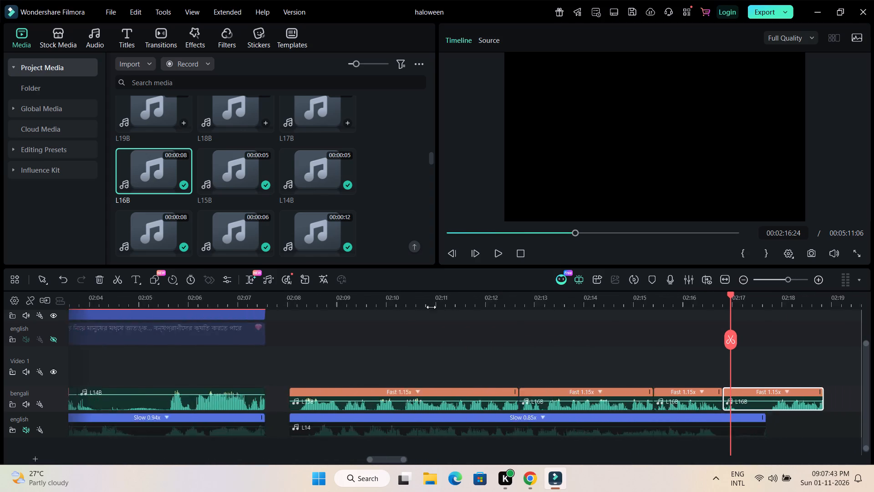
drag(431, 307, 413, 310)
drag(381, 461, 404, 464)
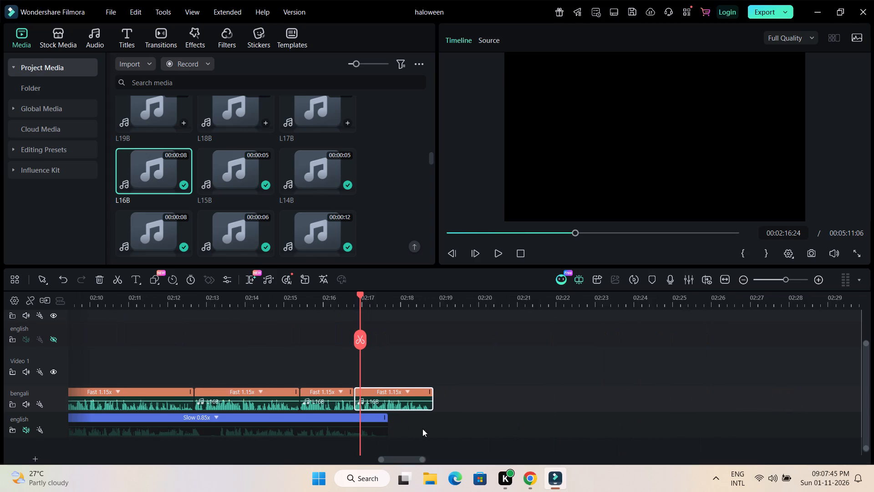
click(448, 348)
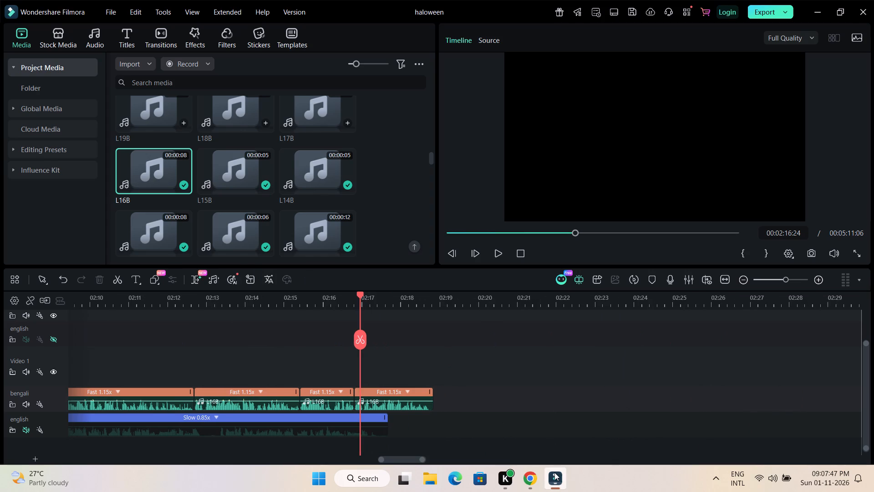